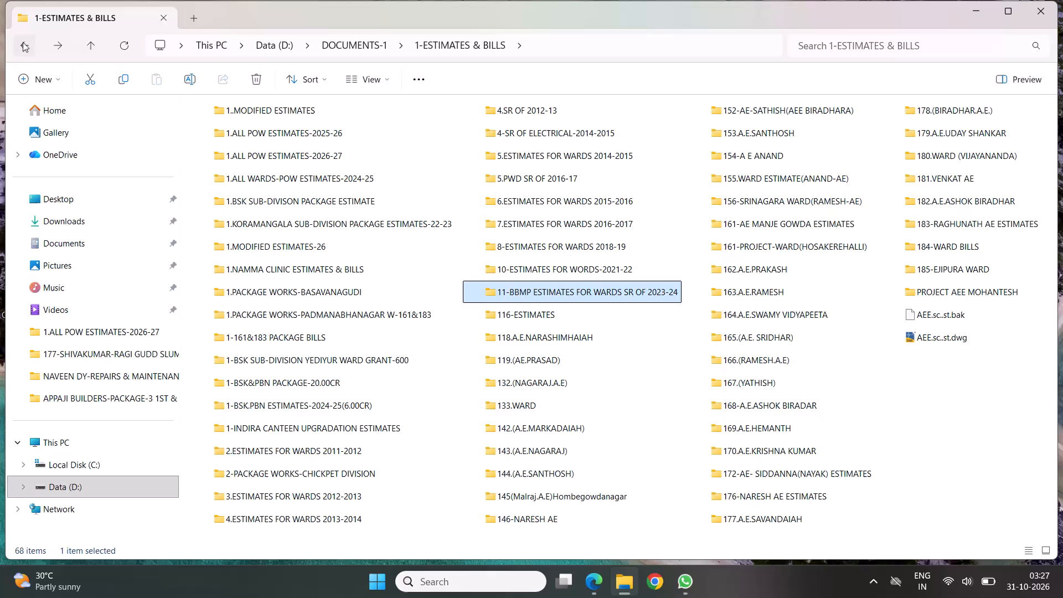
# Open APPAJI BUILDERS-P-3-CIVIL+ASPHALT-1ST&PART-REVISED FINAL&FINAL.xls from the PACKAGE-3 1ST & PART BILL(CIVIL+ASPHALT) folder within the APPAJI BUILDERS-100CR BILL folder in DOCUMENTS-1.
pyautogui.click(23, 42)
pyautogui.doubleClick(383, 198)
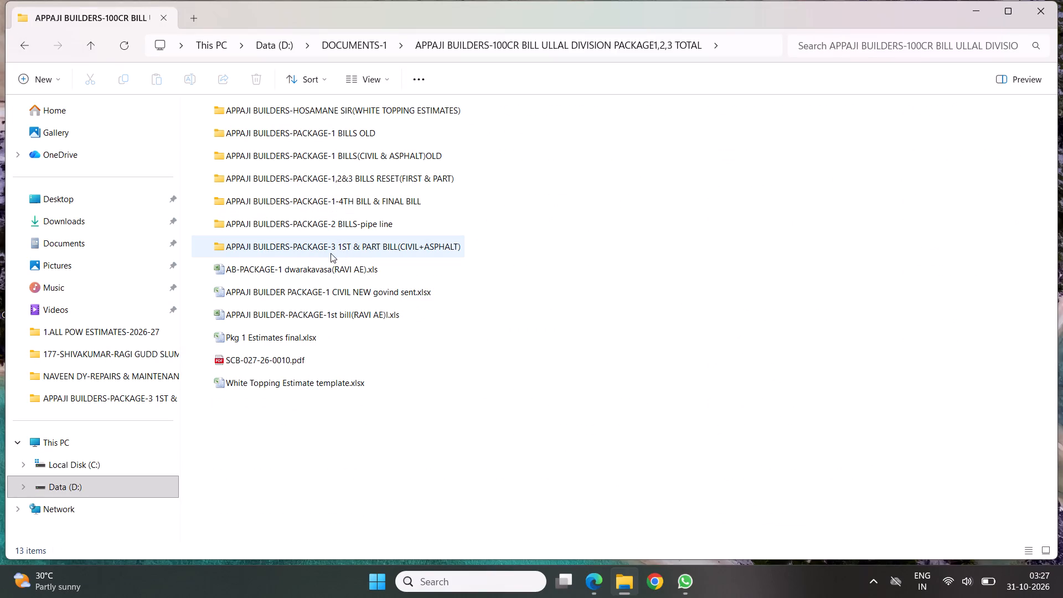
pyautogui.doubleClick(347, 248)
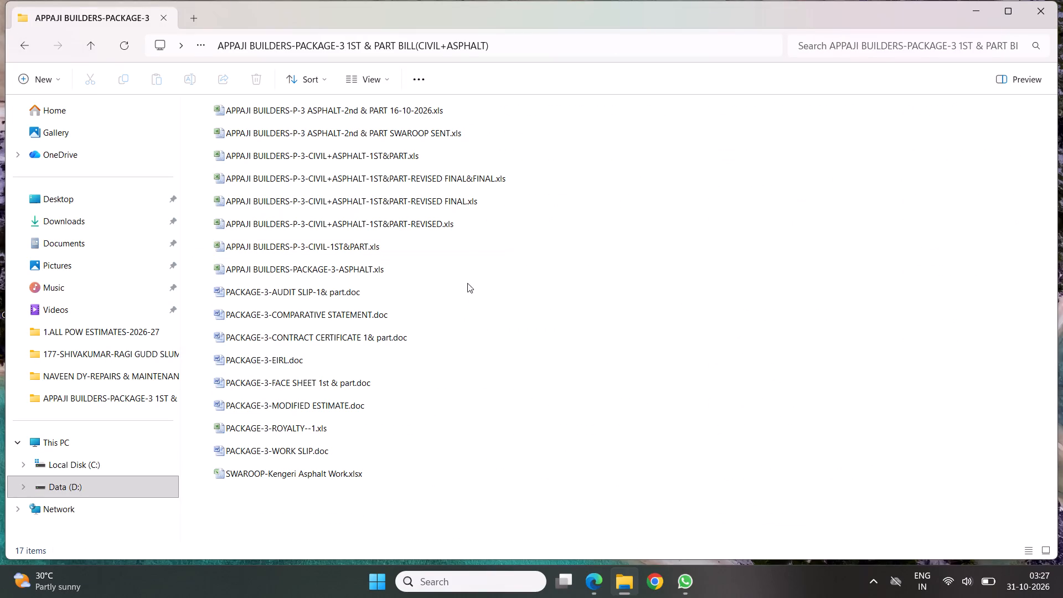
pyautogui.doubleClick(384, 179)
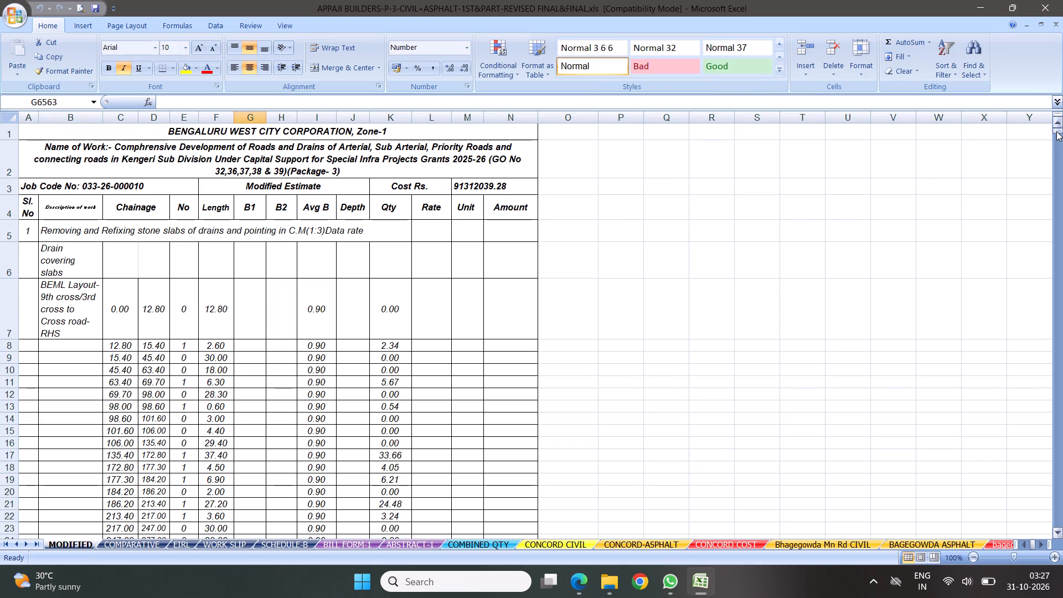
# Review the total amounts at the end of the MODIFIED sheet and the abstract of the work on the COMPARATIVE sheet.
pyautogui.moveTo(1056, 131); pyautogui.dragTo(1061, 543)
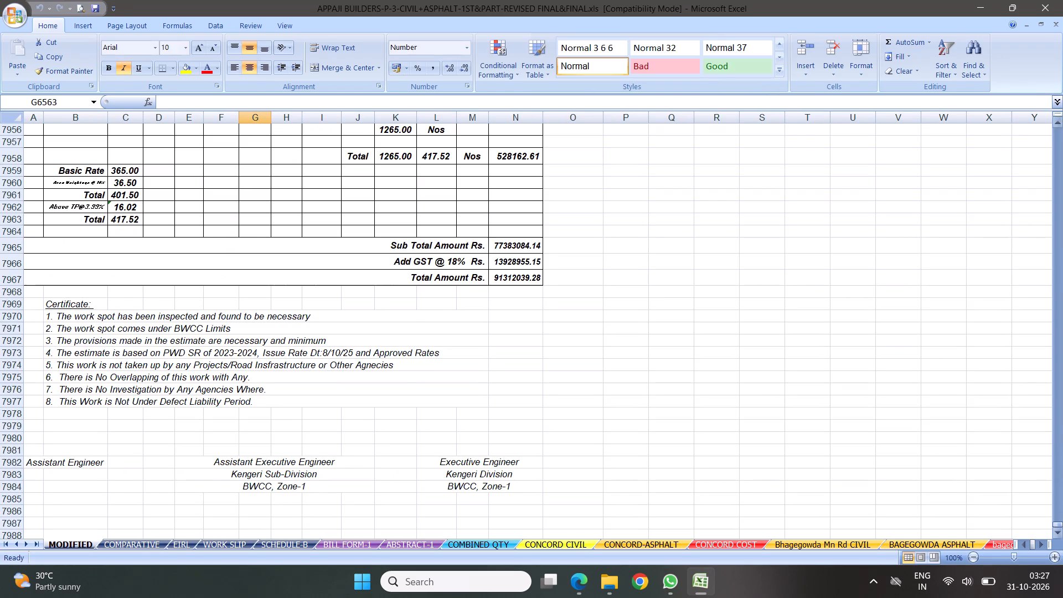
pyautogui.click(131, 544)
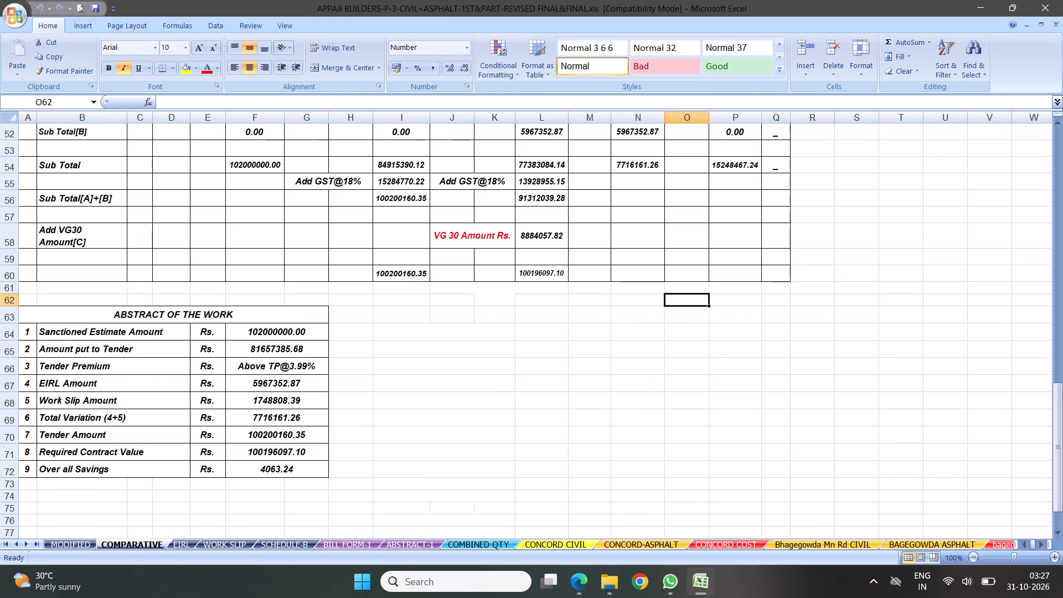
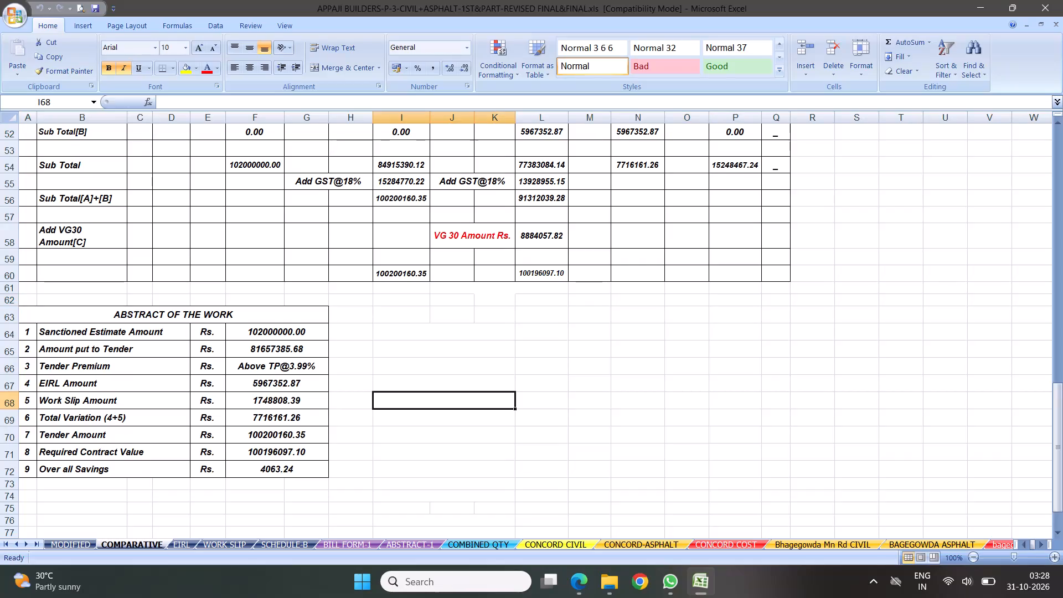
# Close the APPAJI BUILDERS-P-3-CIVIL+ASPHALT-1ST&PART-REVISED FINAL&FINAL.xls workbook and return to its Package-3 bill folder in File Explorer.
pyautogui.click(1043, 7)
pyautogui.click(667, 323)
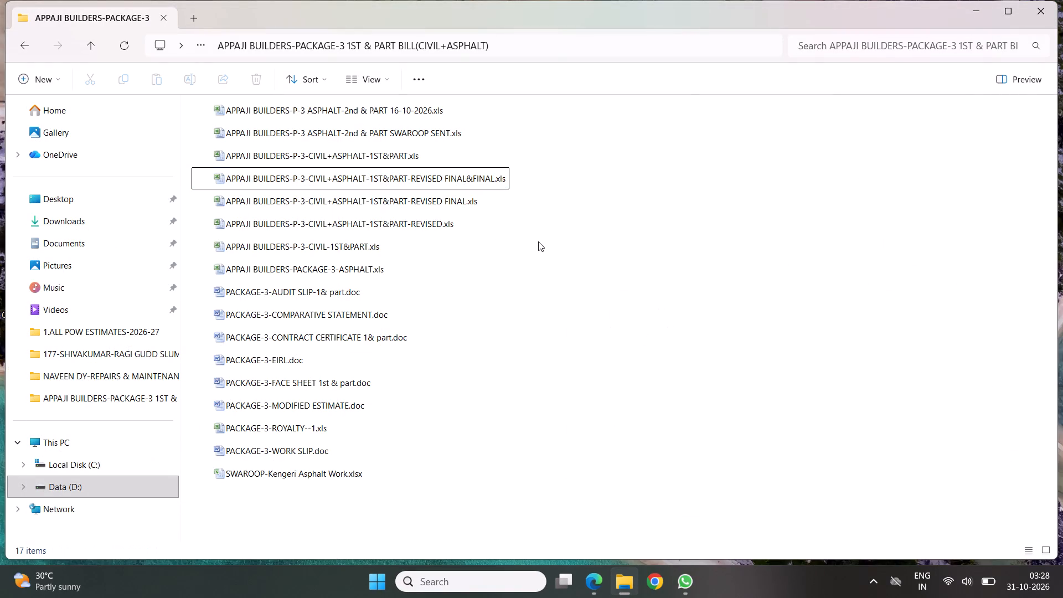
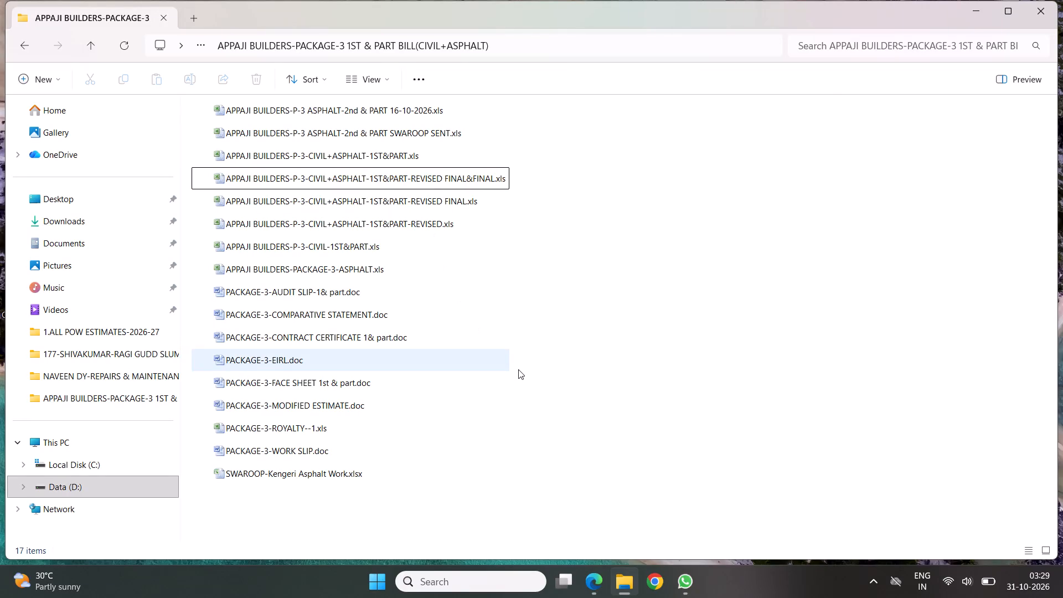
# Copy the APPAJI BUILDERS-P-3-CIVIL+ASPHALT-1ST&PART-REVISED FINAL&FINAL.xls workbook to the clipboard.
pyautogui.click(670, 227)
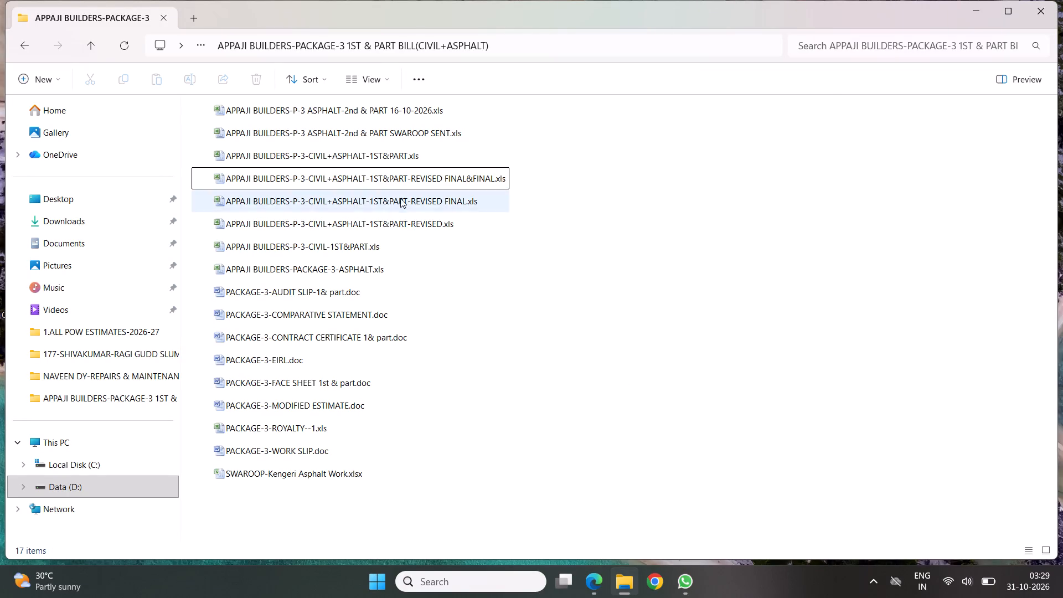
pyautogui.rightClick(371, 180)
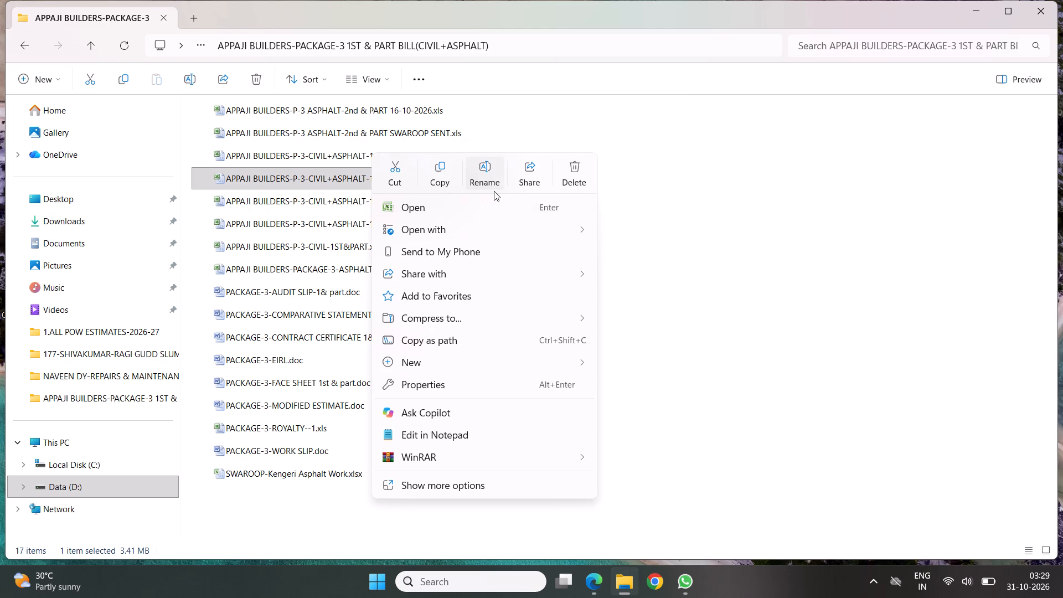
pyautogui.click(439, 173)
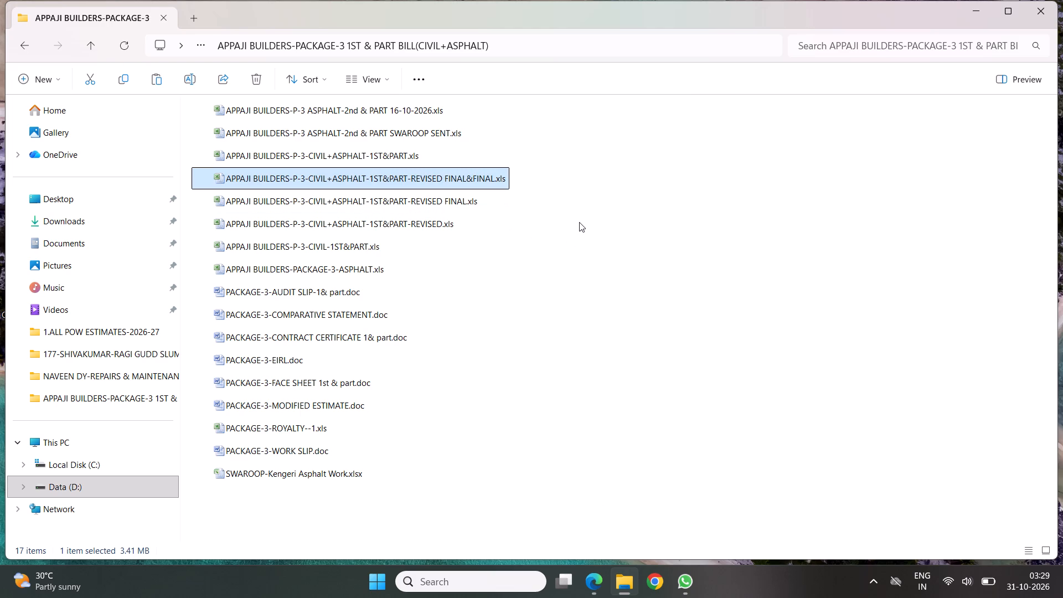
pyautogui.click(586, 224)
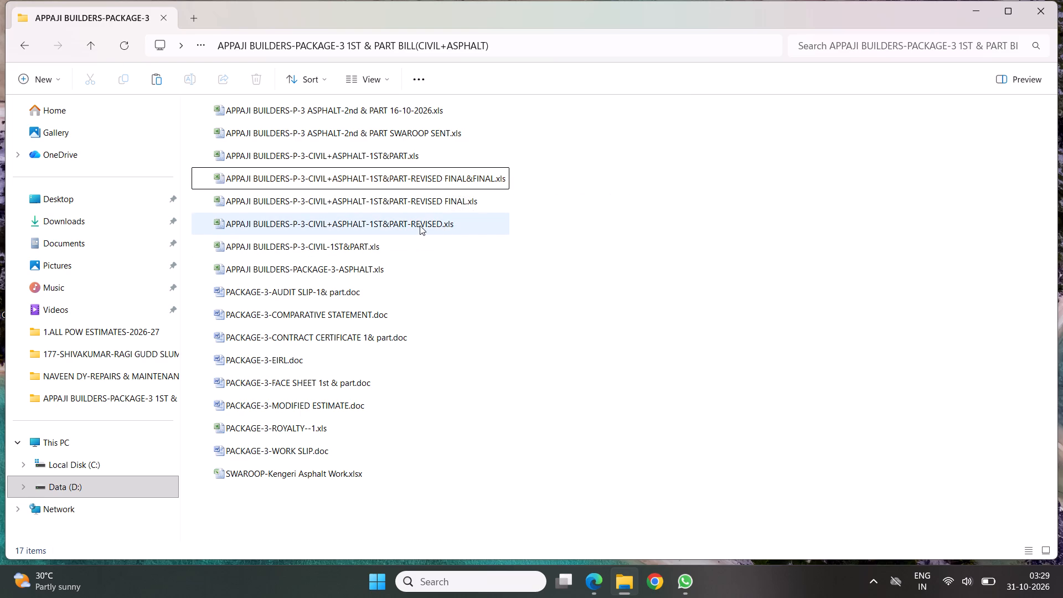
# Move the P-3-CIVIL+ASPHALT-1ST&PART-REVISED.xls and REVISED FINAL.xls workbooks up into the APPAJI BUILDERS-100CR BILL ULLAL DIVISION PACKAGE1,2,3 TOTAL folder.
pyautogui.click(423, 203)
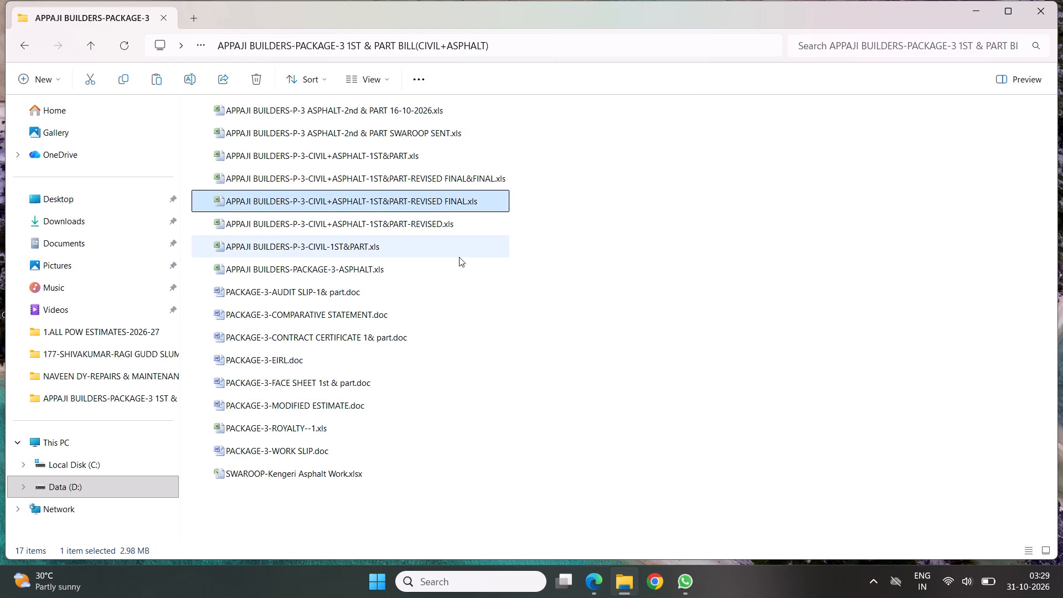
pyautogui.keyDown('ctrl'); pyautogui.click(402, 223); pyautogui.keyUp('ctrl')
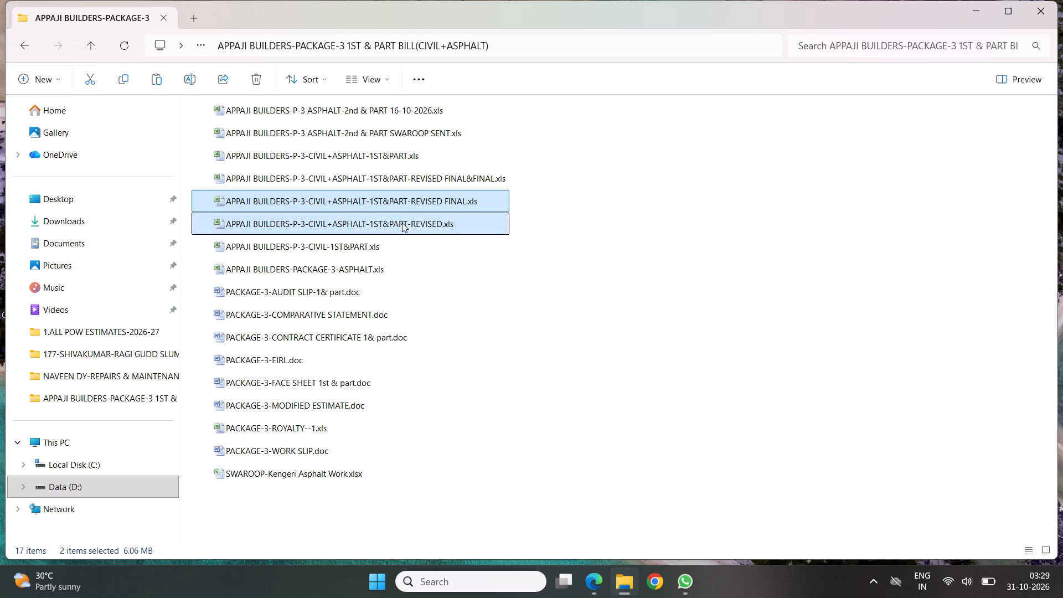
pyautogui.rightClick(402, 223)
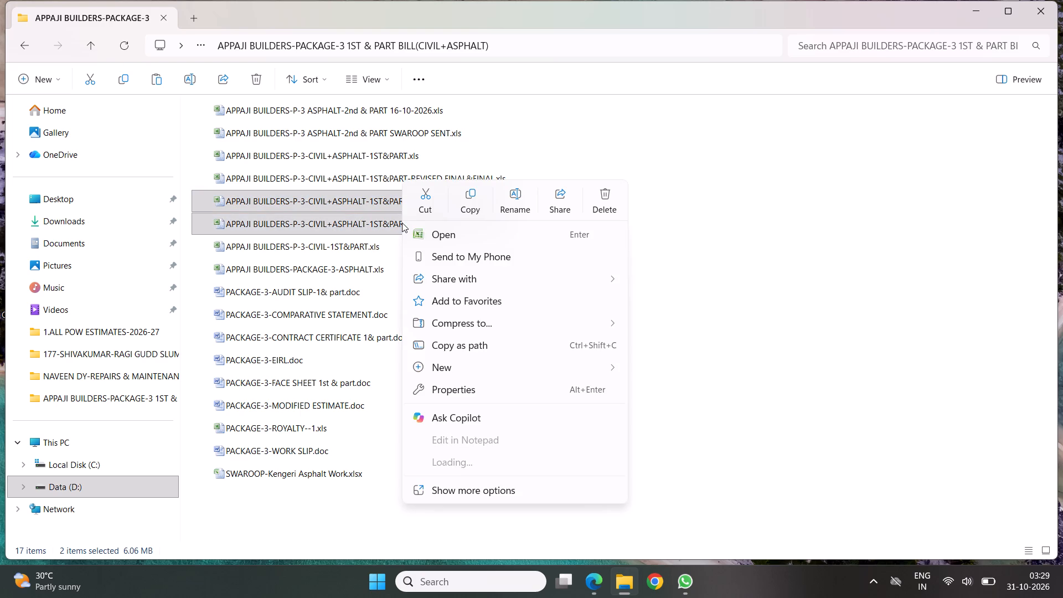
pyautogui.click(424, 190)
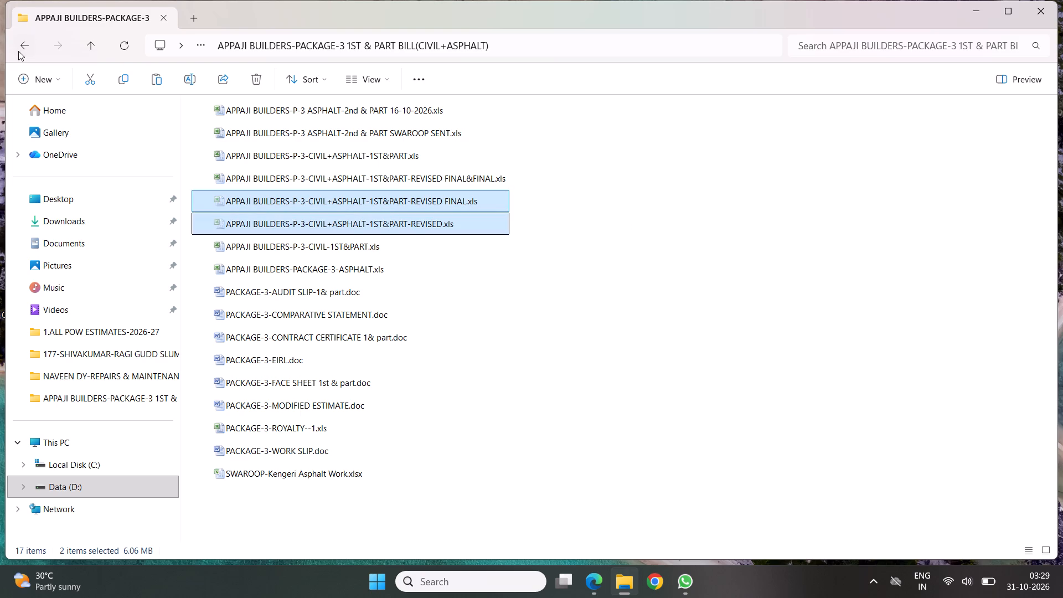
pyautogui.click(24, 48)
pyautogui.rightClick(531, 318)
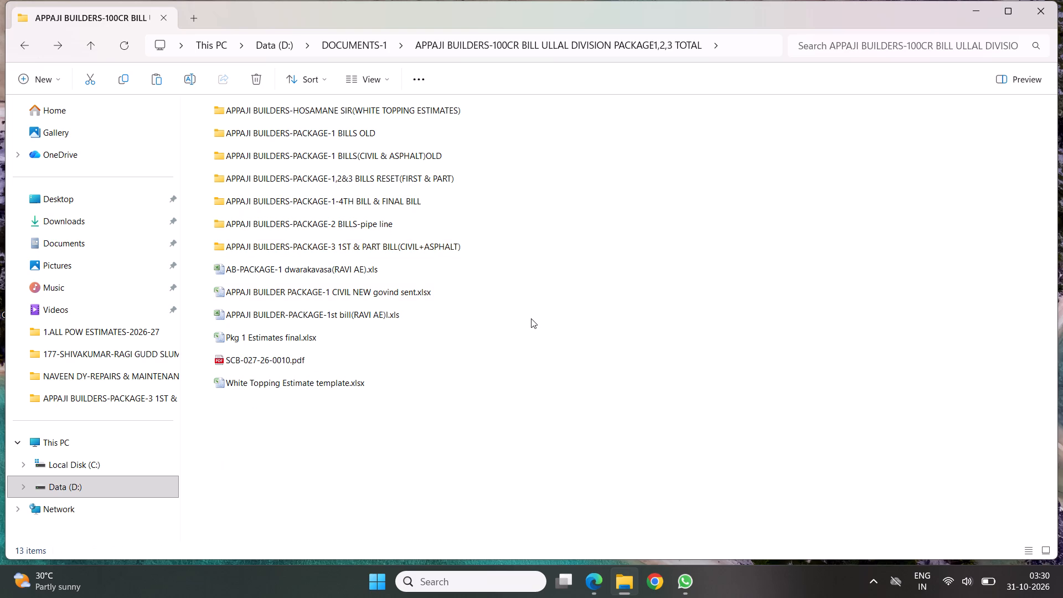
pyautogui.click(556, 336)
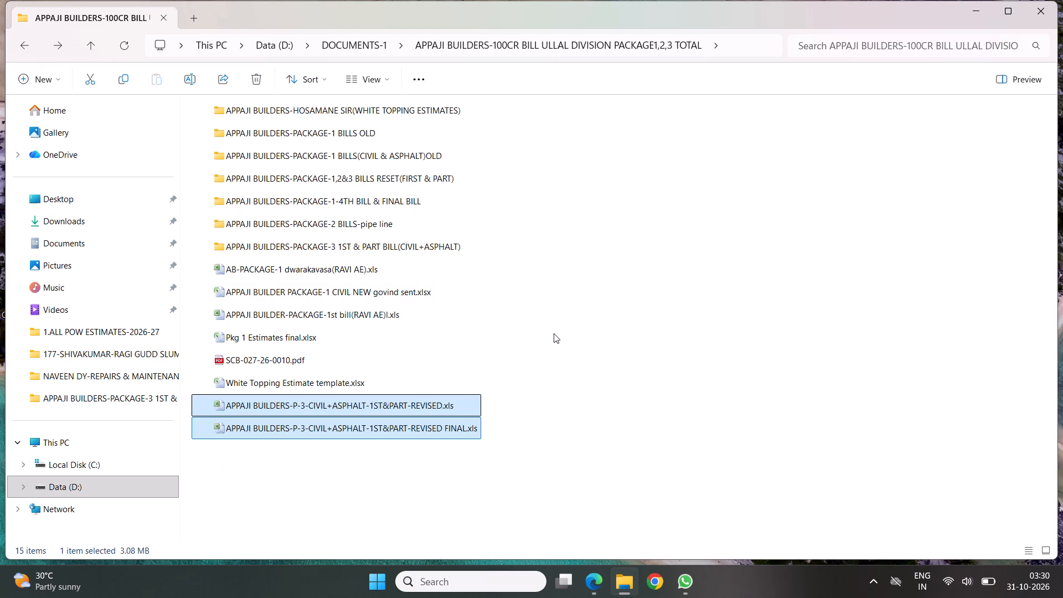
pyautogui.click(554, 289)
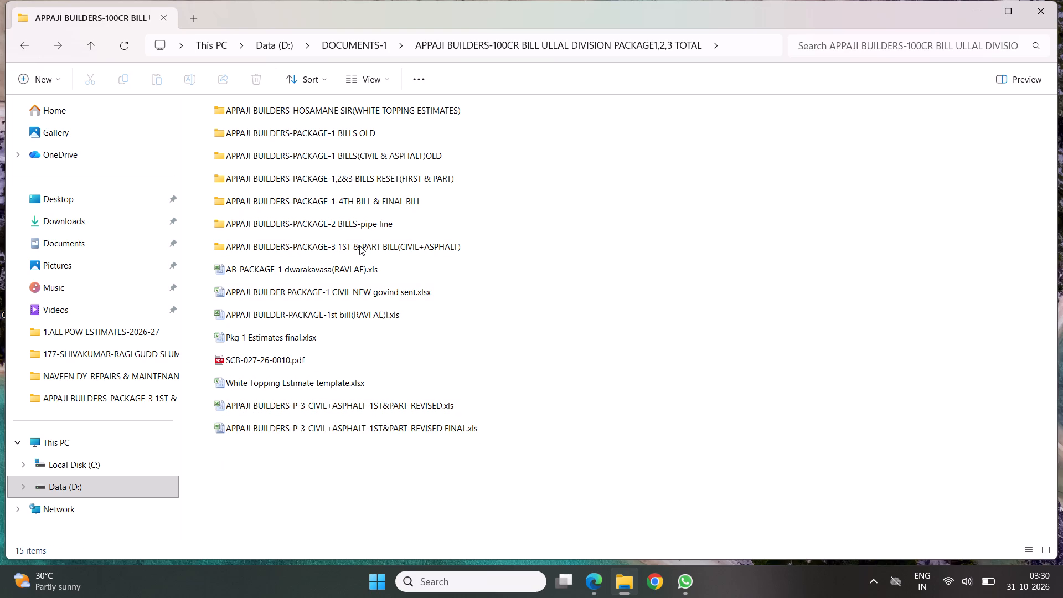
# Reopen the APPAJI BUILDERS-PACKAGE-3 1ST & PART BILL(CIVIL+ASPHALT) folder.
pyautogui.doubleClick(358, 246)
pyautogui.click(561, 229)
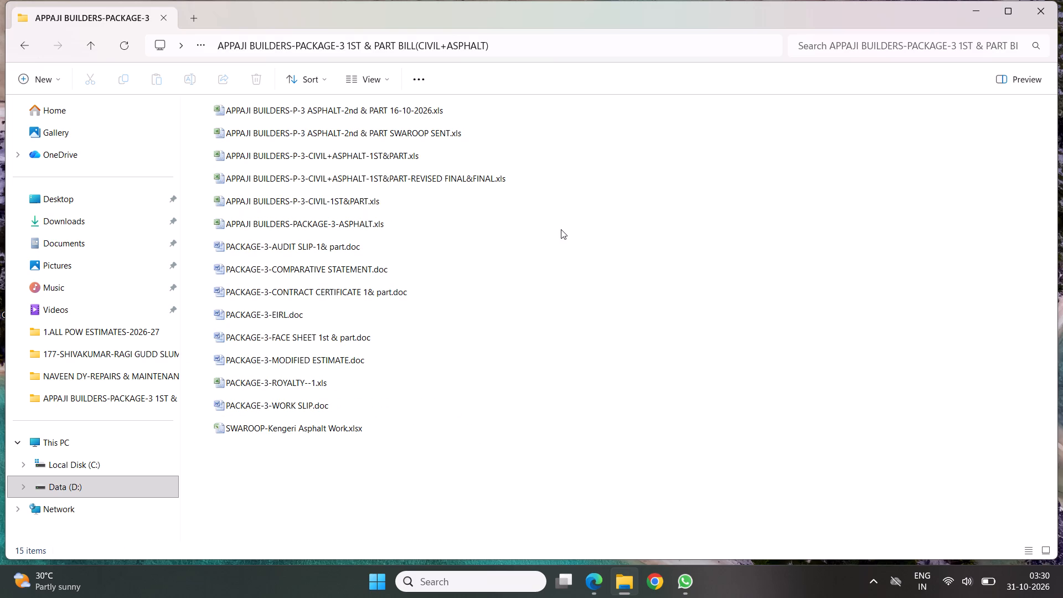
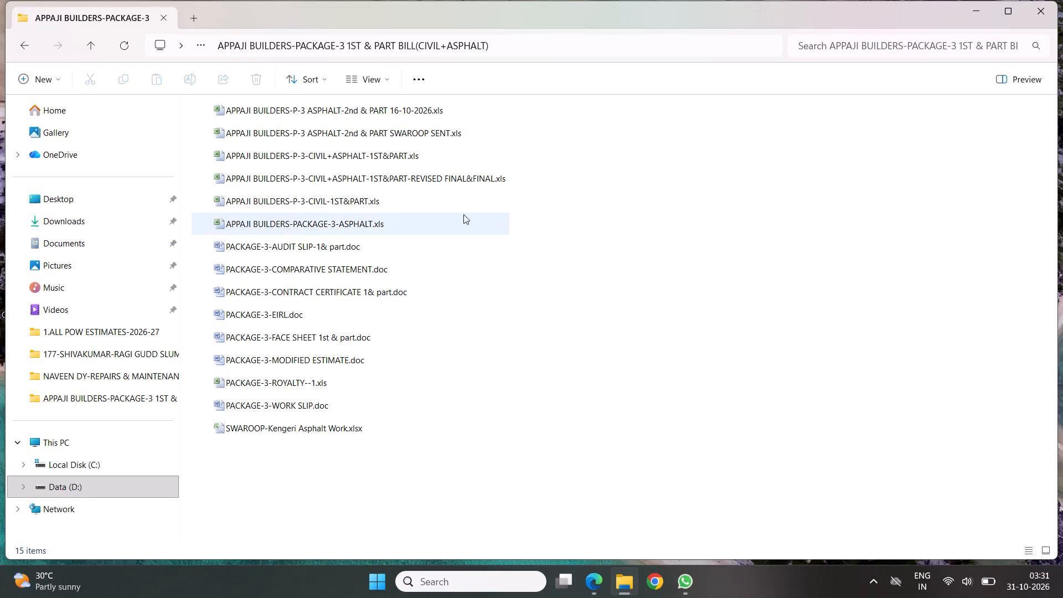
# Duplicate the APPAJI BUILDERS-P-3-CIVIL+ASPHALT-1ST&PART-REVISED FINAL&FINAL.xls workbook within the same folder.
pyautogui.rightClick(383, 181)
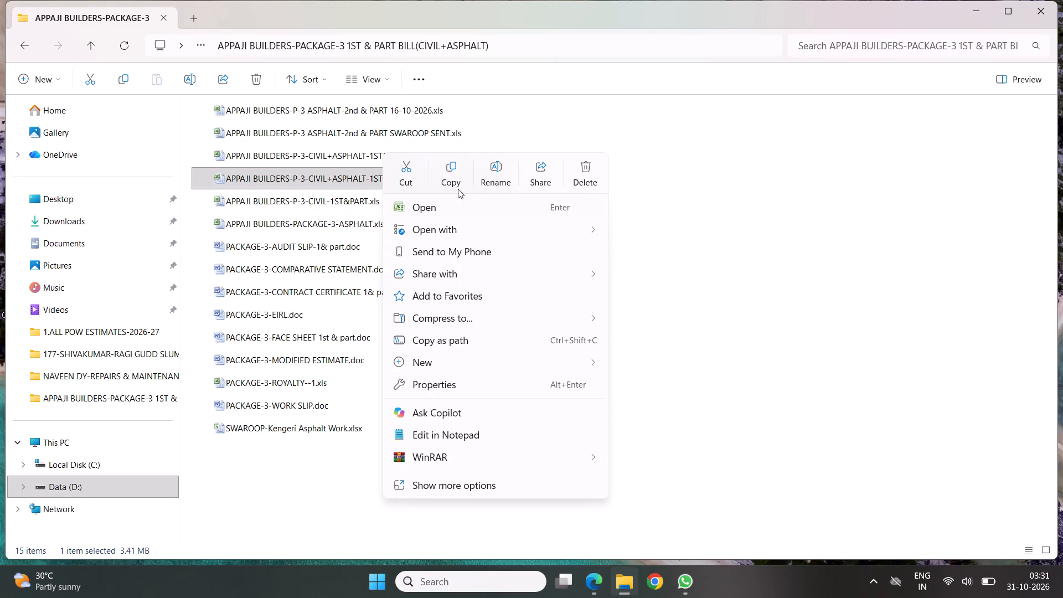
pyautogui.click(451, 173)
pyautogui.rightClick(515, 245)
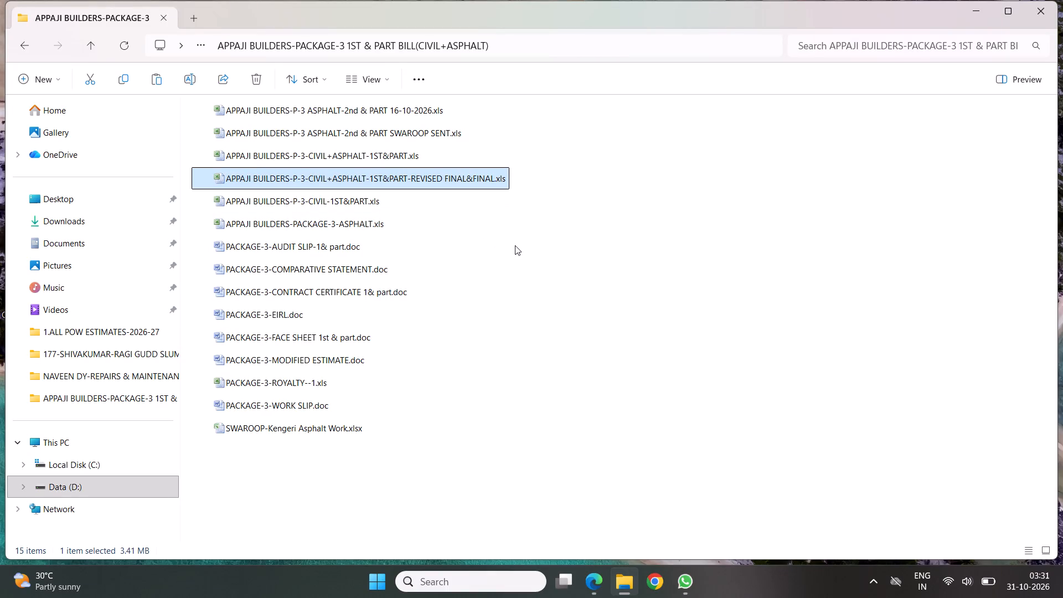
pyautogui.click(539, 262)
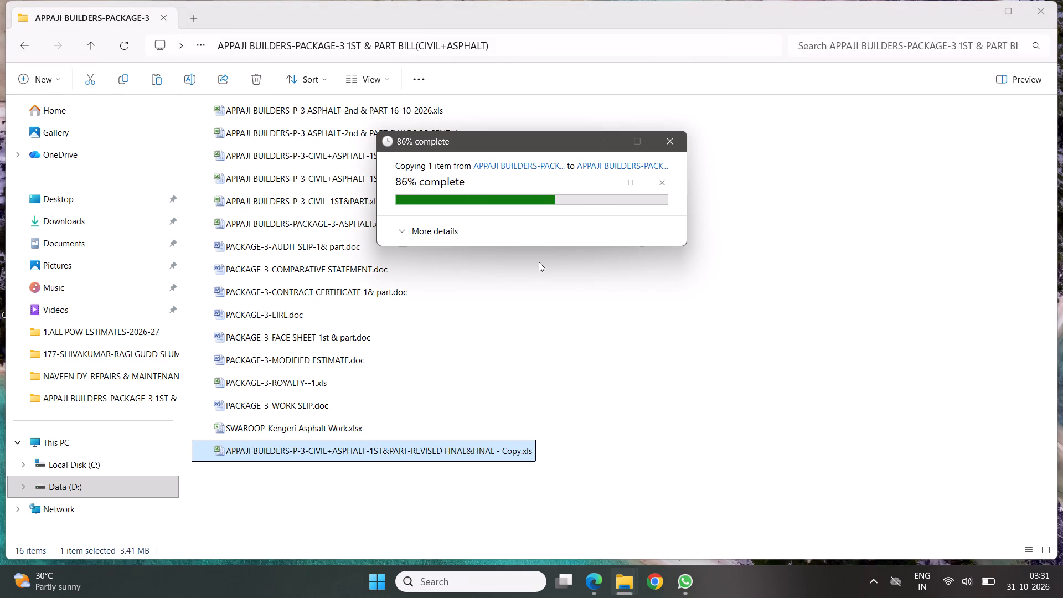
# Rename the duplicated workbook as APPAJI BUILDERS-P-3-CIVIL+ASPHALT-1ST&PART BILL.xls.
pyautogui.rightClick(420, 452)
pyautogui.click(529, 471)
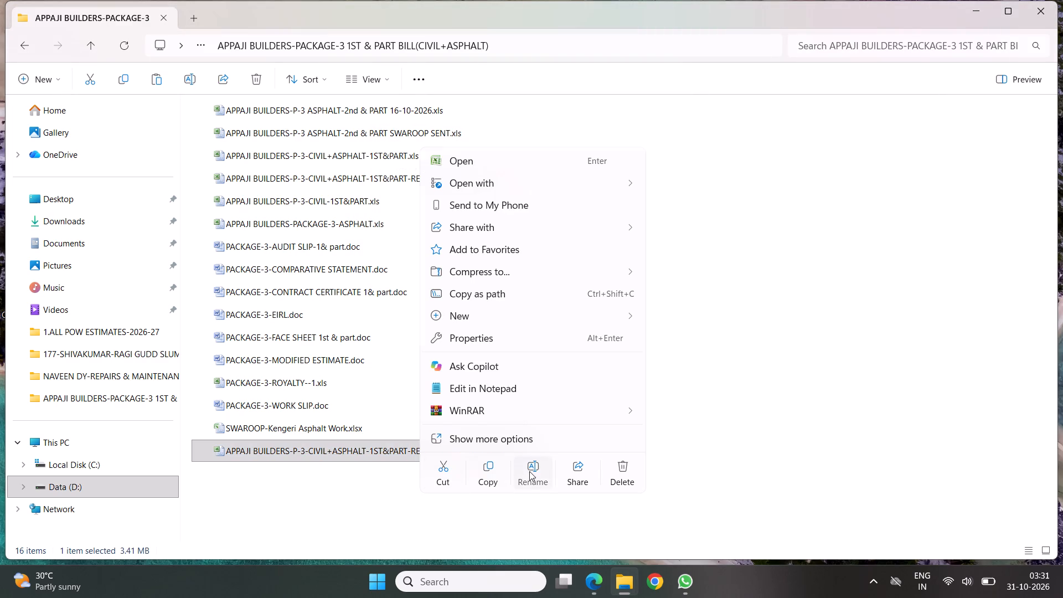
pyautogui.click(511, 453)
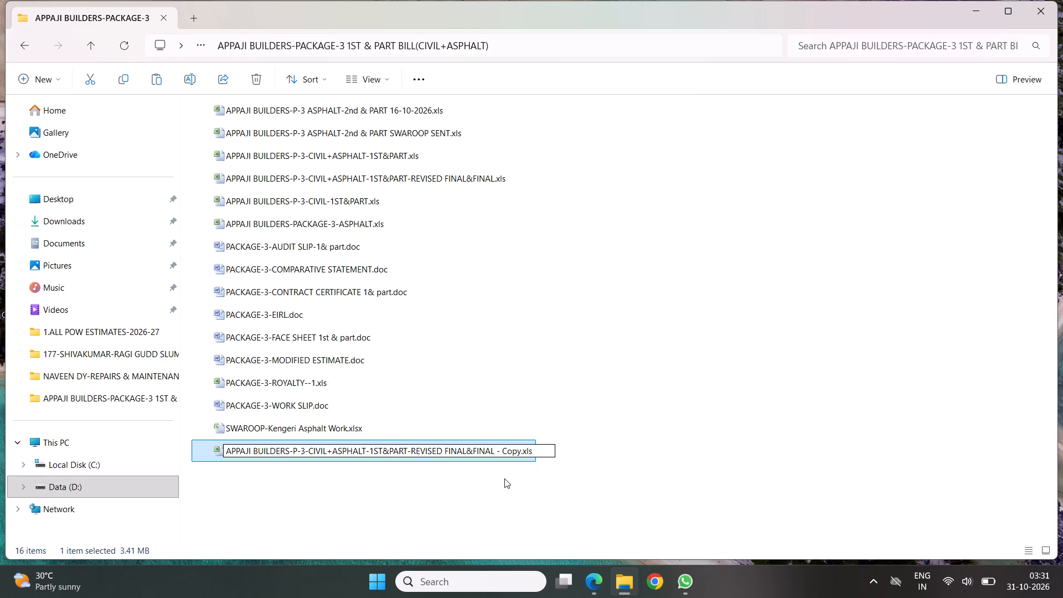
pyautogui.press('Right')
pyautogui.press('Right')
pyautogui.press('BackSpace')
pyautogui.press('BackSpace')
pyautogui.press('BackSpace')
pyautogui.press('BackSpace')
pyautogui.press('BackSpace')
pyautogui.press('BackSpace')
pyautogui.press('BackSpace')
pyautogui.press('space')
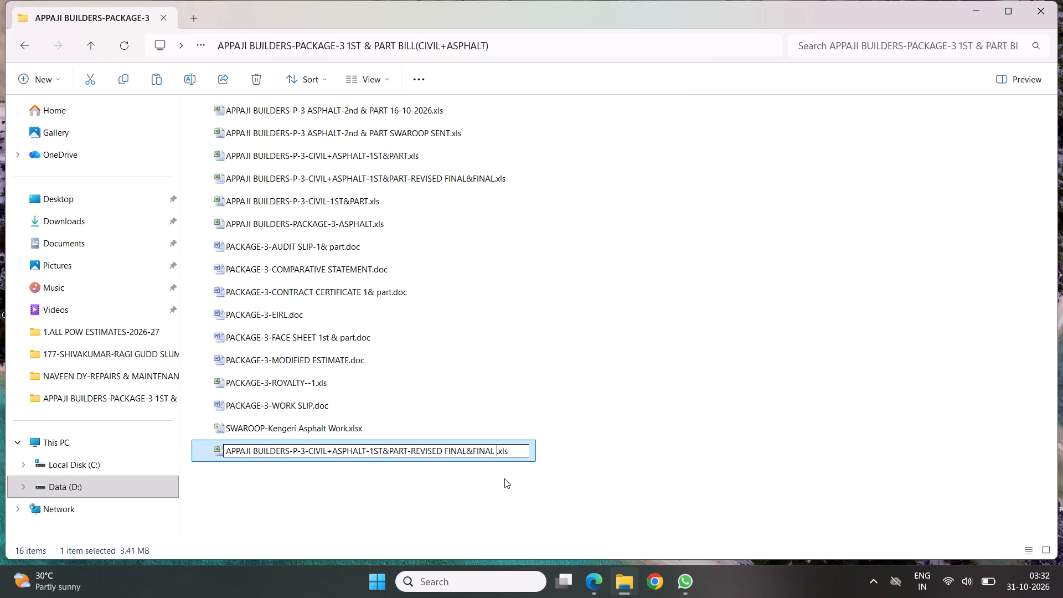
pyautogui.press('b')
pyautogui.write('ILL')
pyautogui.click(496, 451)
pyautogui.press('BackSpace')
pyautogui.press('BackSpace')
pyautogui.press('BackSpace')
pyautogui.press('BackSpace')
pyautogui.press('BackSpace')
pyautogui.press('BackSpace')
pyautogui.press('BackSpace')
pyautogui.press('BackSpace')
pyautogui.press('BackSpace')
pyautogui.press('BackSpace')
pyautogui.press('BackSpace')
pyautogui.press('BackSpace')
pyautogui.press('BackSpace')
pyautogui.press('BackSpace')
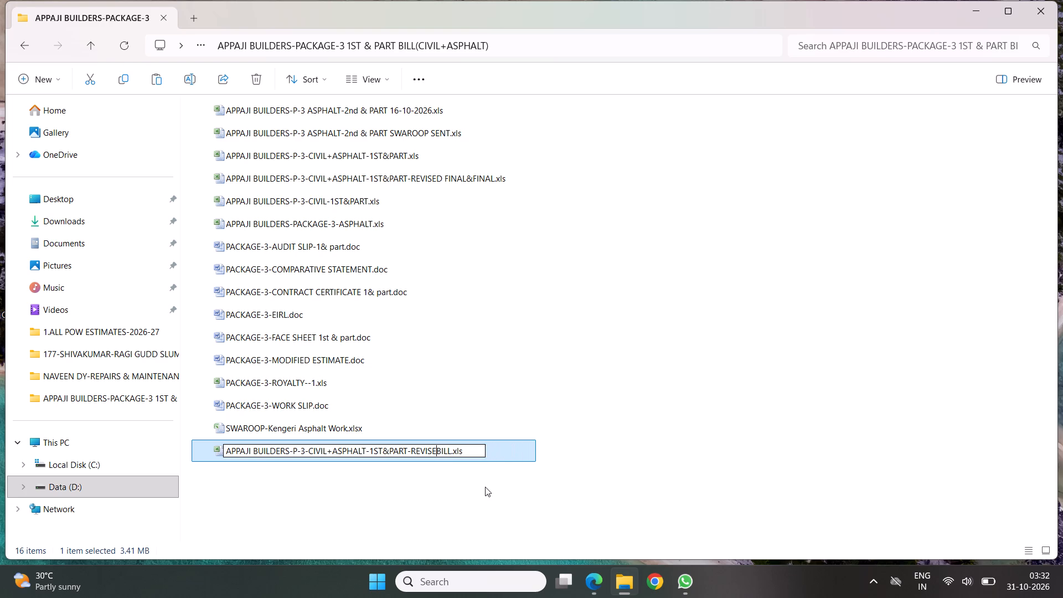
pyautogui.press('BackSpace')
pyautogui.press('BackSpace')
pyautogui.press('BackSpace')
pyautogui.press('BackSpace')
pyautogui.press('BackSpace')
pyautogui.press('BackSpace')
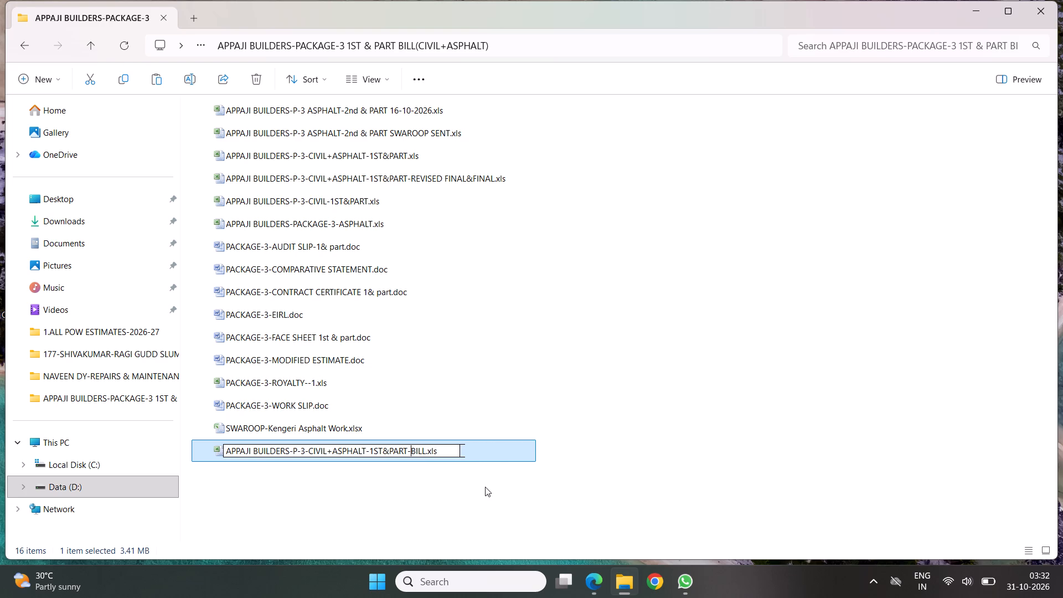
pyautogui.press('BackSpace')
pyautogui.press('space')
pyautogui.write('BILL')
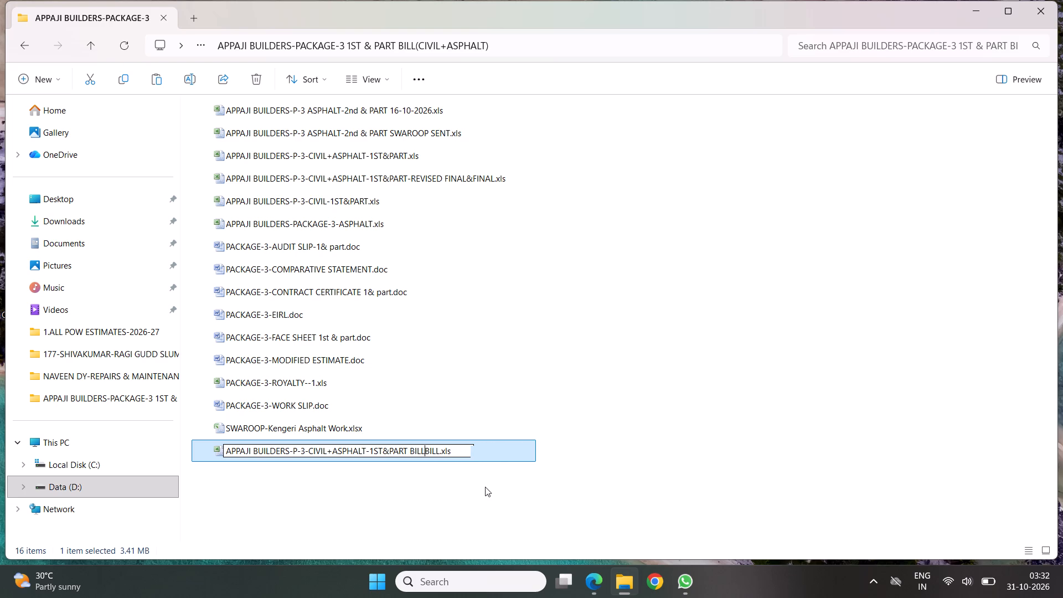
pyautogui.press('BackSpace')
pyautogui.press('BackSpace')
pyautogui.press('BackSpace')
pyautogui.press('BackSpace')
pyautogui.click(615, 346)
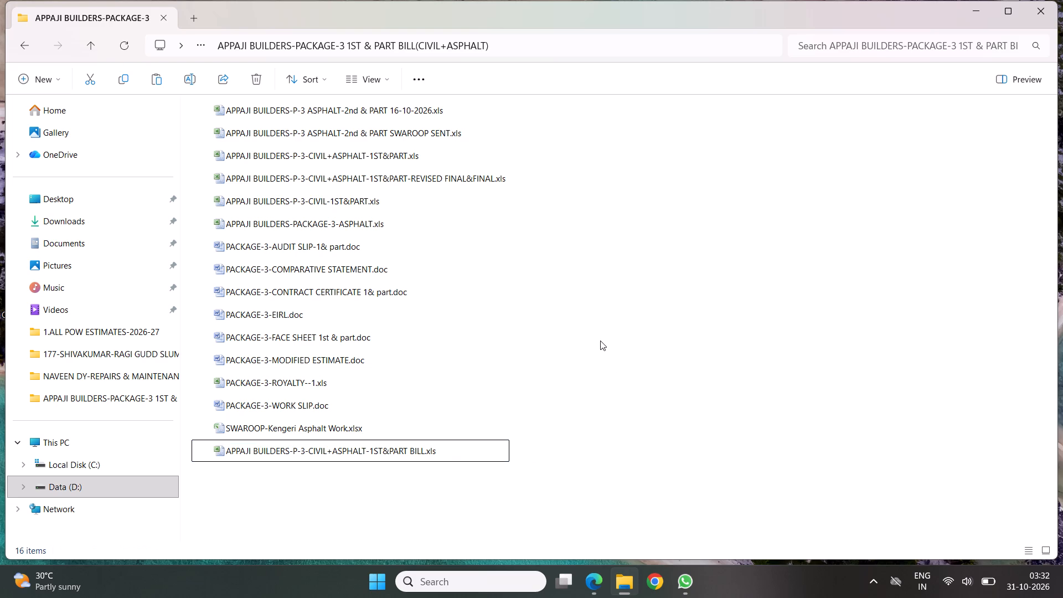
# Rename the original REVISED FINAL&FINAL workbook as APPAJI BUILDERS-P-3-CIVIL+ASPHALT-MODIFIED, WORKSLIP FINAL.xls.
pyautogui.click(415, 177)
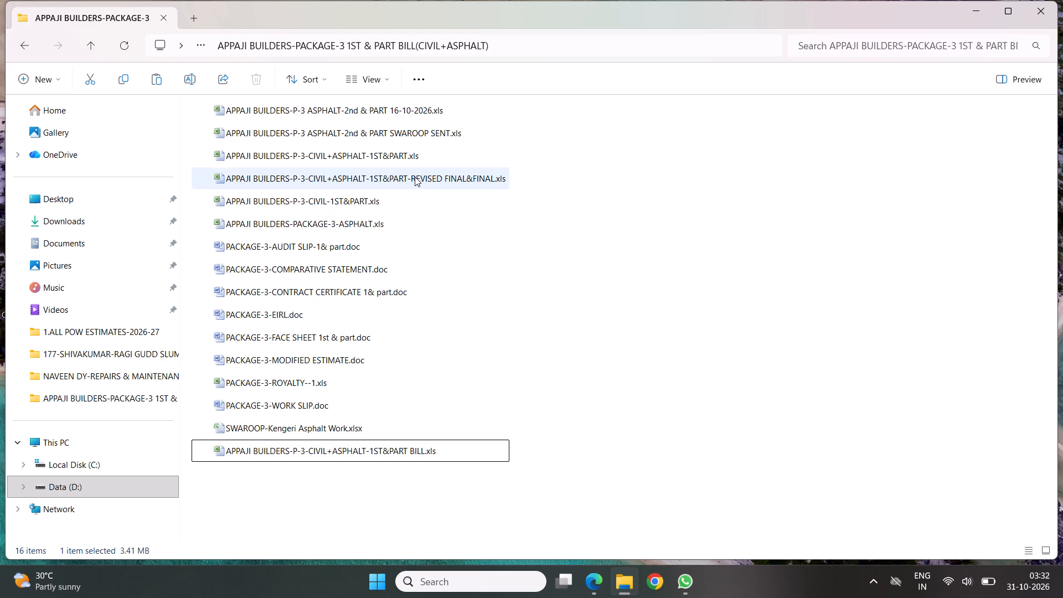
pyautogui.rightClick(415, 177)
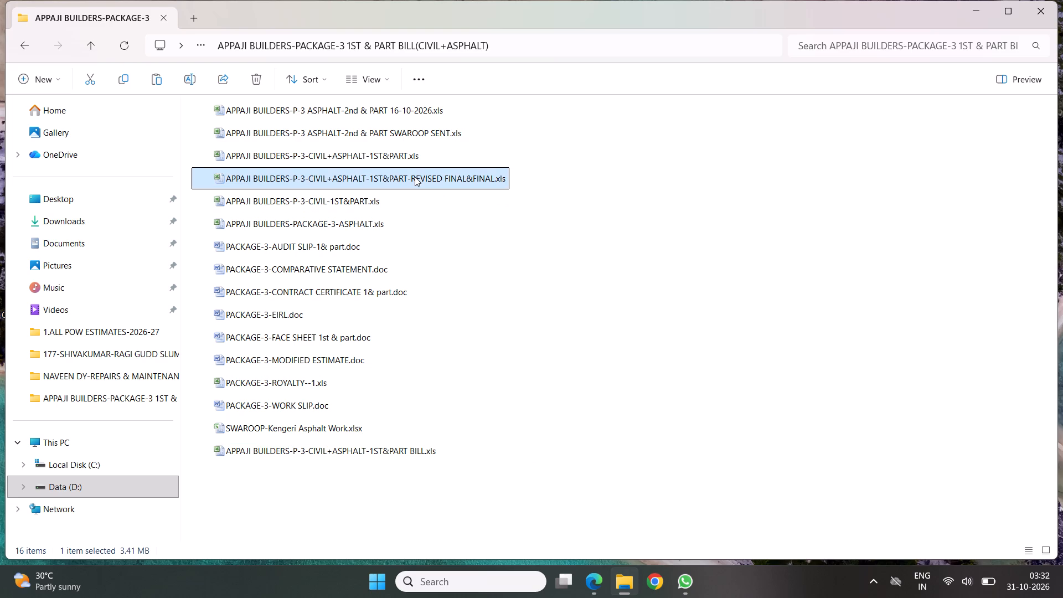
pyautogui.click(529, 178)
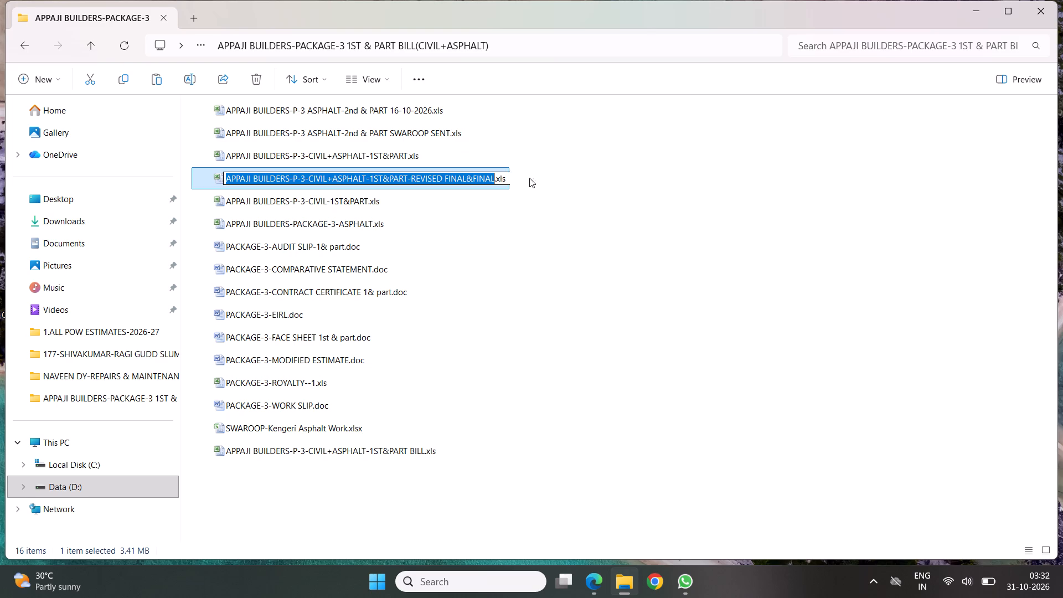
pyautogui.click(489, 181)
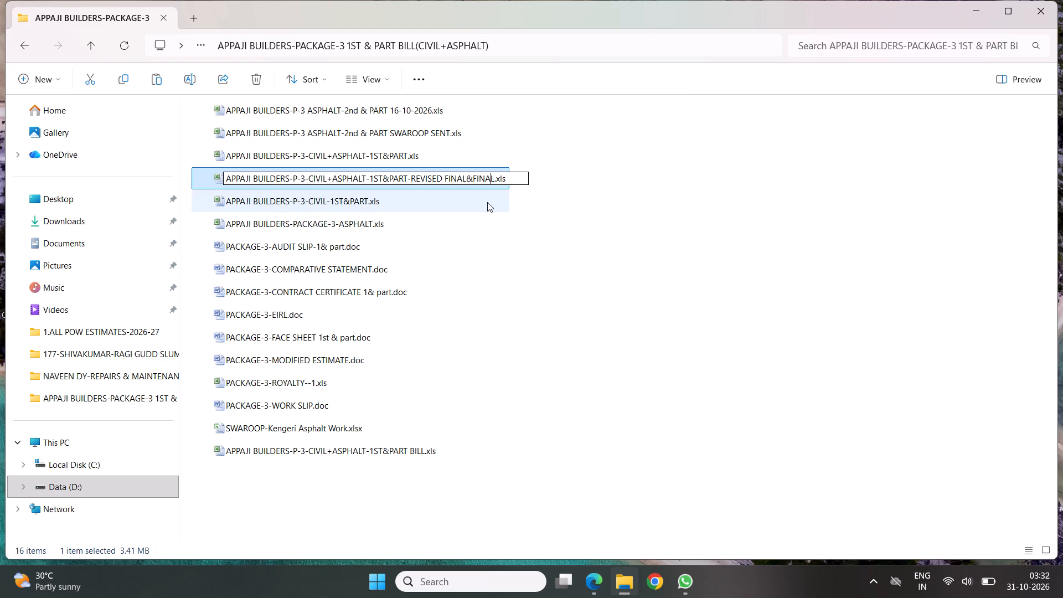
pyautogui.press('Right')
pyautogui.press('BackSpace')
pyautogui.press('BackSpace')
pyautogui.press('BackSpace')
pyautogui.press('BackSpace')
pyautogui.press('BackSpace')
pyautogui.press('BackSpace')
pyautogui.press('BackSpace')
pyautogui.press('BackSpace')
pyautogui.press('BackSpace')
pyautogui.press('BackSpace')
pyautogui.press('BackSpace')
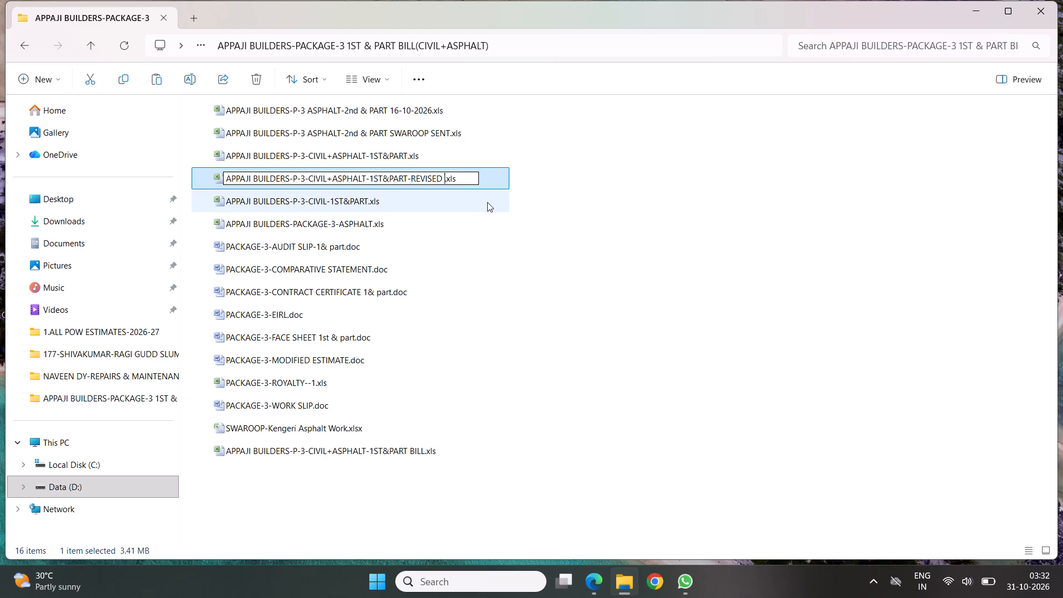
pyautogui.press('BackSpace')
pyautogui.press('BackSpace')
pyautogui.press('BackSpace')
pyautogui.press('BackSpace')
pyautogui.press('BackSpace')
pyautogui.press('BackSpace')
pyautogui.press('BackSpace')
pyautogui.press('BackSpace')
pyautogui.press('BackSpace')
pyautogui.press('BackSpace')
pyautogui.press('BackSpace')
pyautogui.press('BackSpace')
pyautogui.press('BackSpace')
pyautogui.press('BackSpace')
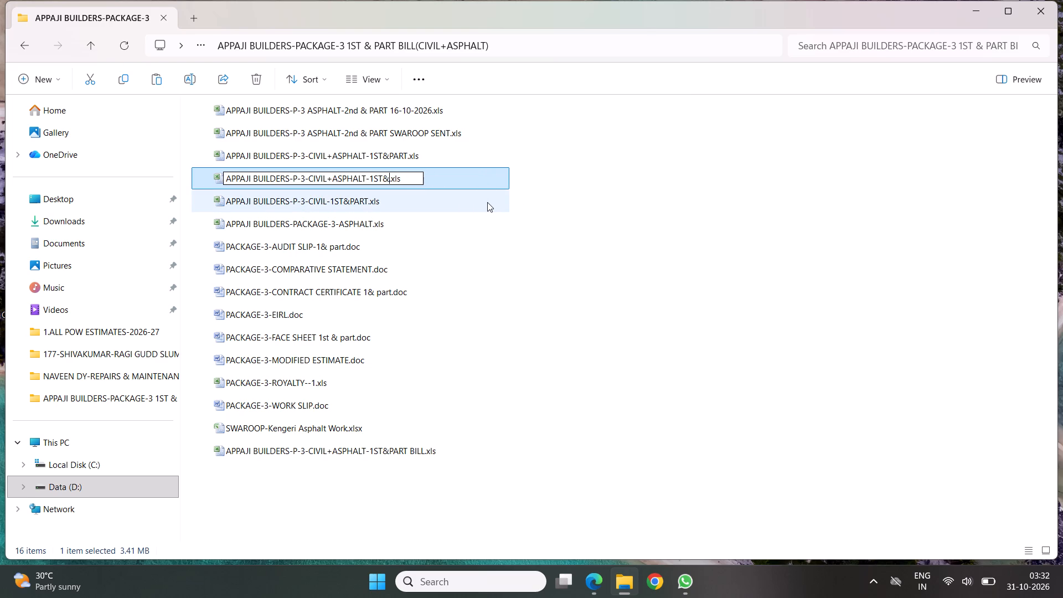
pyautogui.press('BackSpace')
pyautogui.press('BackSpace')
pyautogui.press('BackSpace')
pyautogui.write('MODIFIED,')
pyautogui.press('space')
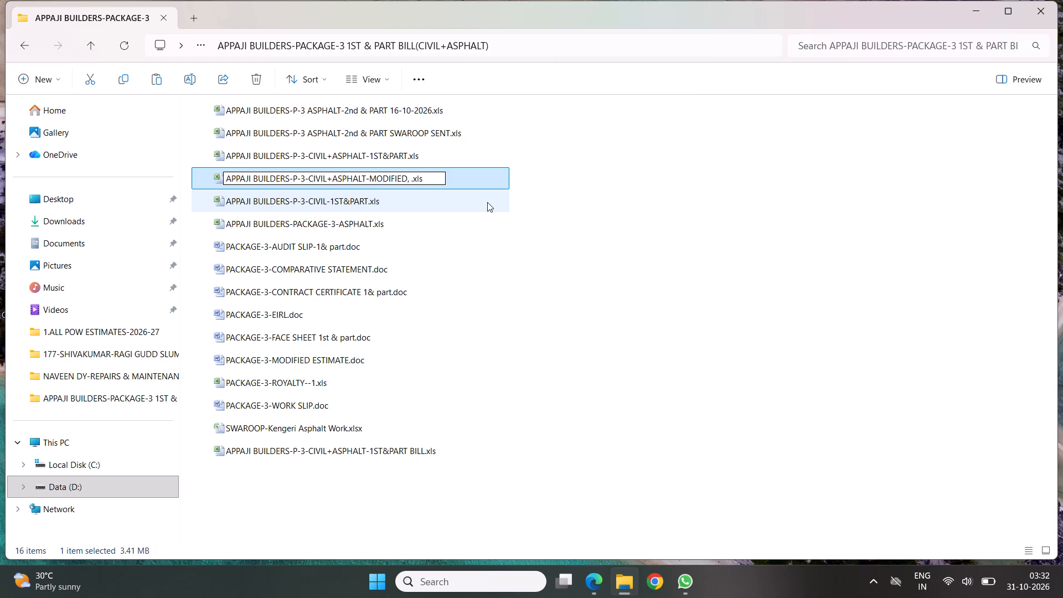
pyautogui.write('WORKS')
pyautogui.press('space')
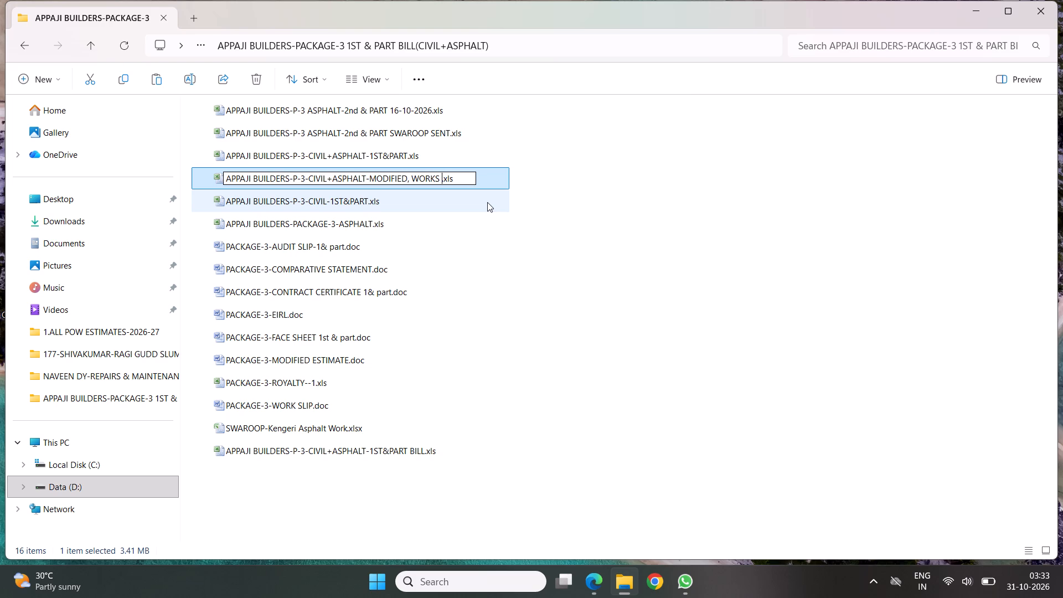
pyautogui.press('BackSpace')
pyautogui.write('LIP')
pyautogui.press('space')
pyautogui.write('FINAL')
pyautogui.click(613, 326)
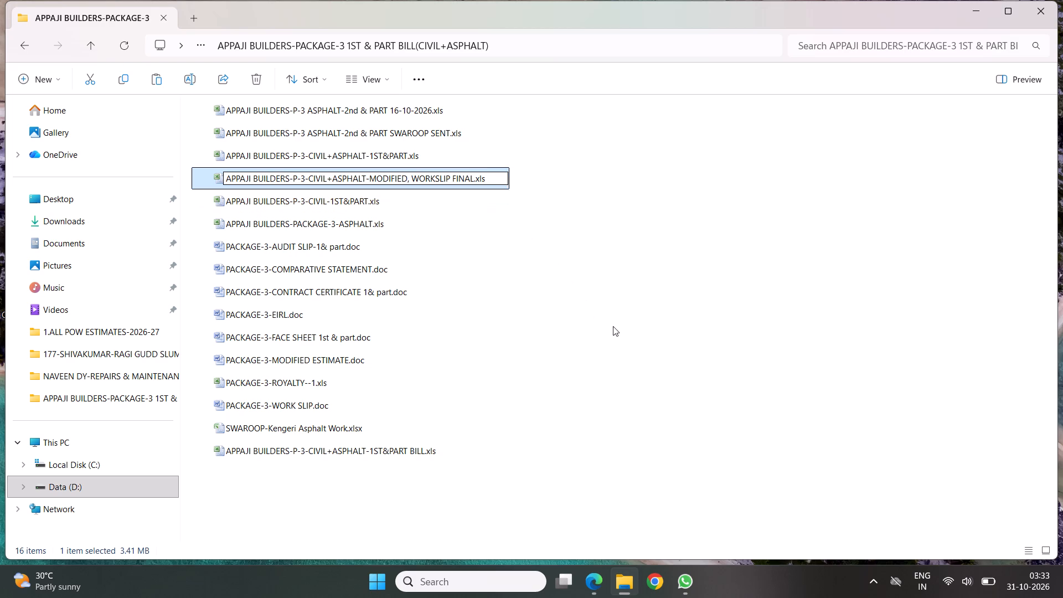
# Open the APPAJI BUILDERS-P-3-CIVIL+ASPHALT-1ST&PART BILL.xls workbook in Excel.
pyautogui.click(339, 450)
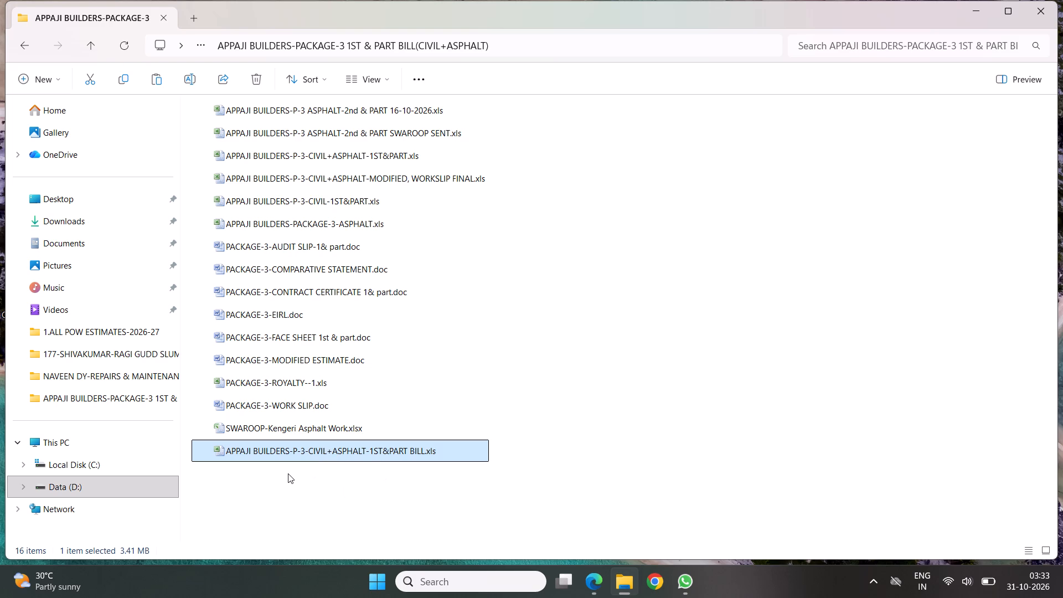
pyautogui.doubleClick(337, 451)
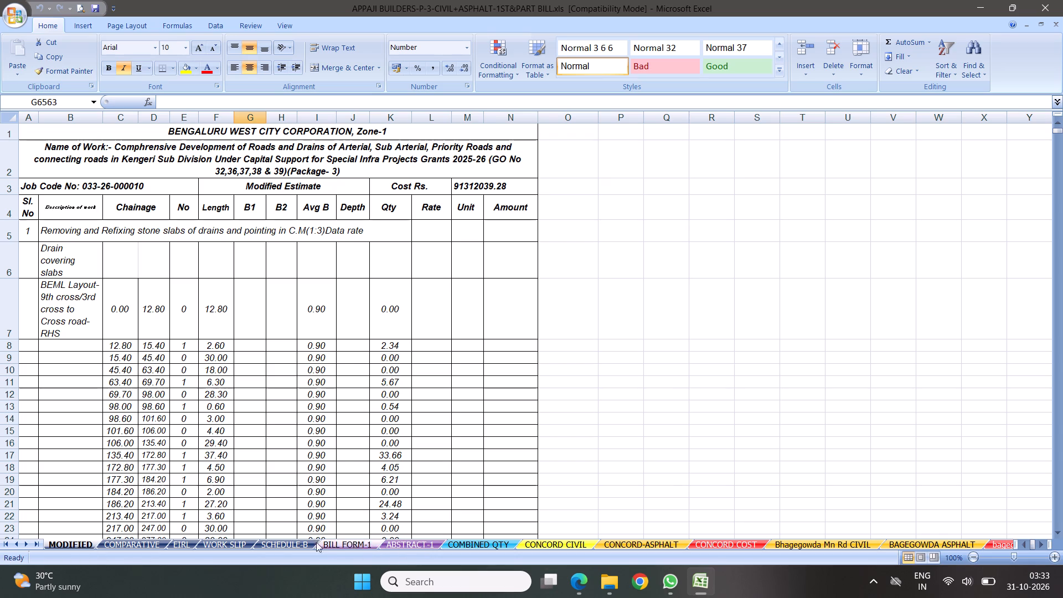
# Review the BILL FORM-1, ABSTRACT-1 and COMBINED QTY sheets from their headings through the item rows and totals.
pyautogui.click(340, 545)
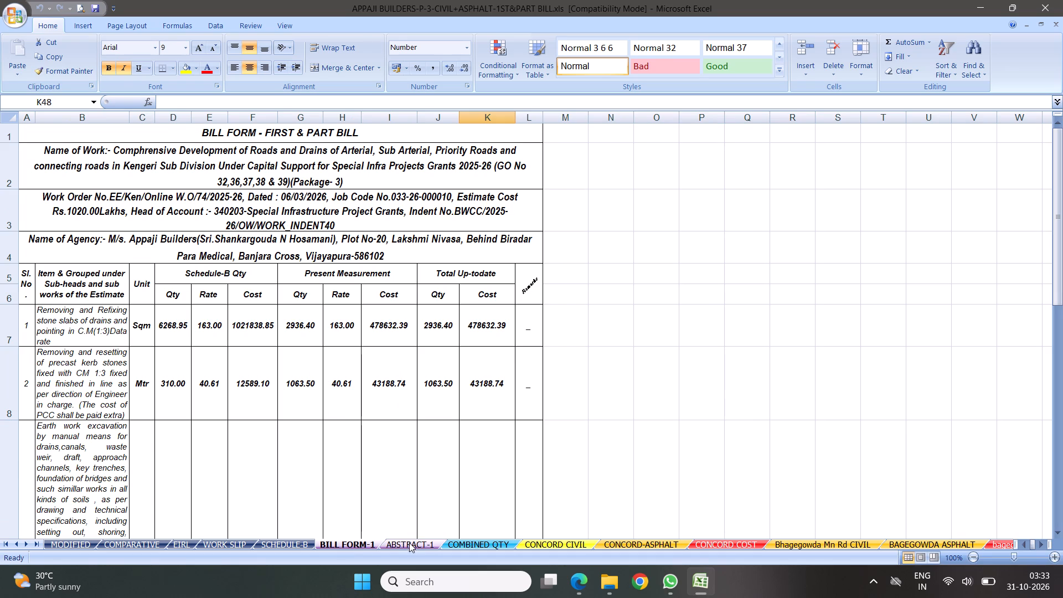
pyautogui.click(407, 547)
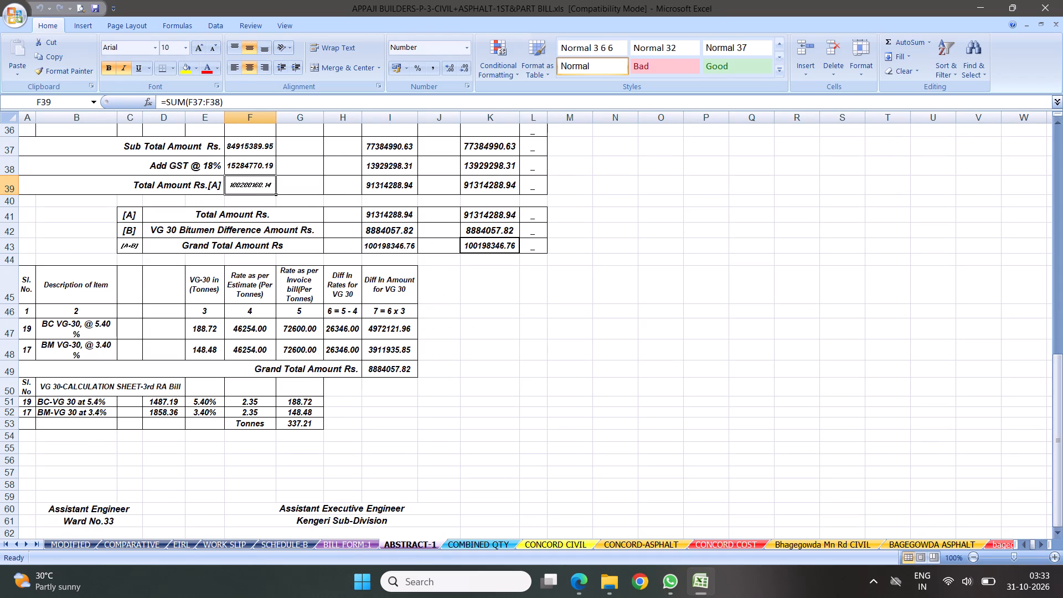
pyautogui.moveTo(1058, 456); pyautogui.dragTo(1062, 0)
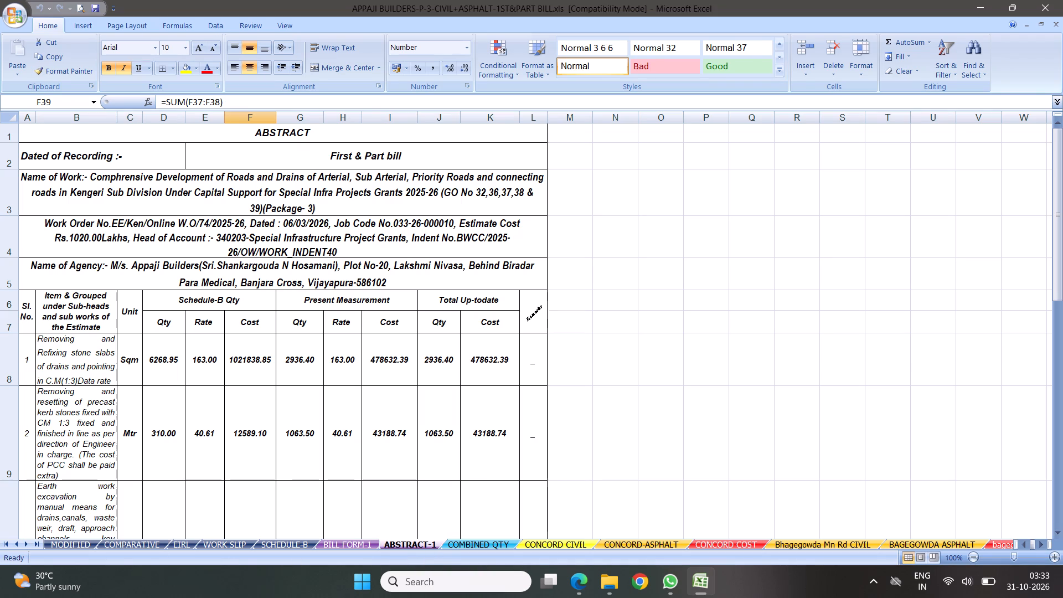
pyautogui.click(352, 545)
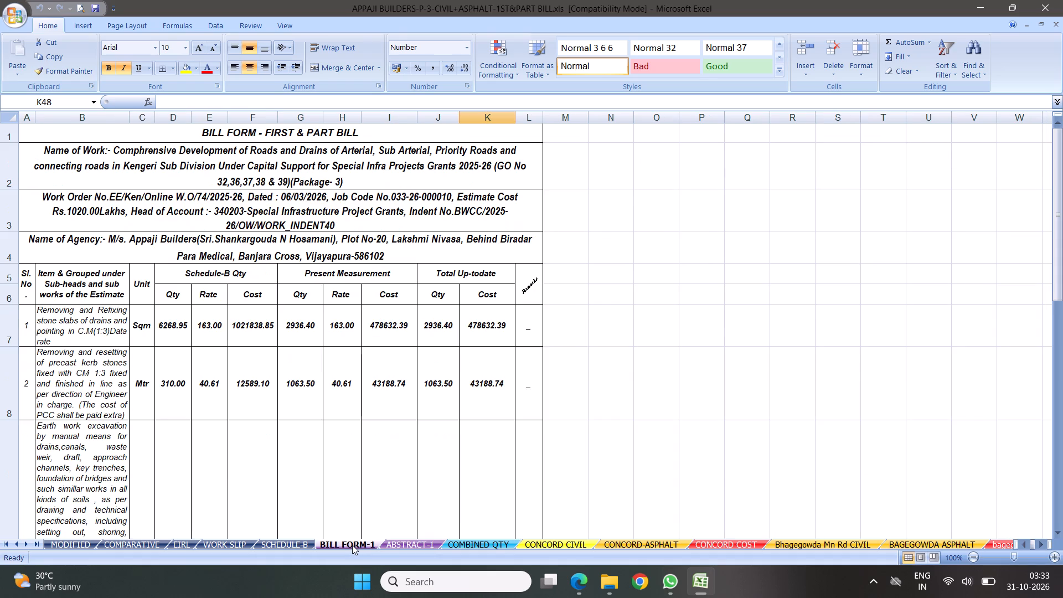
pyautogui.click(483, 545)
pyautogui.scroll(-7, 552, 418)
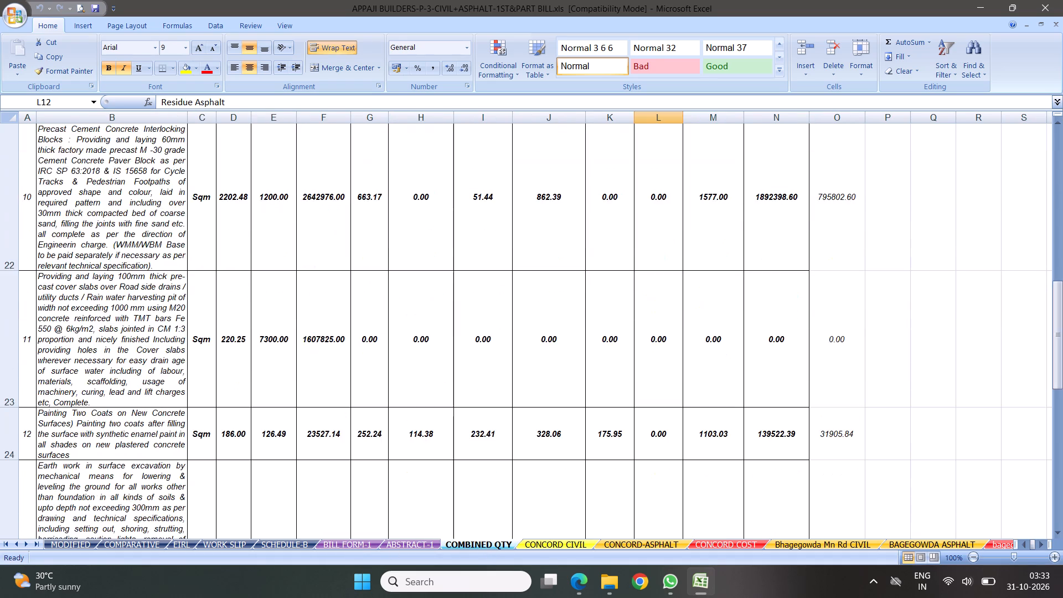
pyautogui.scroll(-6, 544, 385)
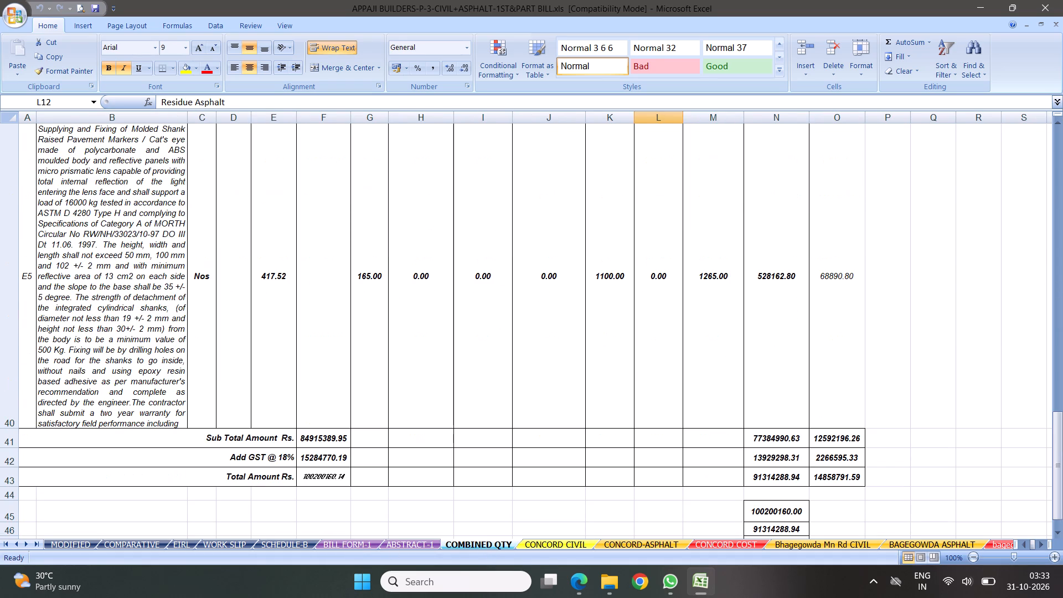
pyautogui.scroll(15, 487, 322)
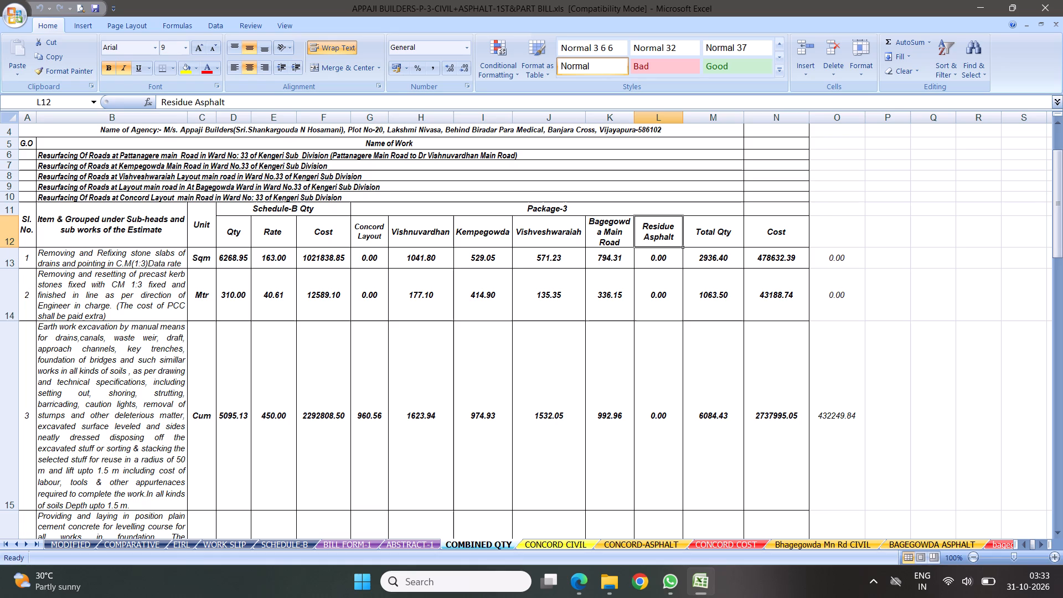
pyautogui.scroll(1, 487, 322)
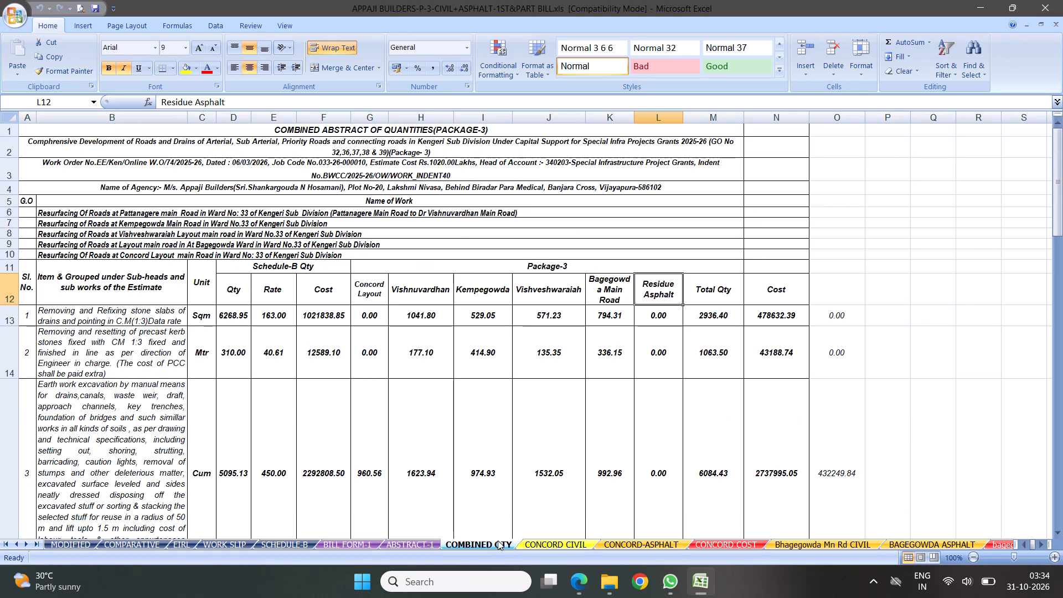
# Look through the Concord civil, asphalt and cost sheets and the Bhagegowda civil, asphalt and cost sheets.
pyautogui.click(551, 544)
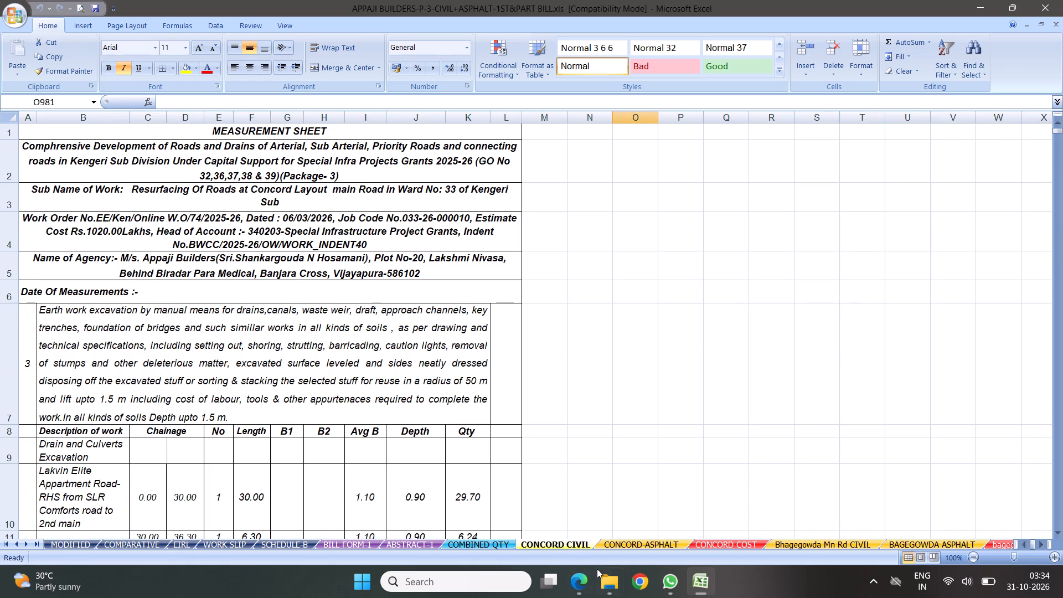
pyautogui.click(632, 545)
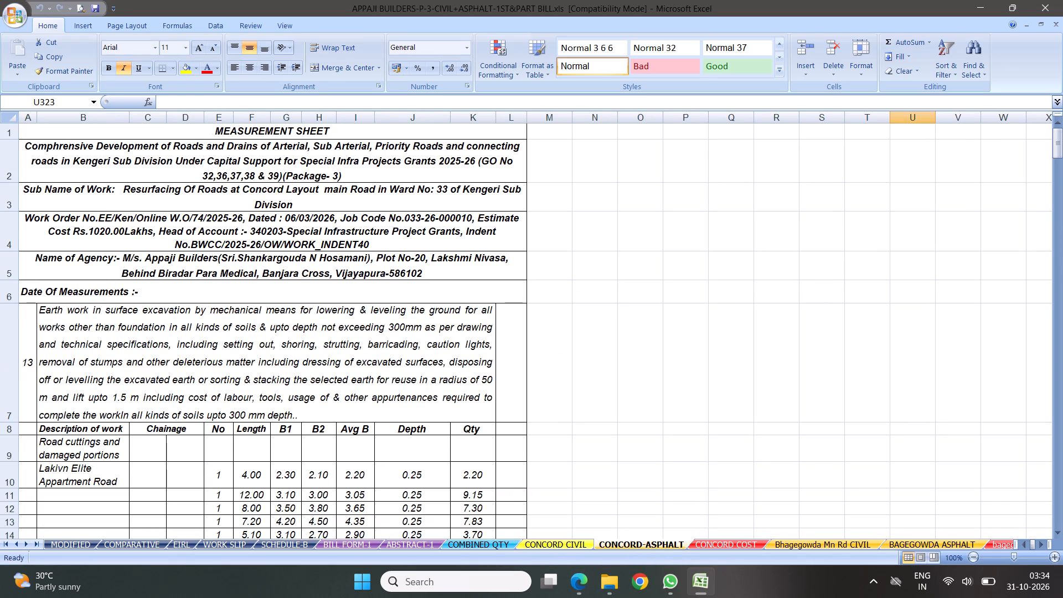
pyautogui.click(725, 543)
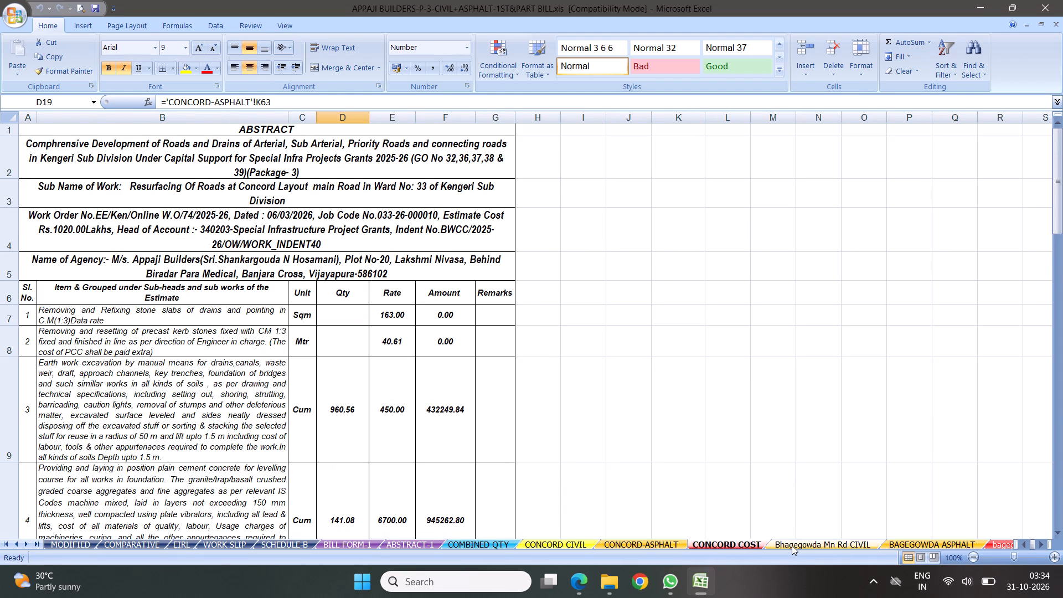
pyautogui.click(792, 545)
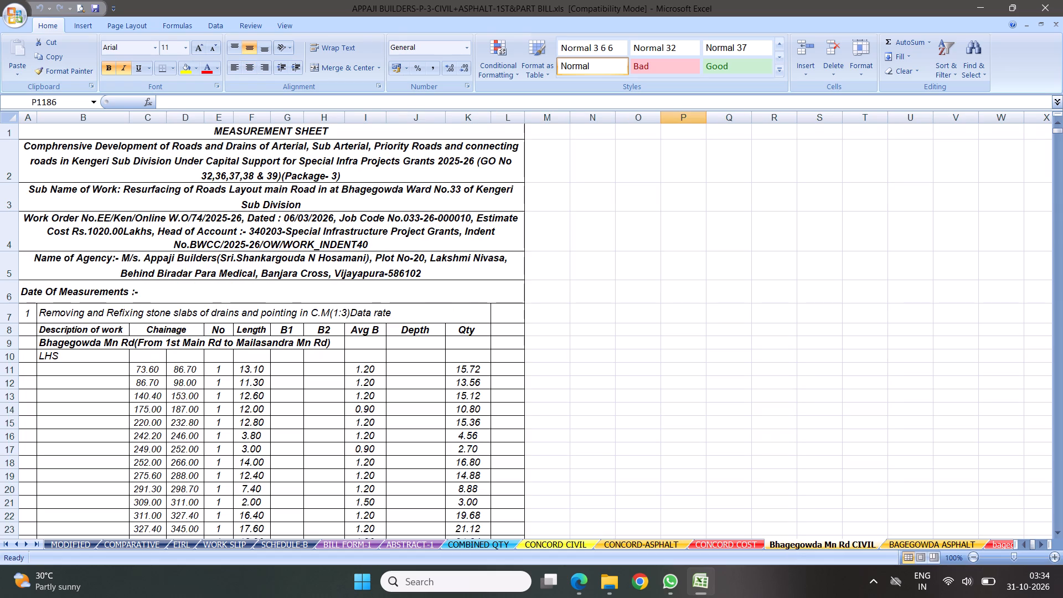
pyautogui.tripleClick(35, 542)
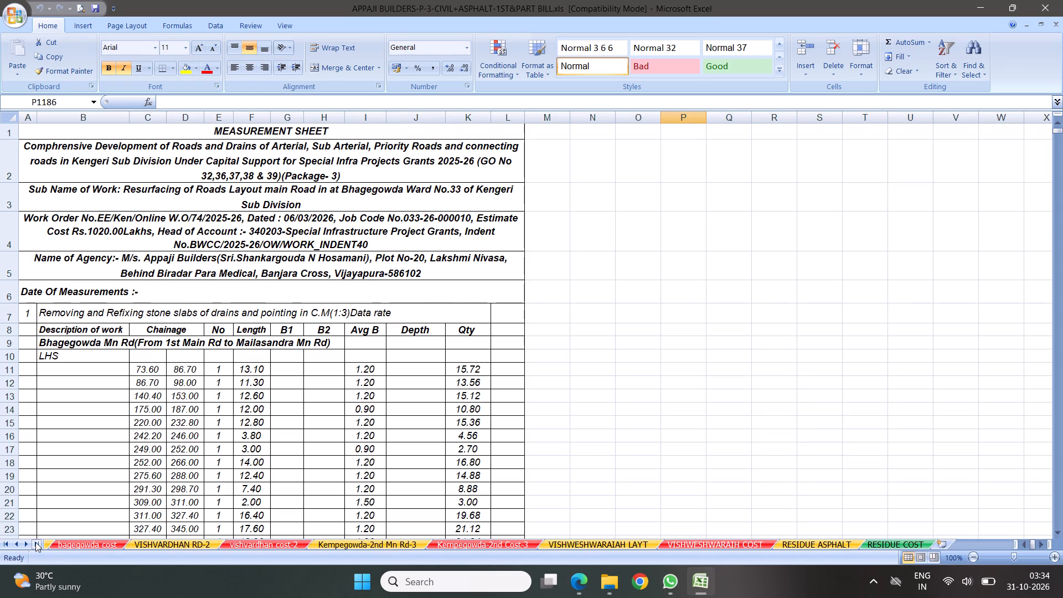
pyautogui.click(35, 542)
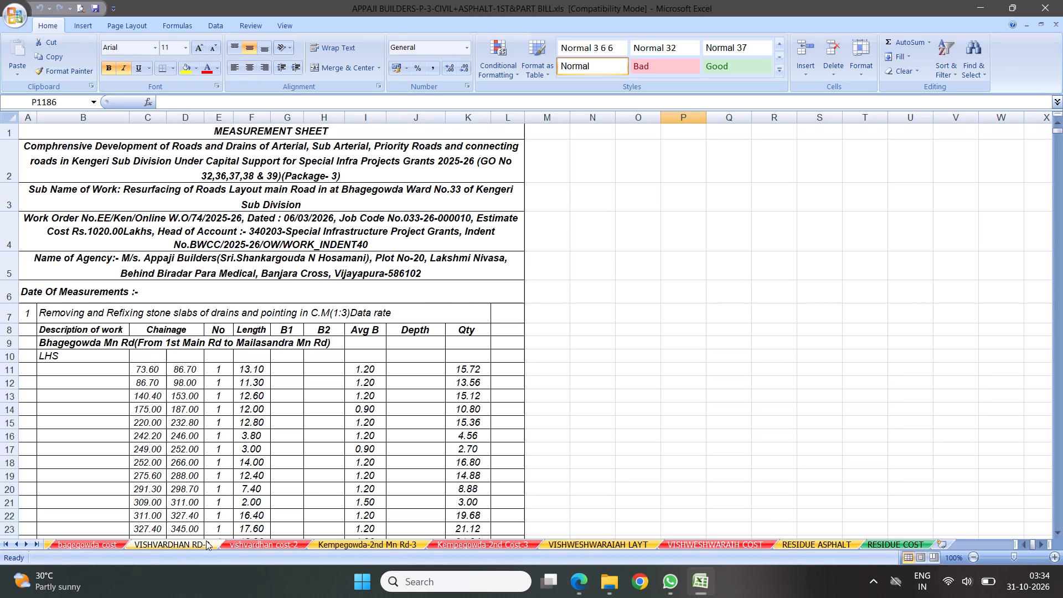
pyautogui.click(15, 543)
pyautogui.click(15, 543)
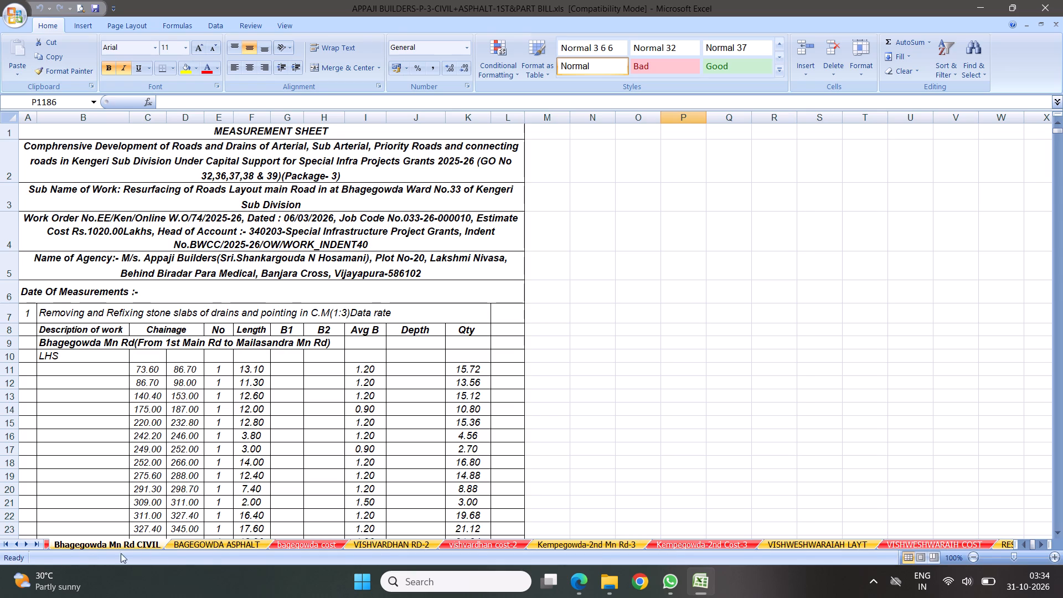
pyautogui.click(216, 543)
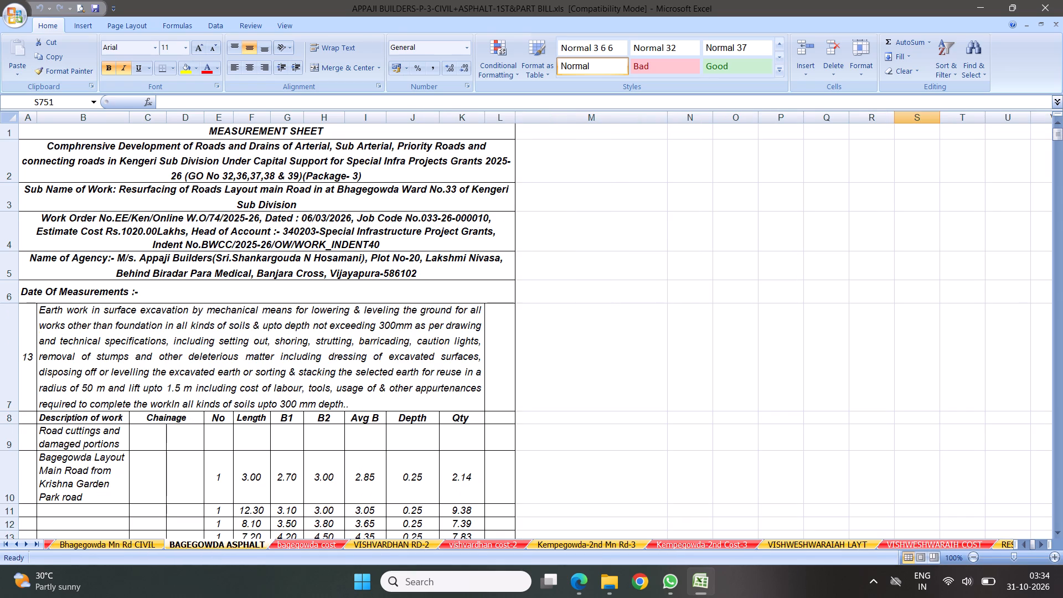
pyautogui.moveTo(1058, 138); pyautogui.dragTo(1055, 597)
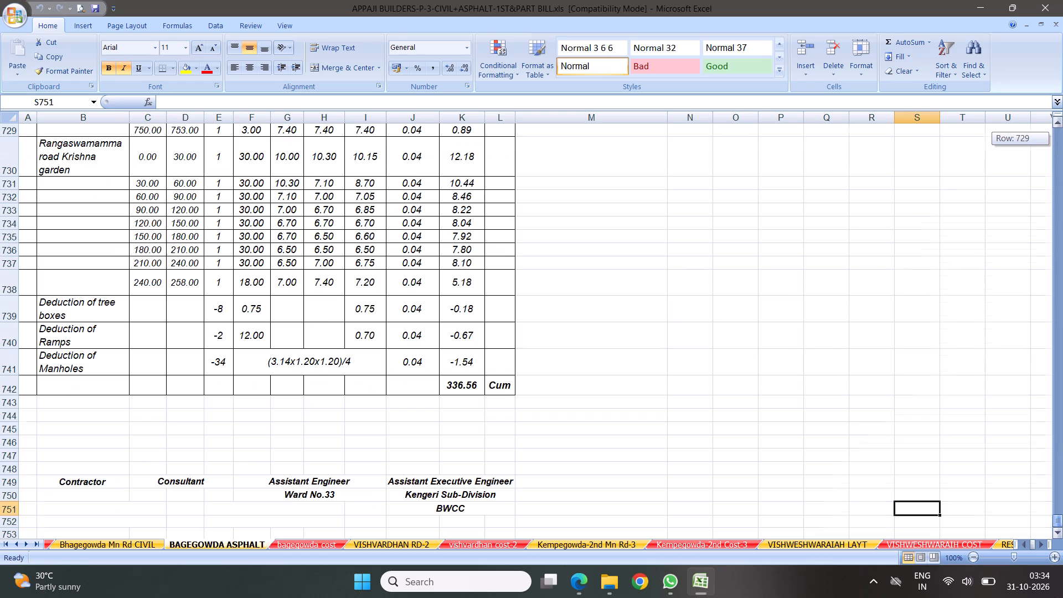
pyautogui.moveTo(1055, 597); pyautogui.dragTo(1055, 597)
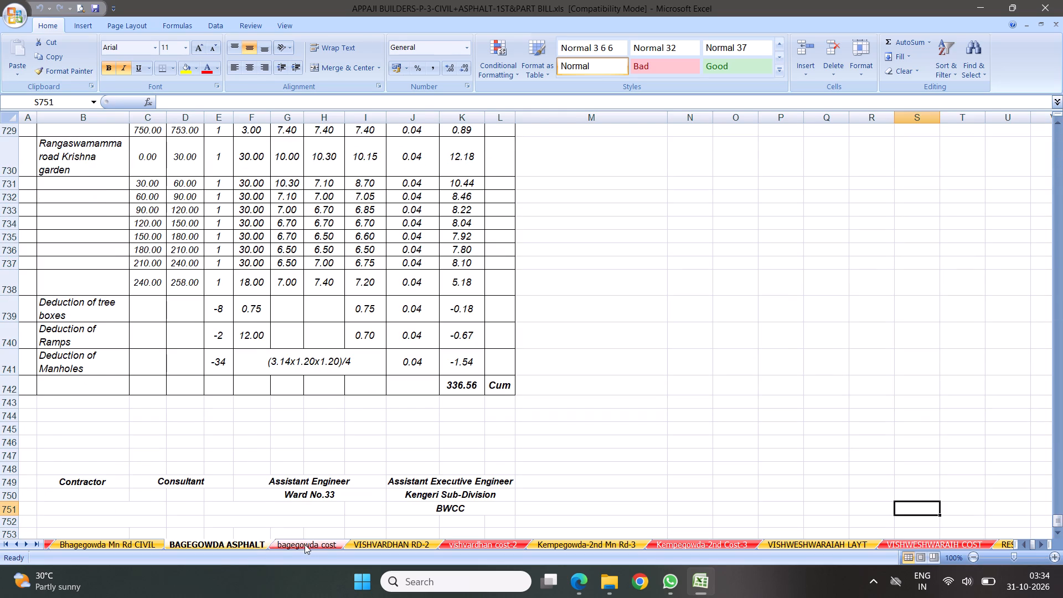
pyautogui.click(305, 544)
# Examine the measurement and cost sheets for Vishvardhan Road and Kempegowda 2nd Main Road.
pyautogui.click(389, 544)
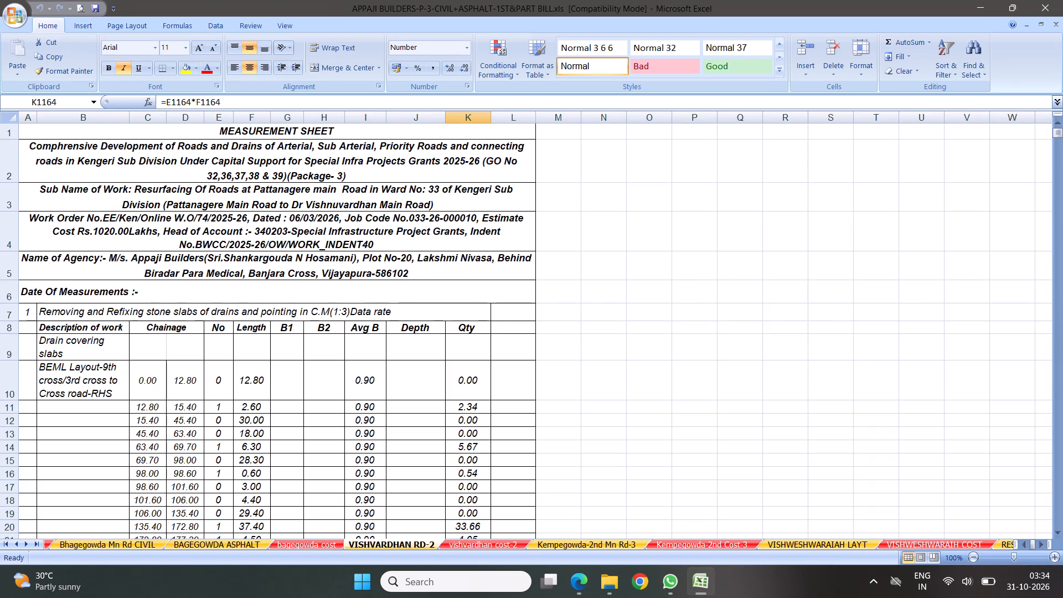
pyautogui.moveTo(1057, 133); pyautogui.dragTo(1062, 597)
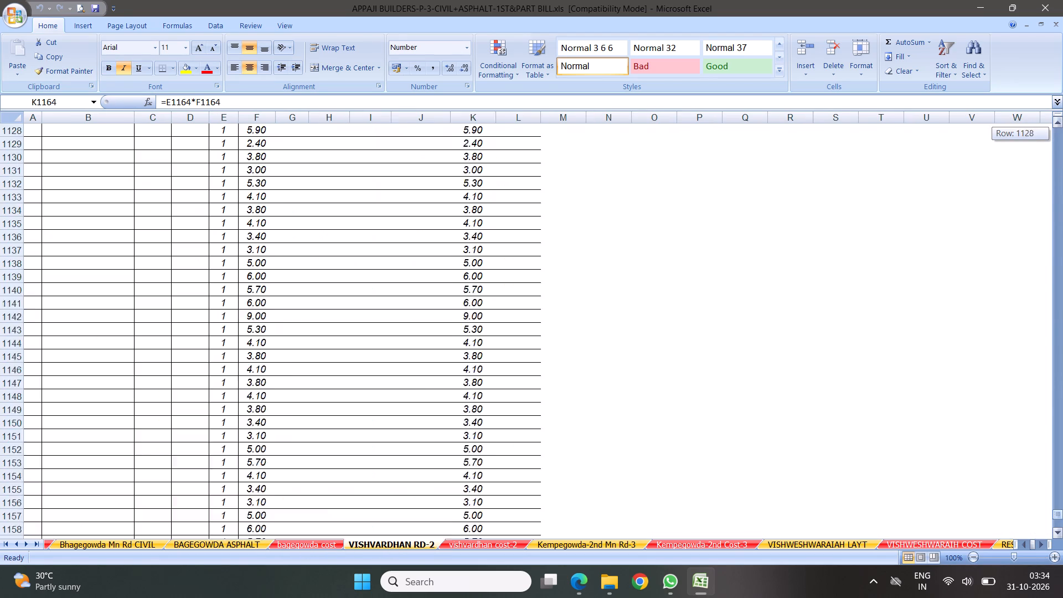
pyautogui.moveTo(1062, 597); pyautogui.dragTo(1062, 0)
pyautogui.click(484, 545)
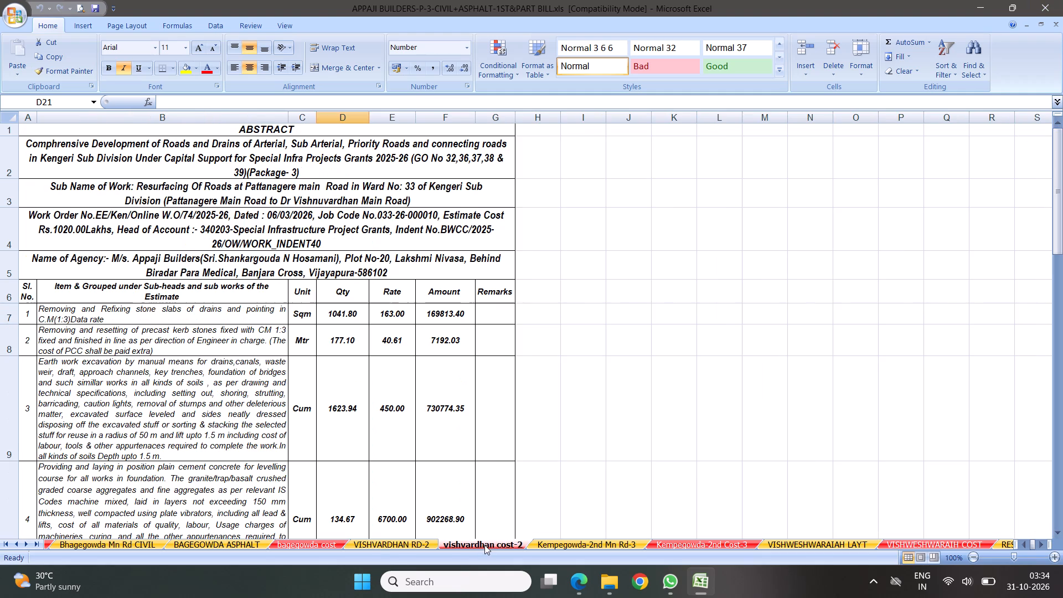
pyautogui.click(596, 541)
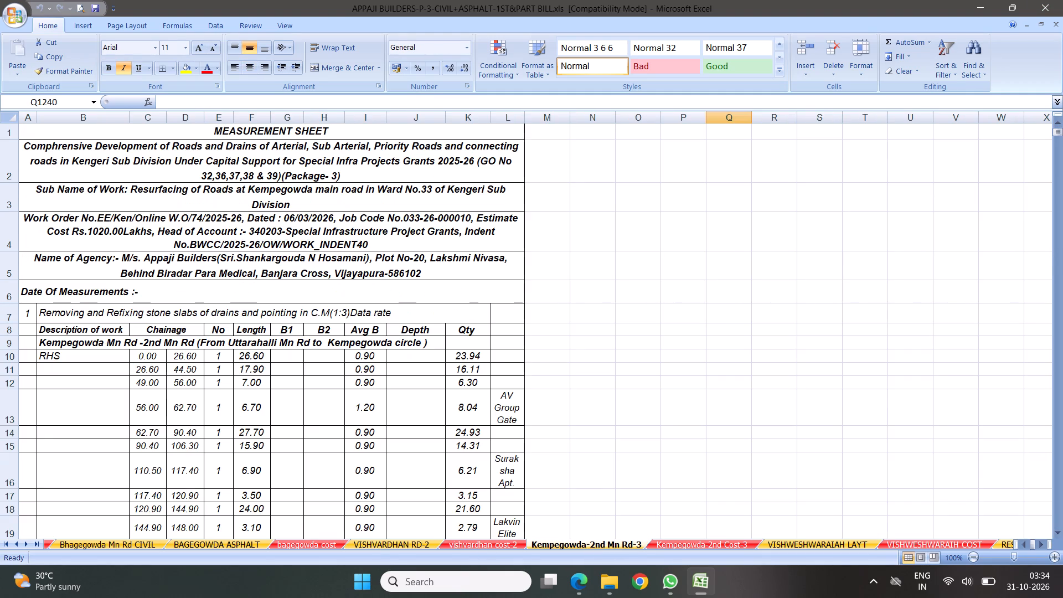
pyautogui.moveTo(1056, 132); pyautogui.dragTo(1062, 0)
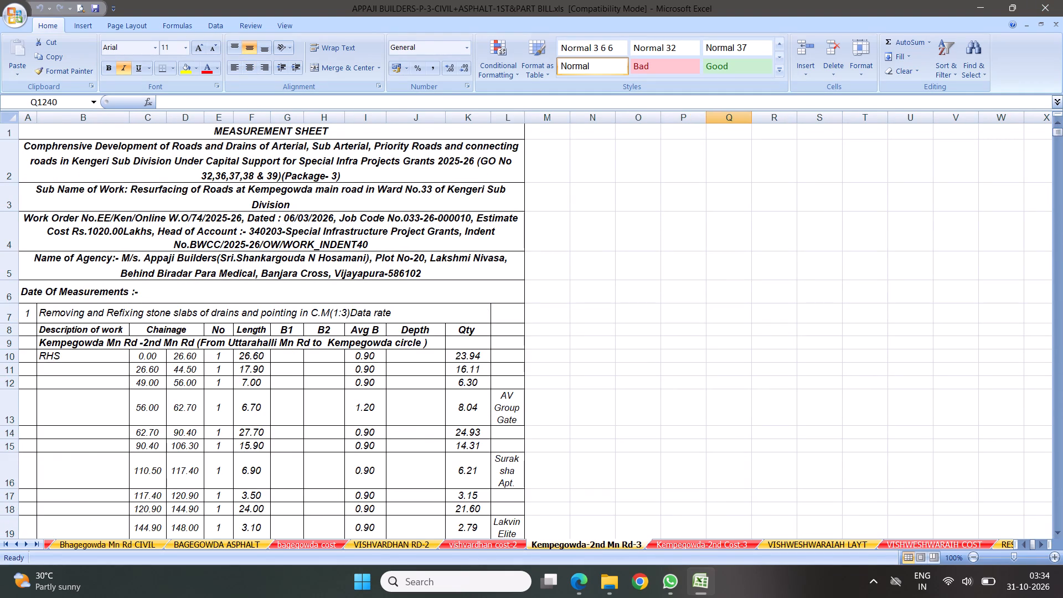
pyautogui.click(696, 547)
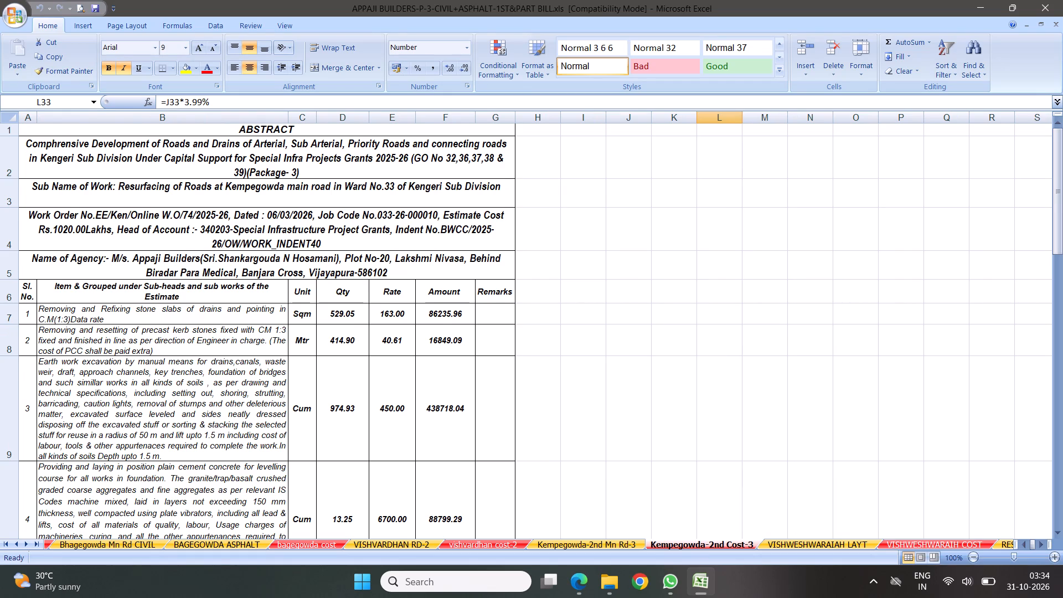
# Check the VISHWESHWARAIAH LAYT measurement sheet from start to end and switch it from page break preview to Normal view.
pyautogui.tripleClick(24, 540)
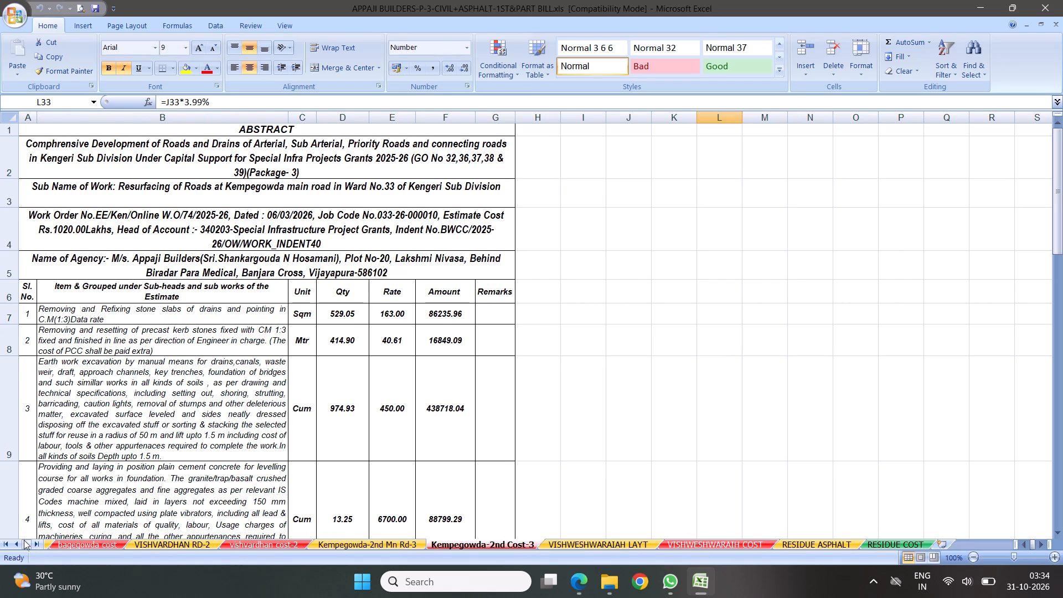
pyautogui.click(24, 540)
pyautogui.click(600, 542)
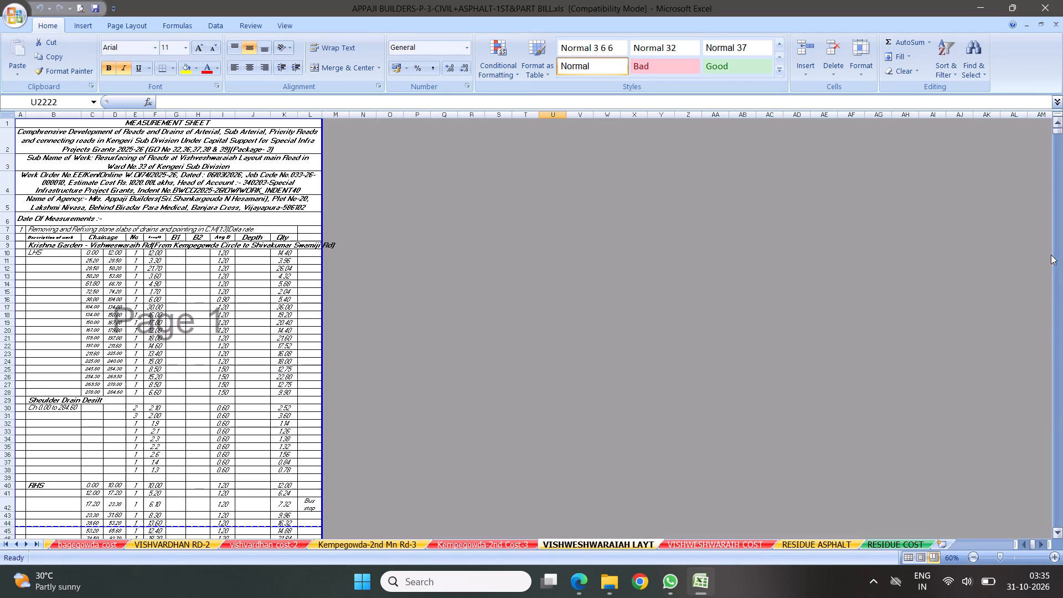
pyautogui.moveTo(1056, 131); pyautogui.dragTo(1062, 546)
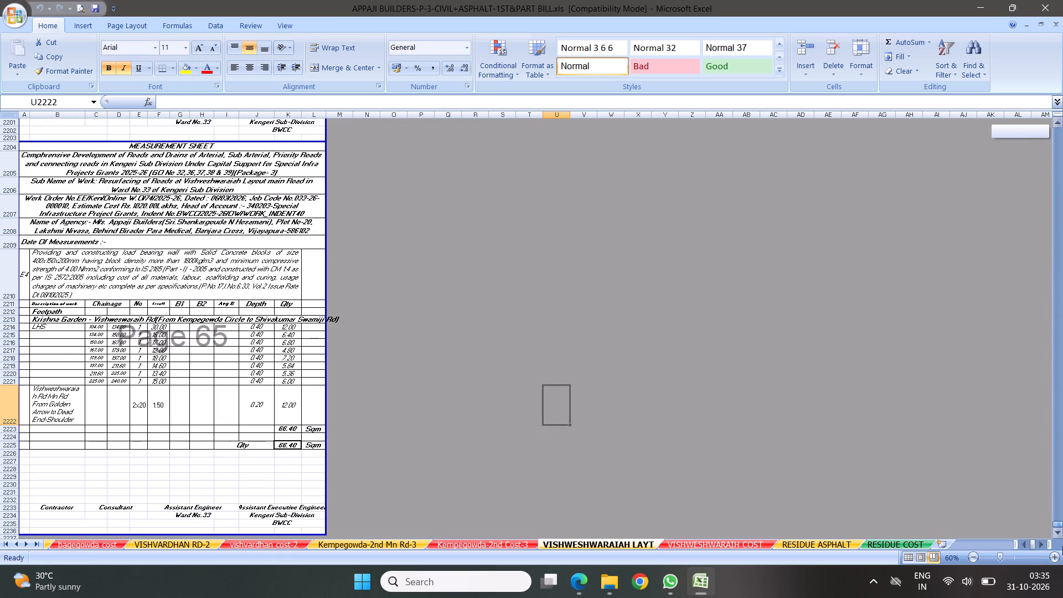
pyautogui.moveTo(1062, 546); pyautogui.dragTo(1062, 550)
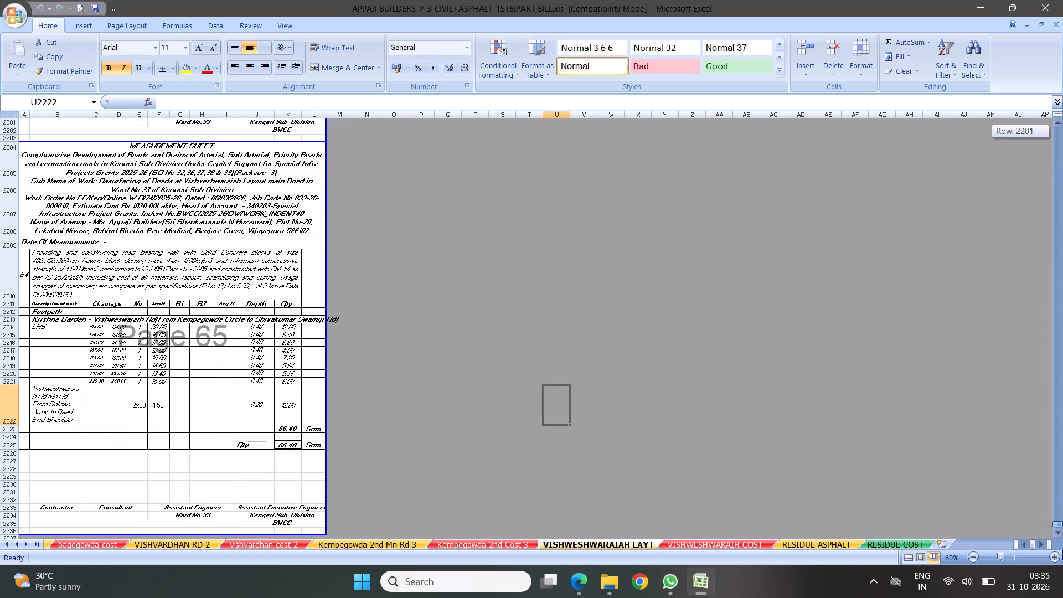
pyautogui.moveTo(1062, 550); pyautogui.dragTo(1062, 118)
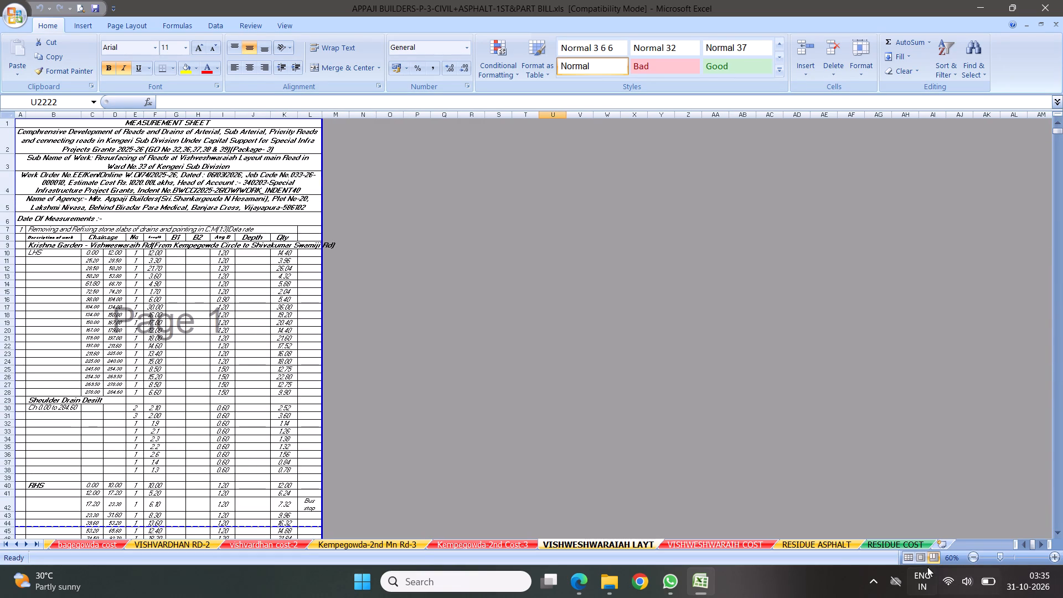
pyautogui.click(907, 558)
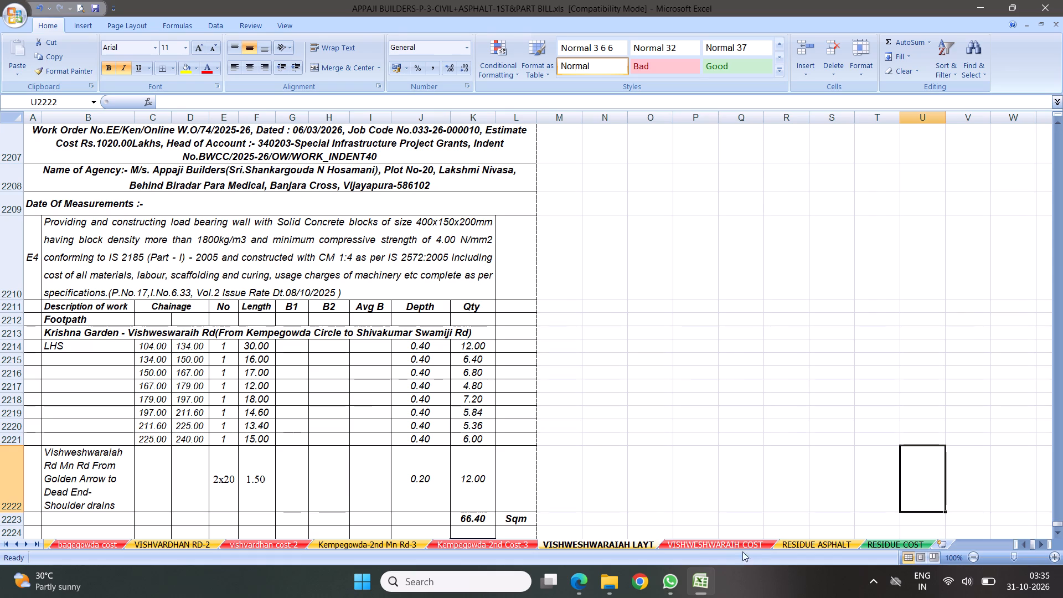
# Check the VISHWESHWARAIH COST sheet from its headings through the item rows to the totals.
pyautogui.click(704, 545)
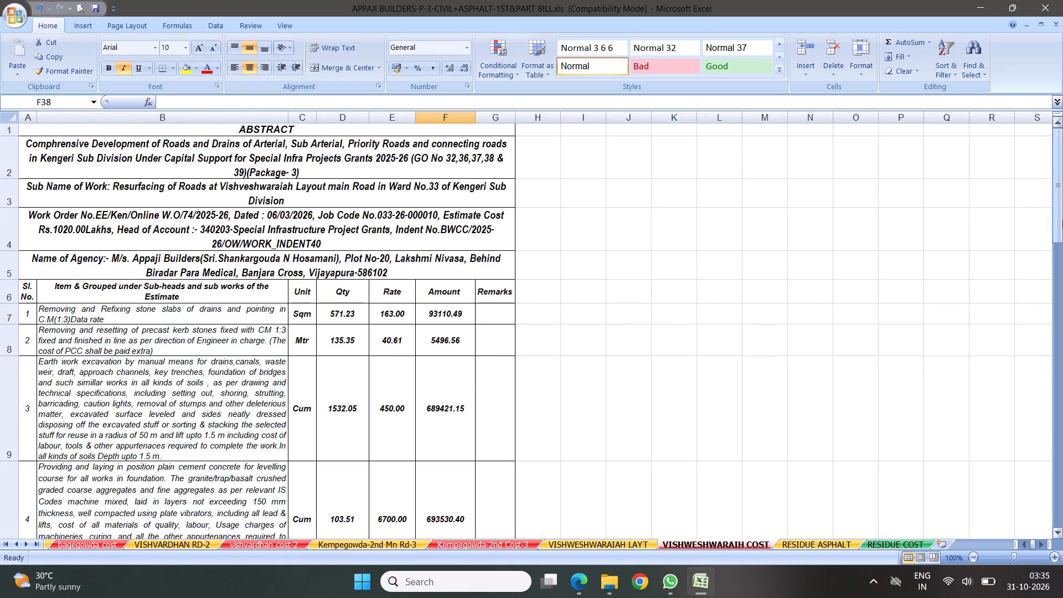
pyautogui.moveTo(1059, 209); pyautogui.dragTo(1062, 538)
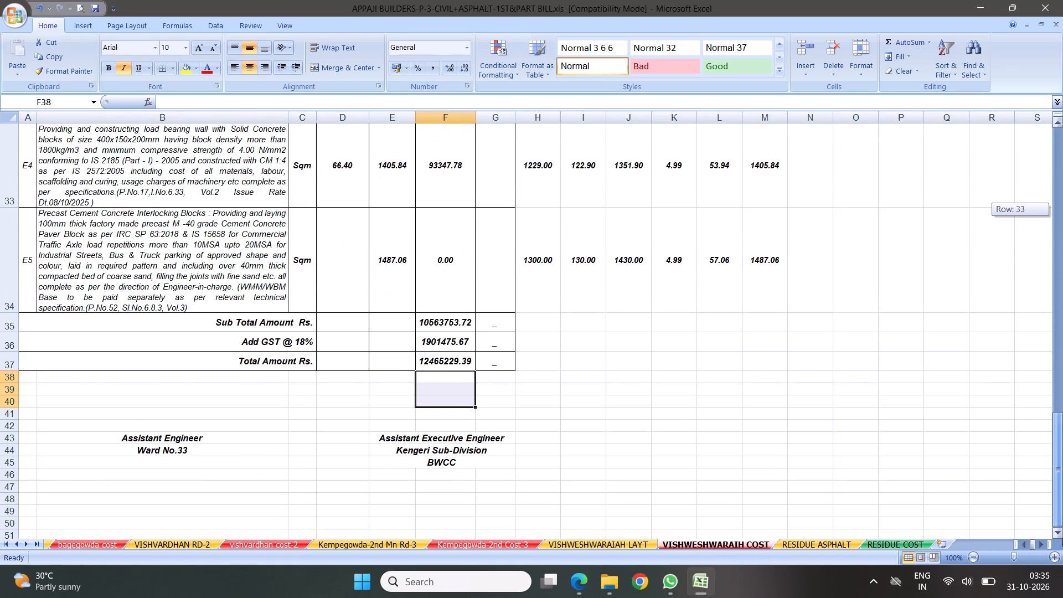
pyautogui.moveTo(1062, 538); pyautogui.dragTo(1046, 109)
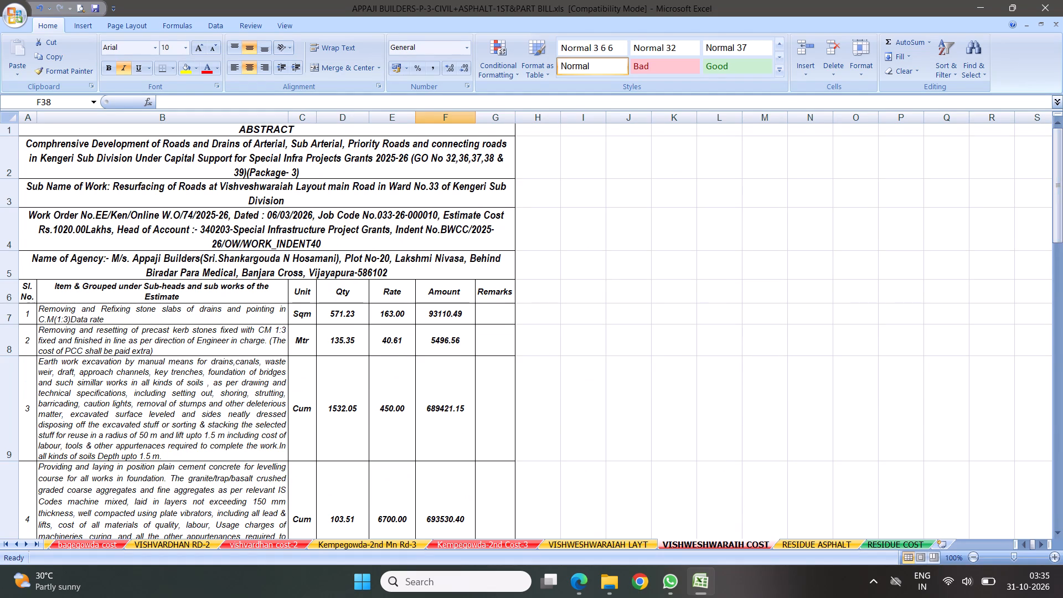
# From the RESIDUE ASPHALT sheet, unhide the hidden "package-1 1st man" sheet and permanently delete it.
pyautogui.click(794, 543)
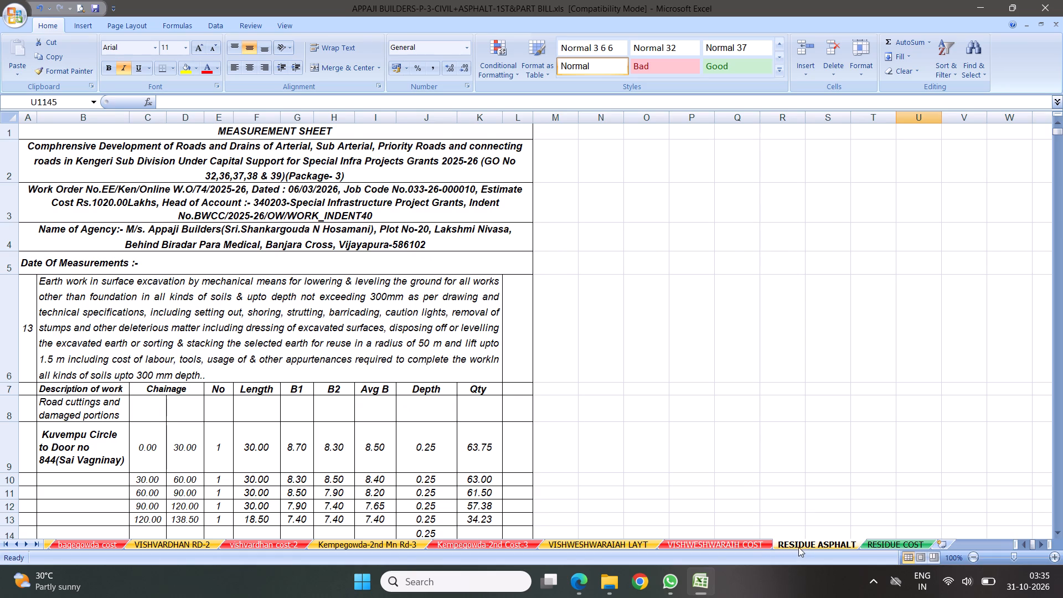
pyautogui.rightClick(783, 544)
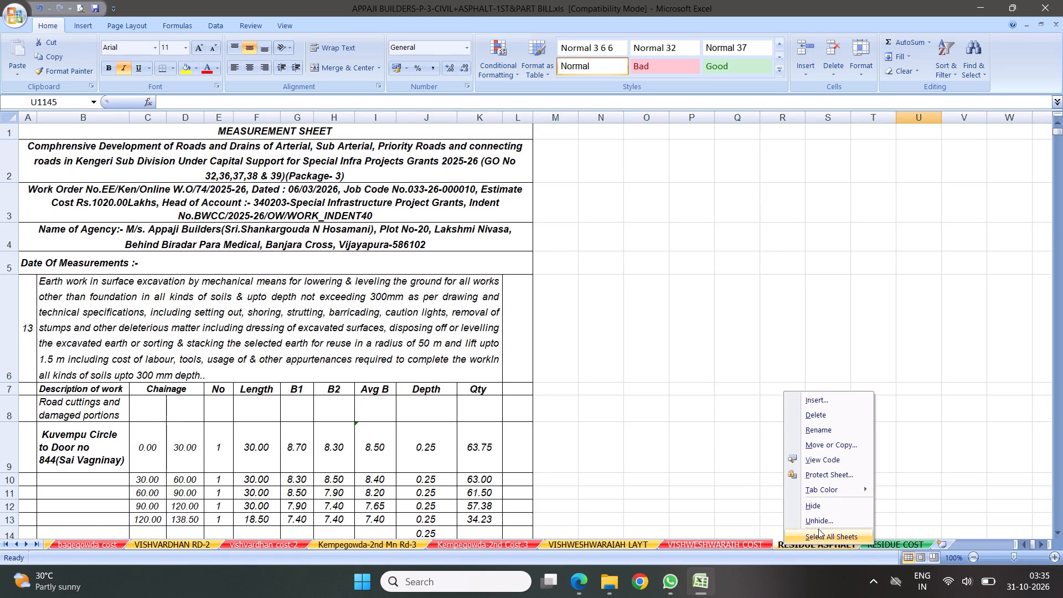
pyautogui.click(811, 519)
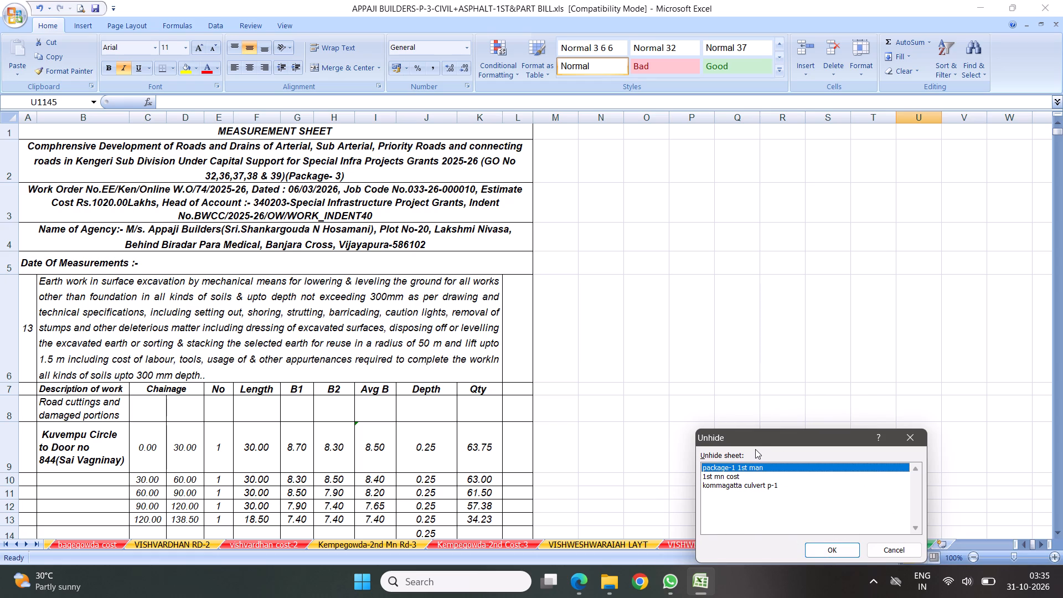
pyautogui.click(830, 549)
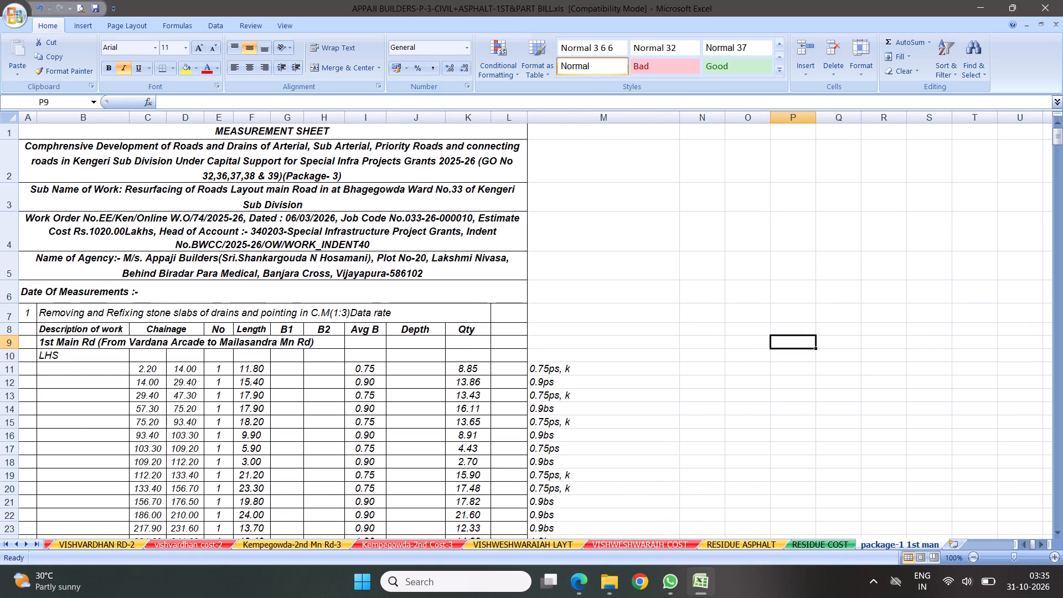
pyautogui.rightClick(881, 545)
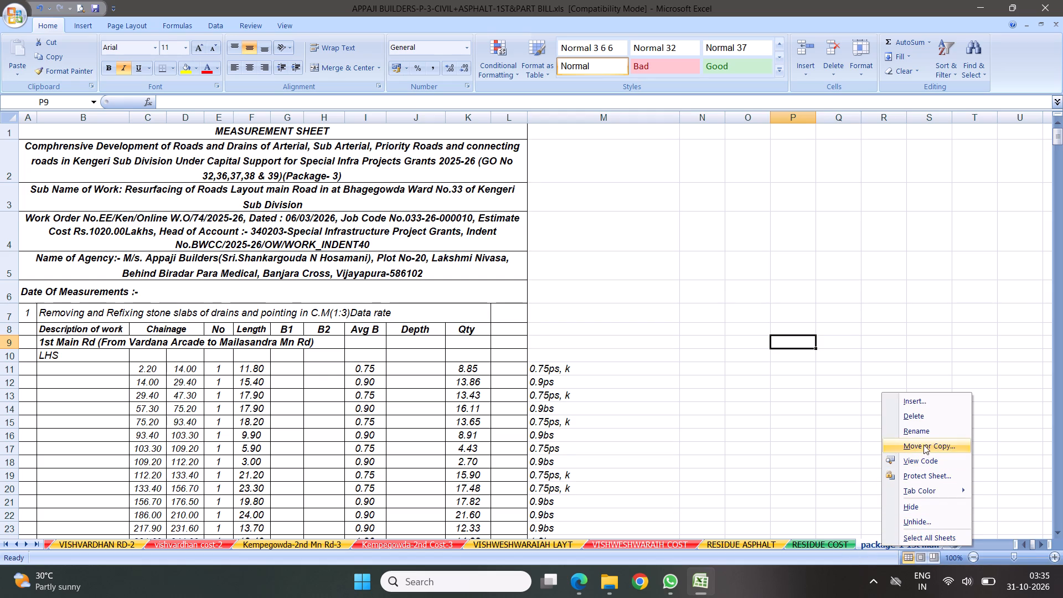
pyautogui.click(913, 415)
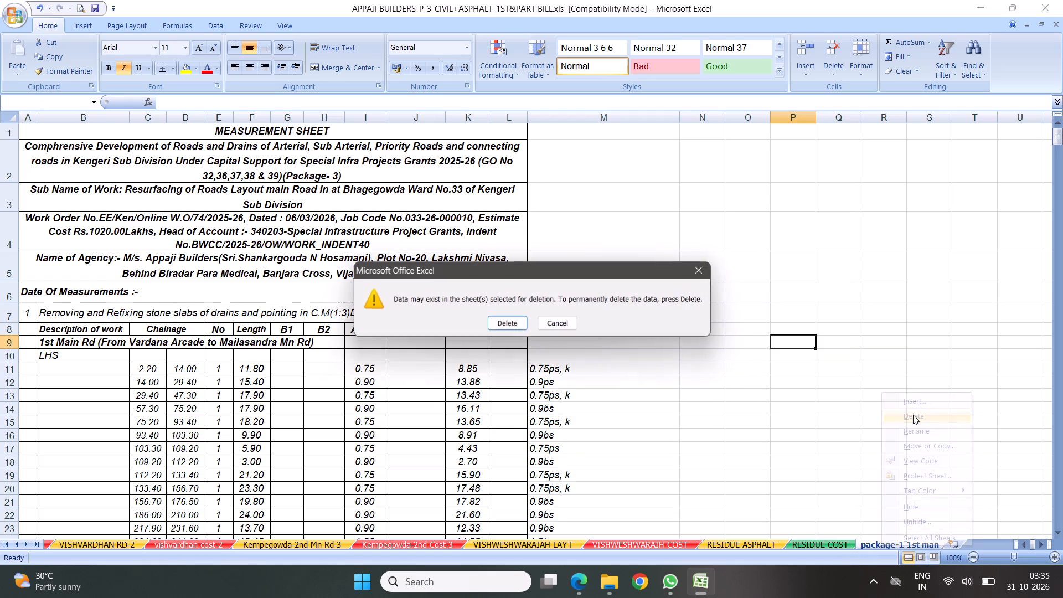
pyautogui.click(499, 319)
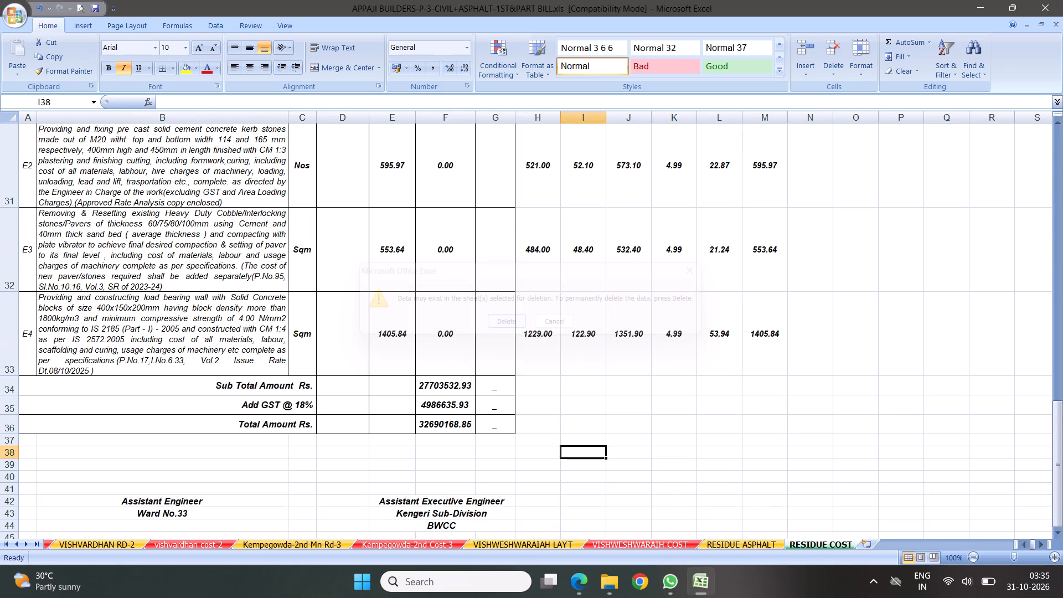
# Unhide the hidden "1st mn cost" sheet and permanently delete it from the bill workbook.
pyautogui.rightClick(804, 544)
pyautogui.click(831, 517)
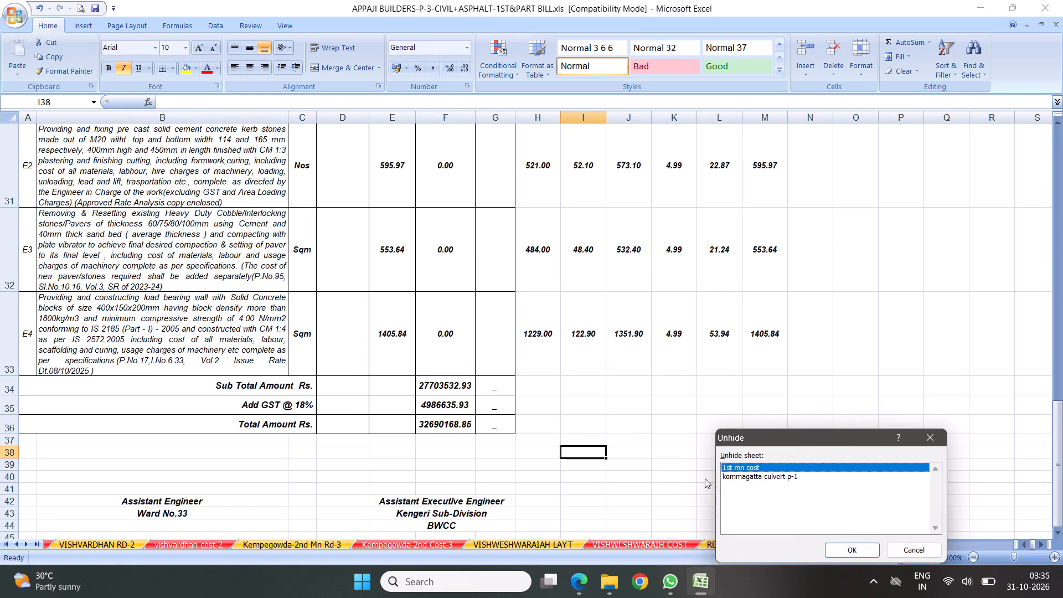
pyautogui.click(848, 551)
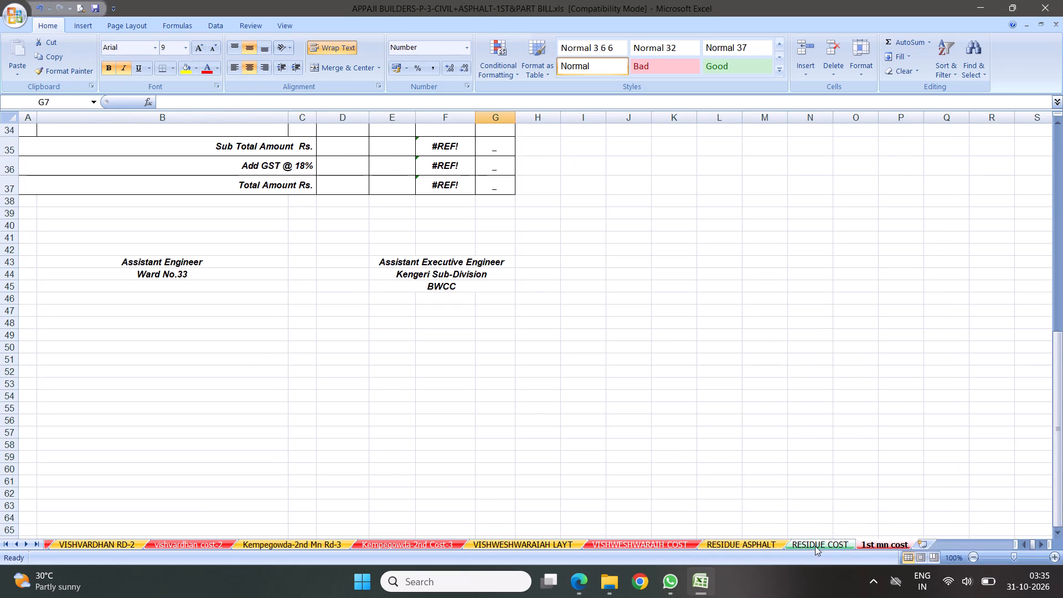
pyautogui.rightClick(871, 543)
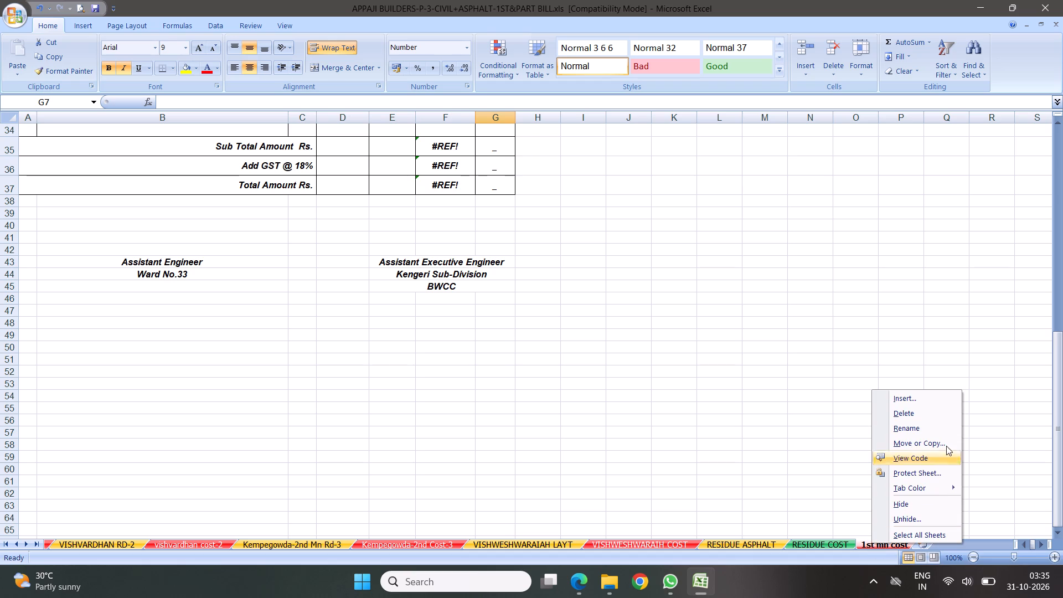
pyautogui.click(905, 411)
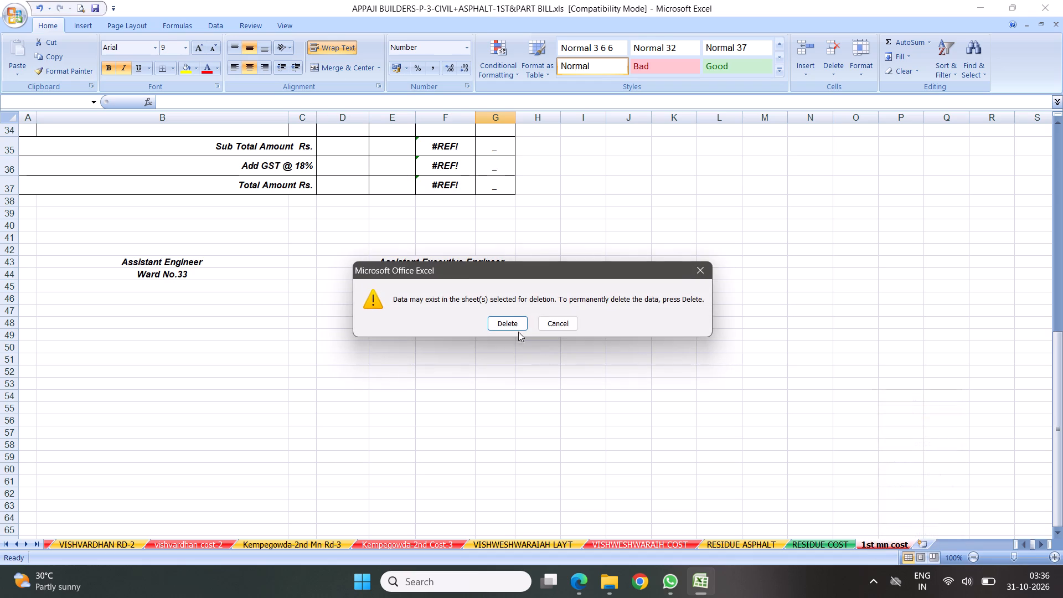
pyautogui.click(508, 323)
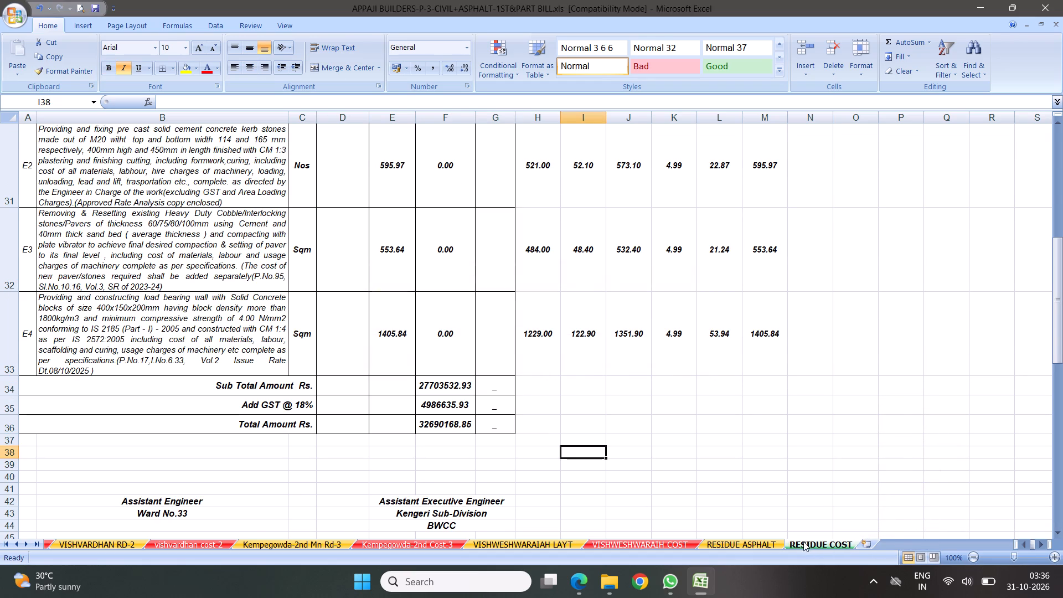
# Unhide the "kommagatta culvert p-1" sheet, look through it to the end and permanently delete it.
pyautogui.rightClick(803, 543)
pyautogui.click(840, 518)
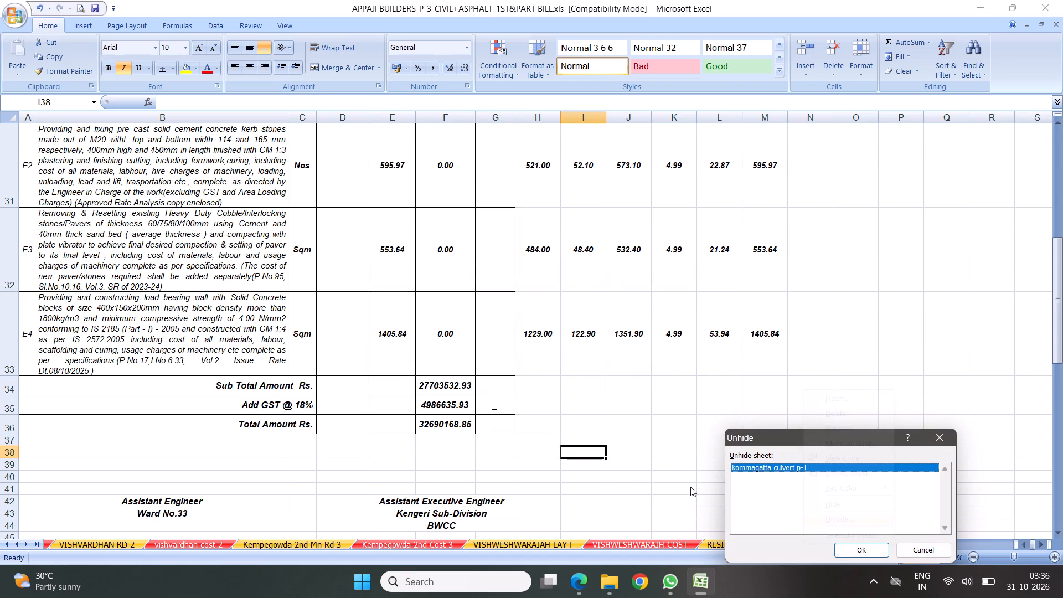
pyautogui.click(856, 549)
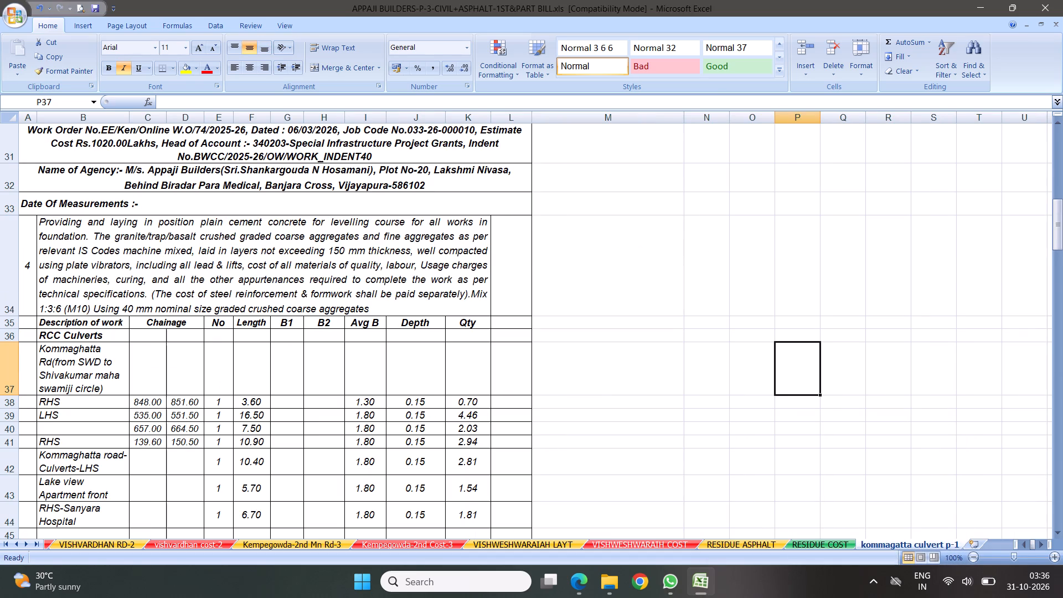
pyautogui.click(386, 239)
pyautogui.moveTo(1056, 215); pyautogui.dragTo(1062, 519)
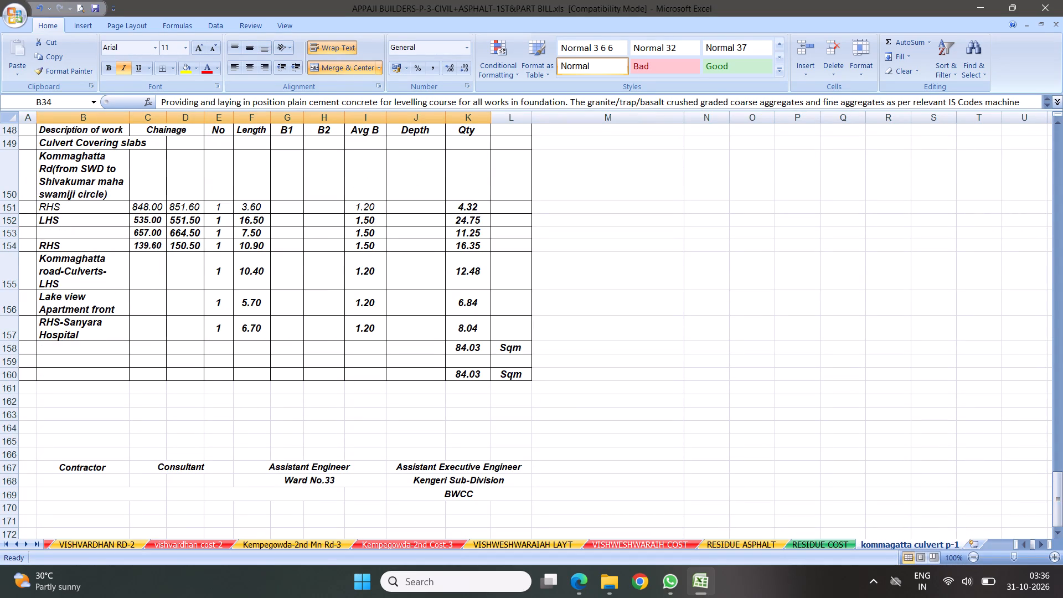
pyautogui.rightClick(882, 544)
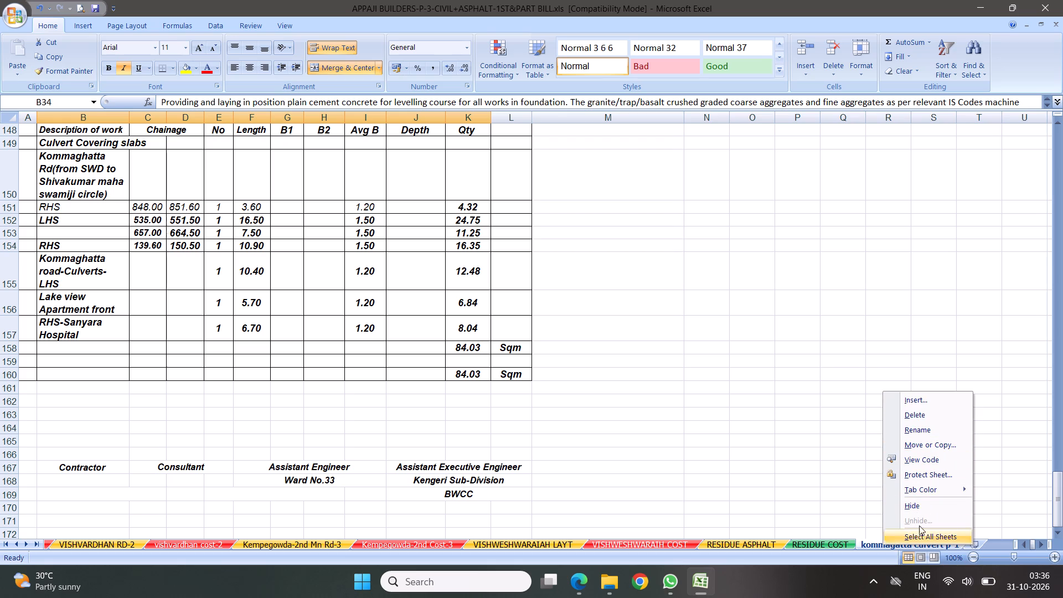
pyautogui.click(912, 415)
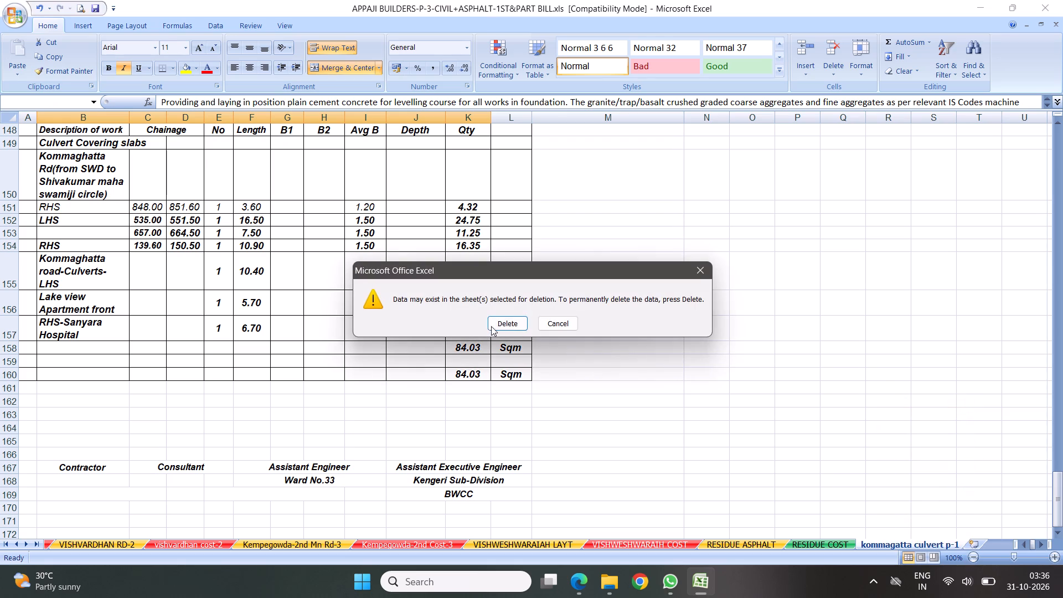
pyautogui.click(508, 322)
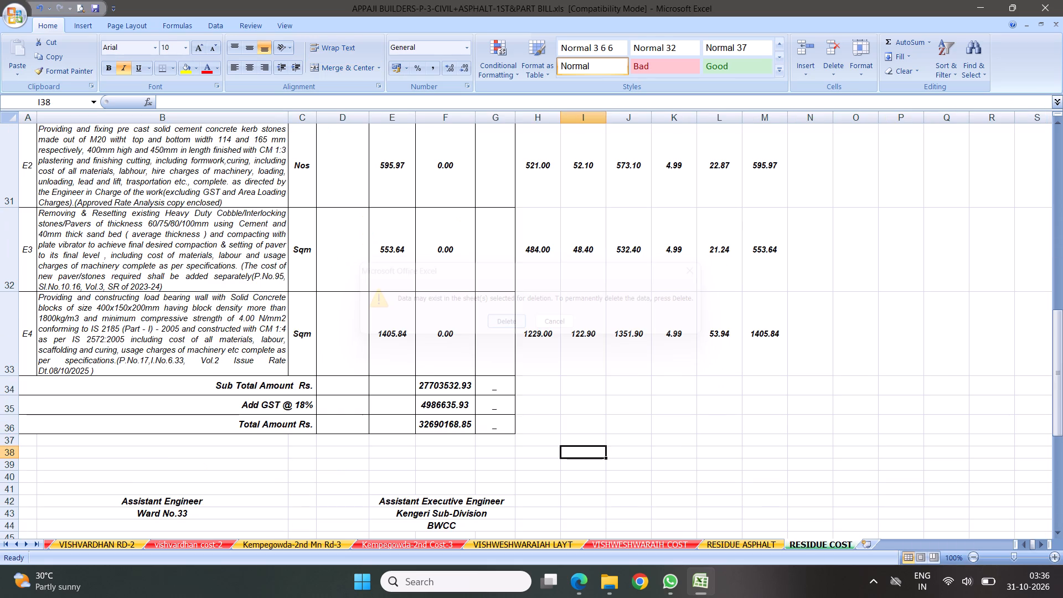
# Hide the RESIDUE ASPHALT and RESIDUE COST sheets.
pyautogui.click(732, 544)
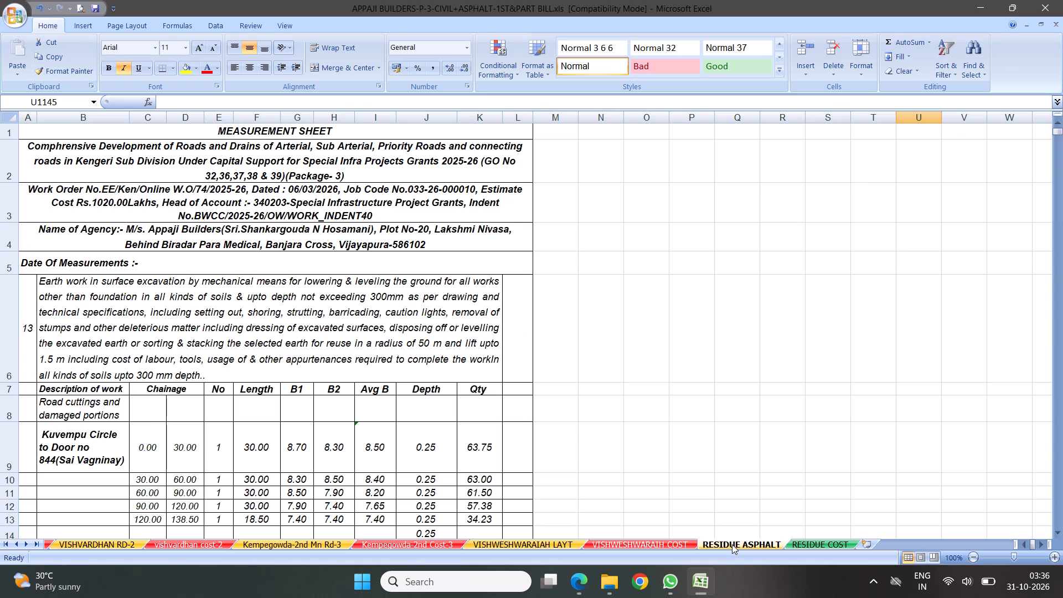
pyautogui.rightClick(732, 544)
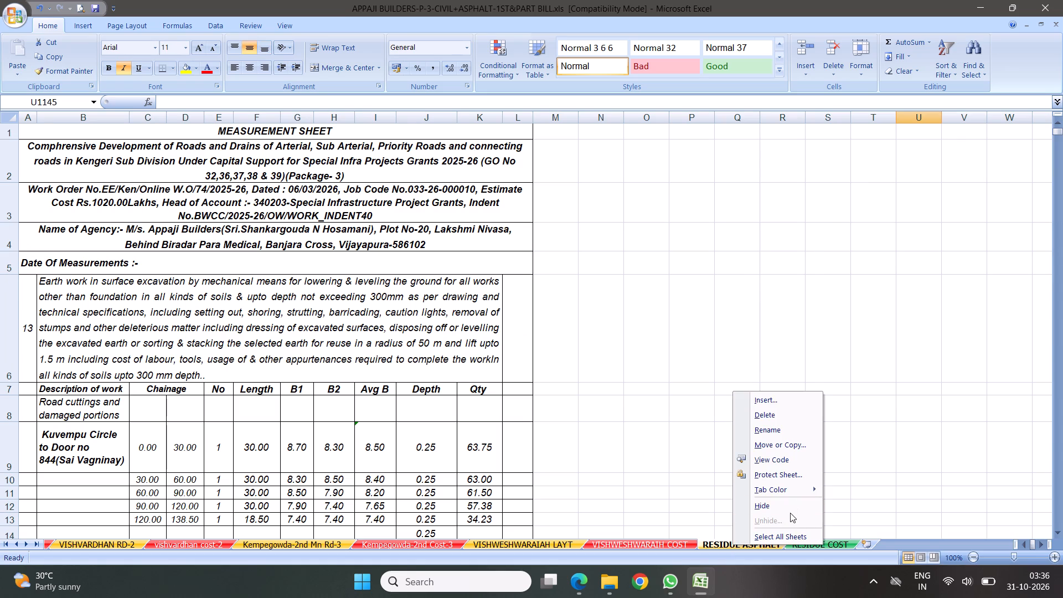
pyautogui.click(762, 506)
pyautogui.rightClick(719, 544)
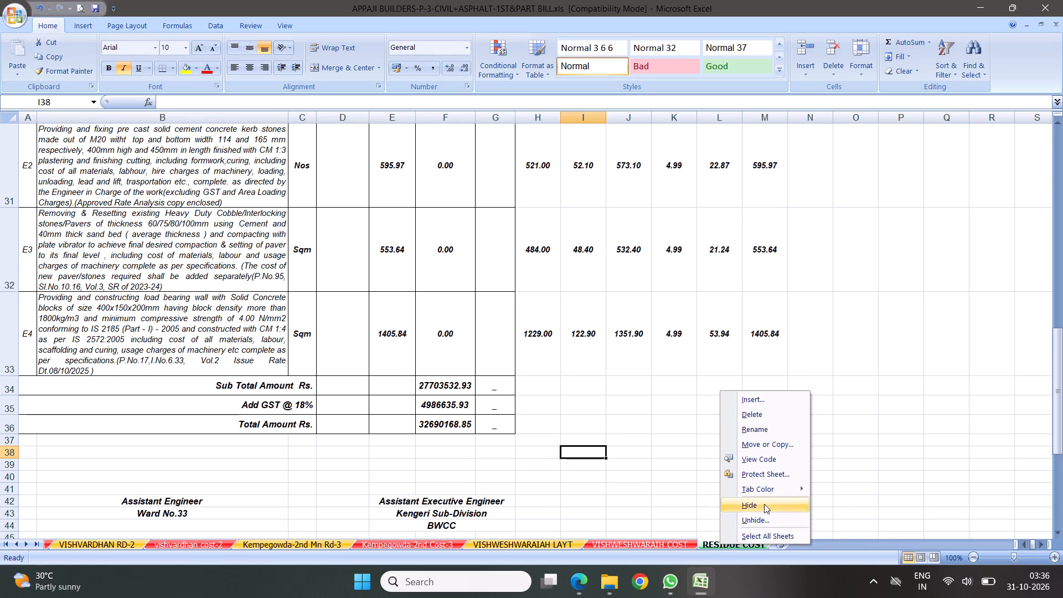
pyautogui.click(745, 504)
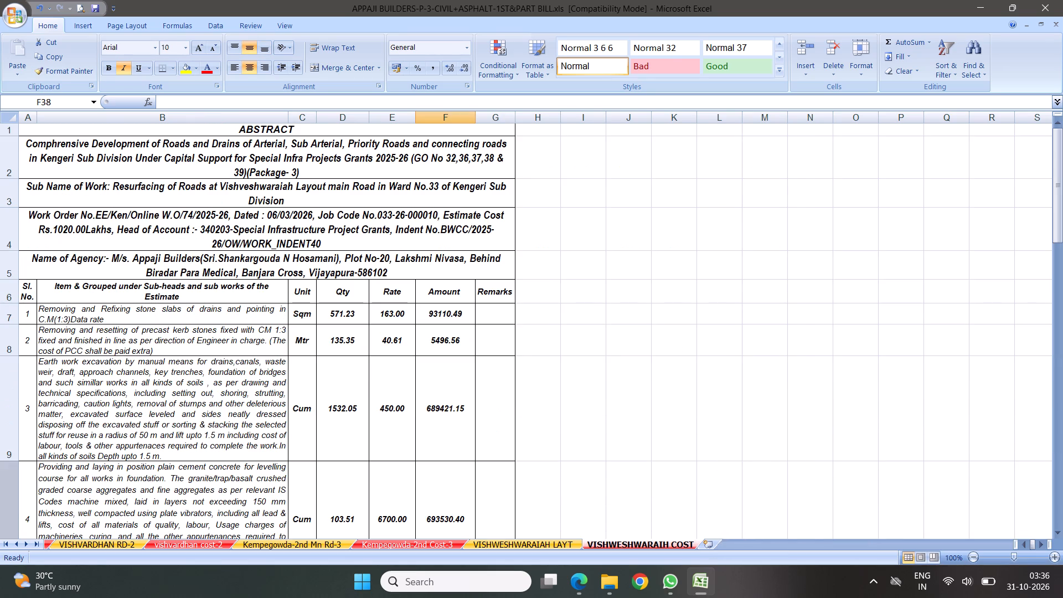
# Move the MODIFIED and COMPARATIVE sheets, in that order, between Bhagegowda Mn Rd CIVIL and BAGEGOWDA ASPHALT.
pyautogui.tripleClick(6, 544)
pyautogui.click(6, 544)
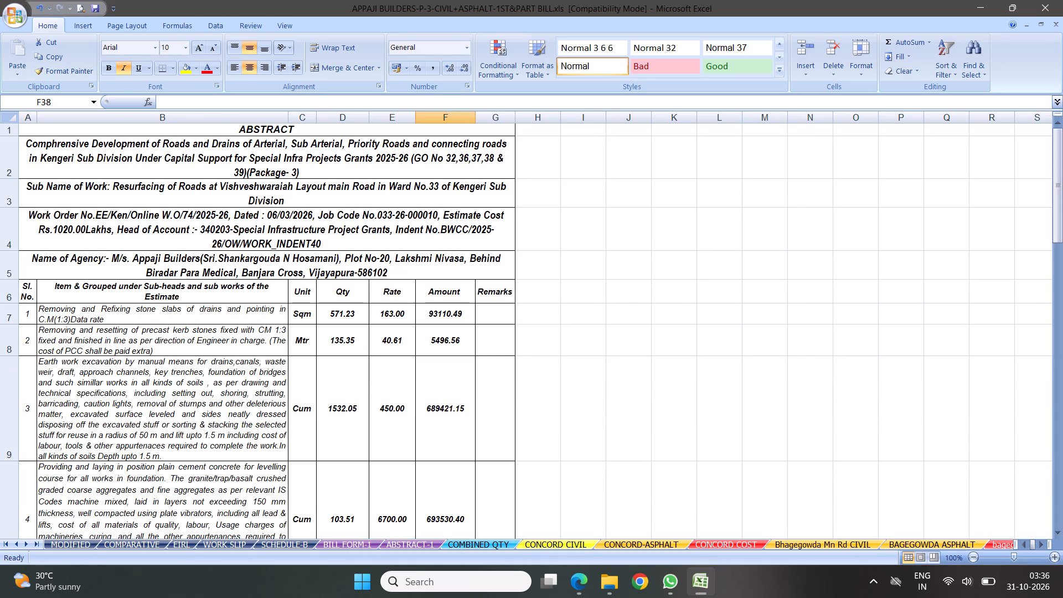
pyautogui.click(73, 545)
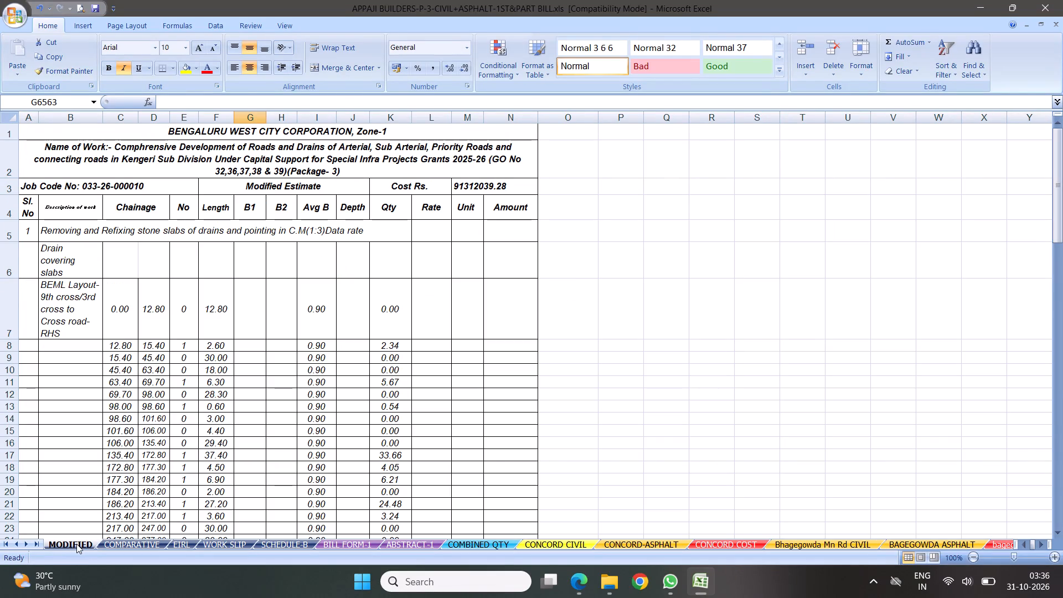
pyautogui.moveTo(76, 544); pyautogui.dragTo(899, 548)
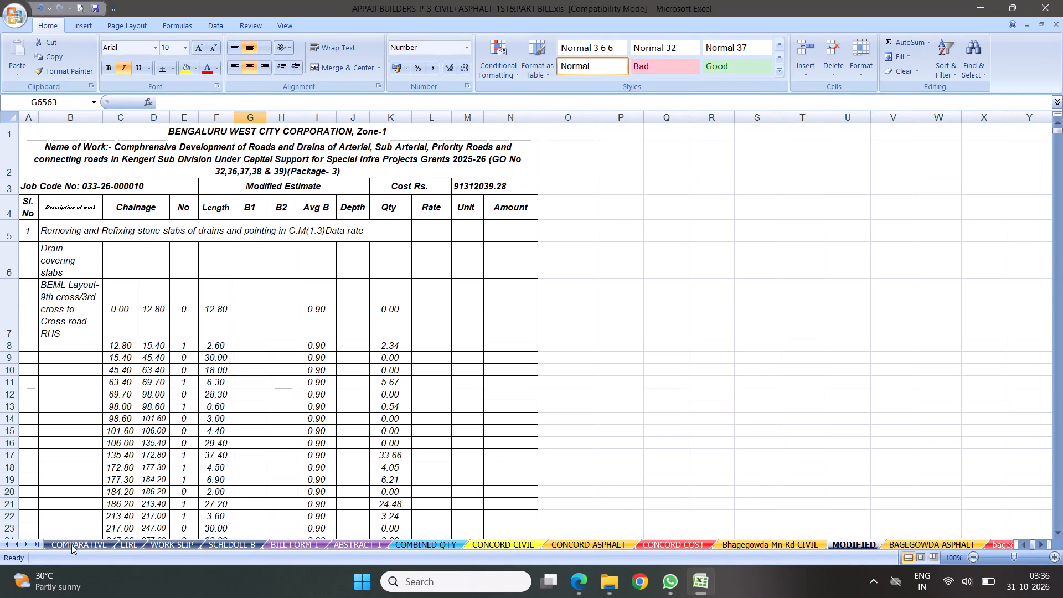
pyautogui.click(71, 547)
pyautogui.moveTo(68, 545); pyautogui.dragTo(785, 558)
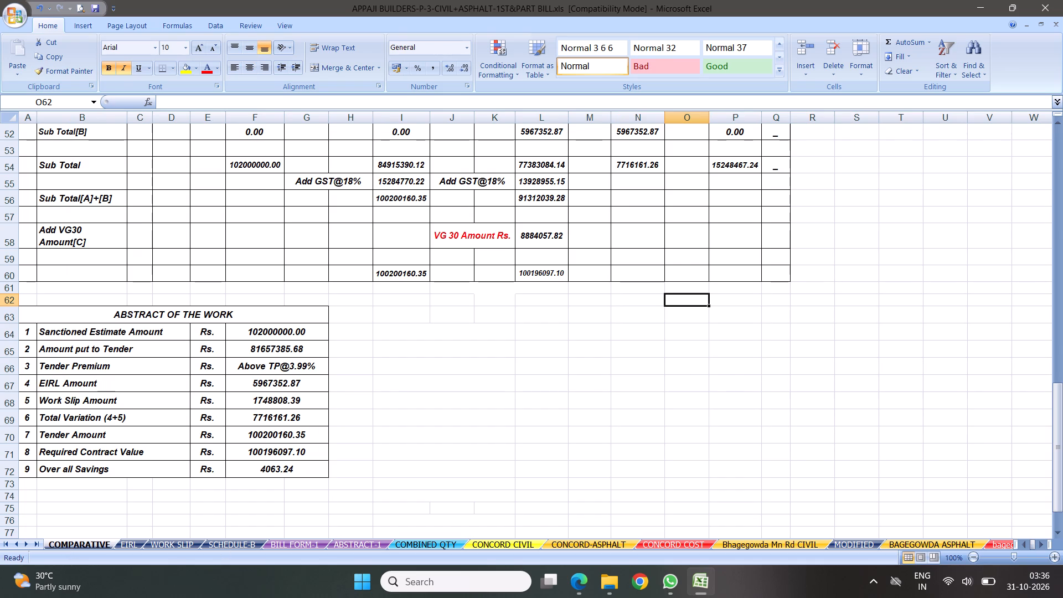
pyautogui.moveTo(785, 558); pyautogui.dragTo(942, 547)
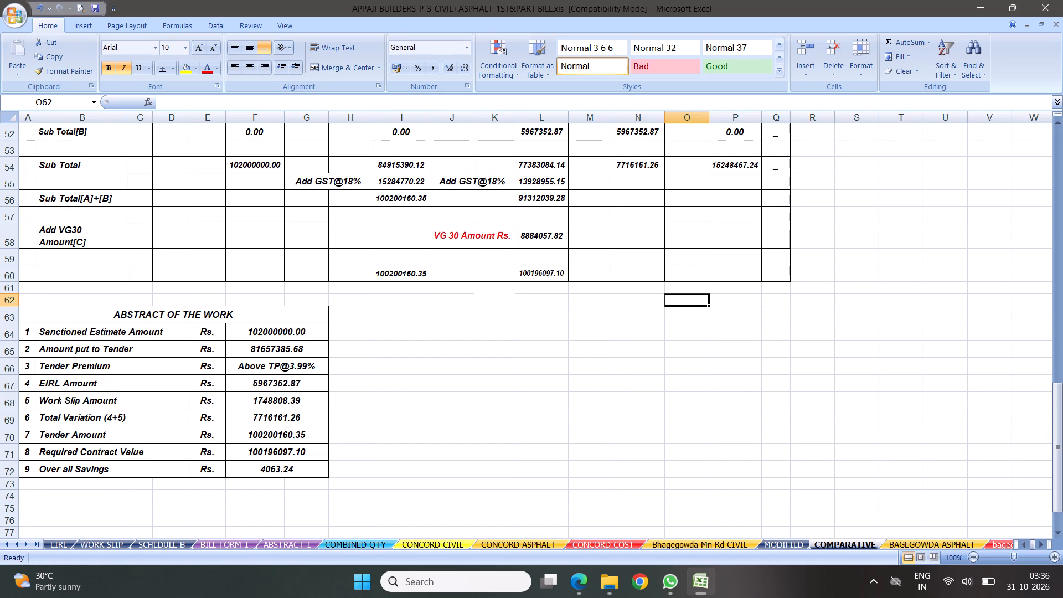
# Move the EIRL and WORK SLIP sheets, in that order, between COMPARATIVE and BAGEGOWDA ASPHALT.
pyautogui.click(54, 543)
pyautogui.moveTo(54, 543); pyautogui.dragTo(65, 544)
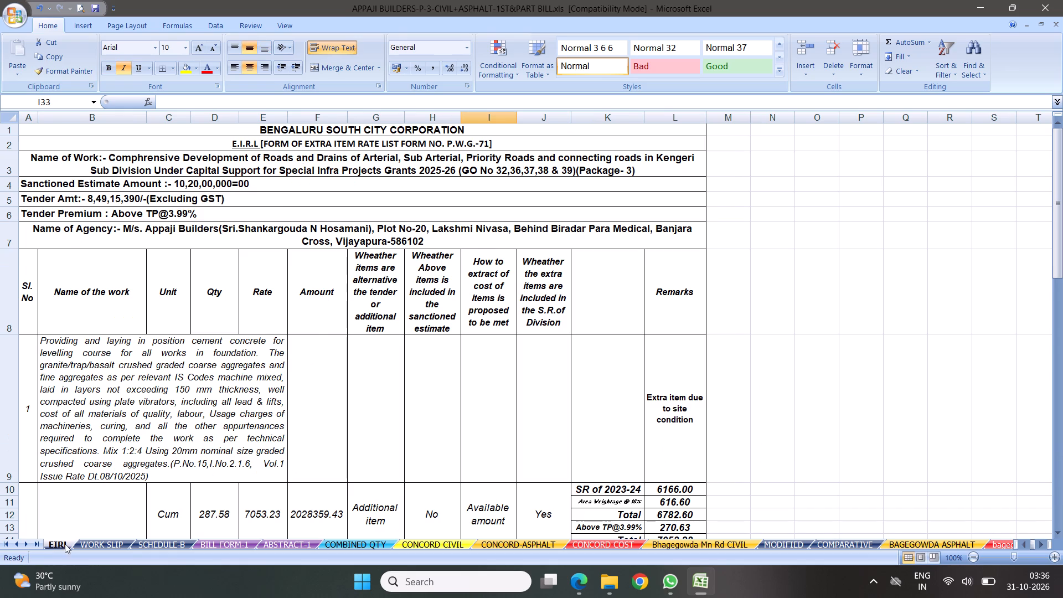
pyautogui.moveTo(65, 544); pyautogui.dragTo(912, 543)
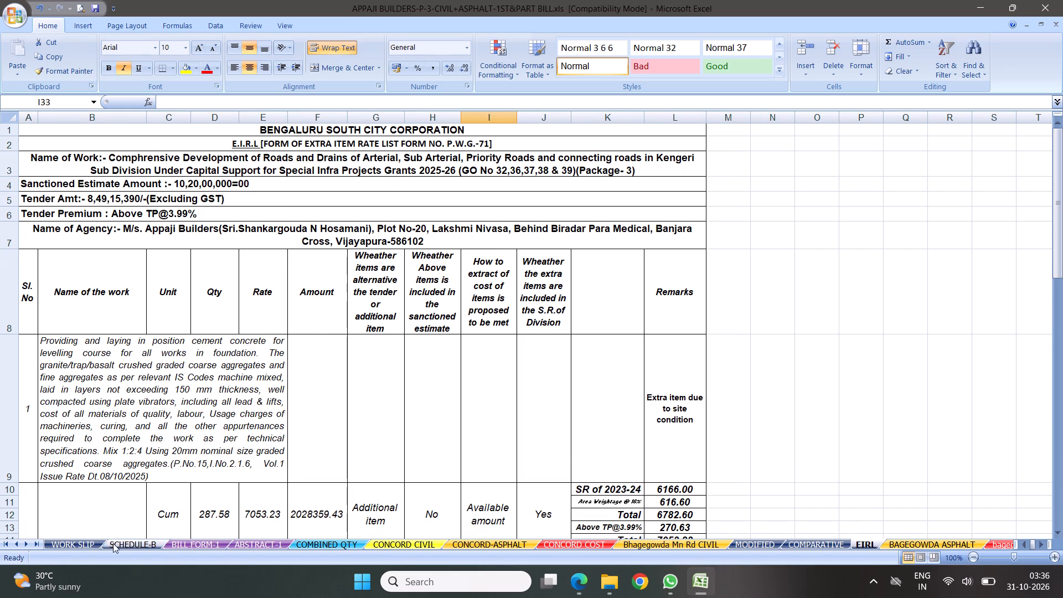
pyautogui.click(64, 542)
pyautogui.moveTo(66, 544); pyautogui.dragTo(132, 544)
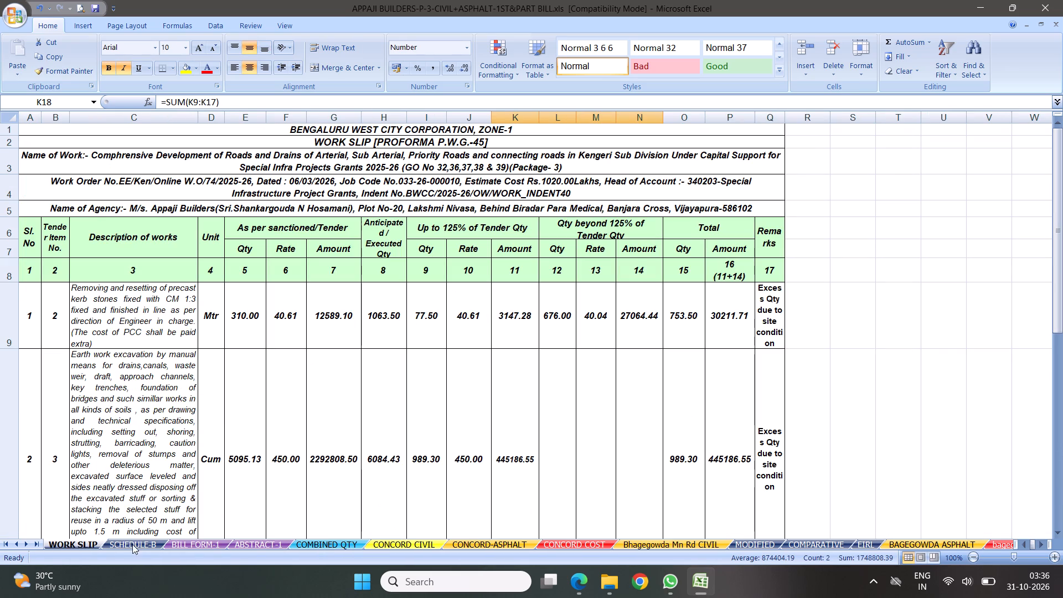
pyautogui.moveTo(132, 544); pyautogui.dragTo(902, 531)
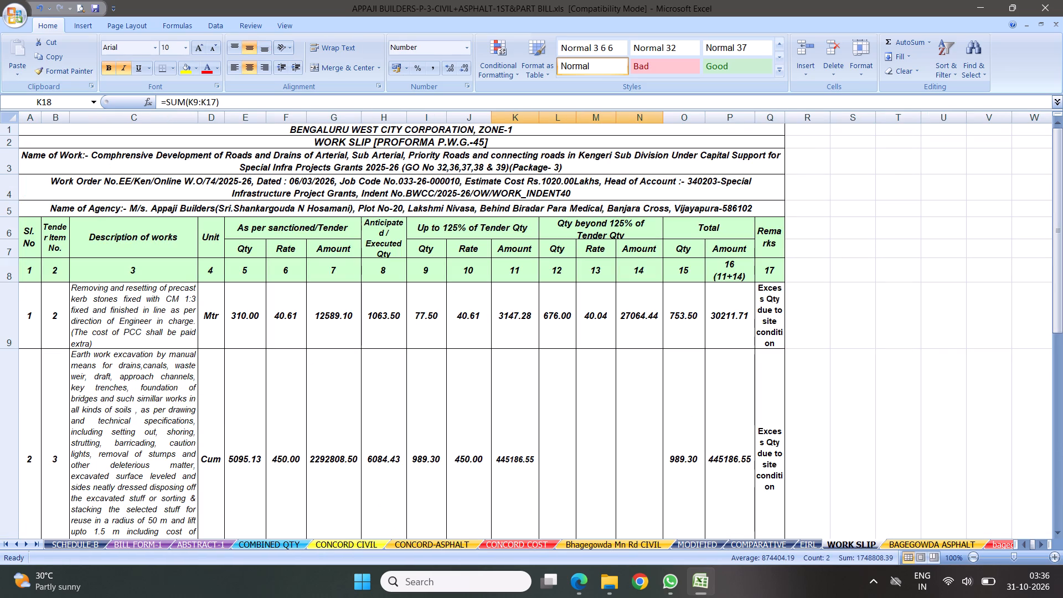
# Move the SCHEDULE-B sheet from the start of the workbook to between WORK SLIP and BAGEGOWDA ASPHALT.
pyautogui.click(76, 544)
pyautogui.moveTo(76, 544); pyautogui.dragTo(757, 547)
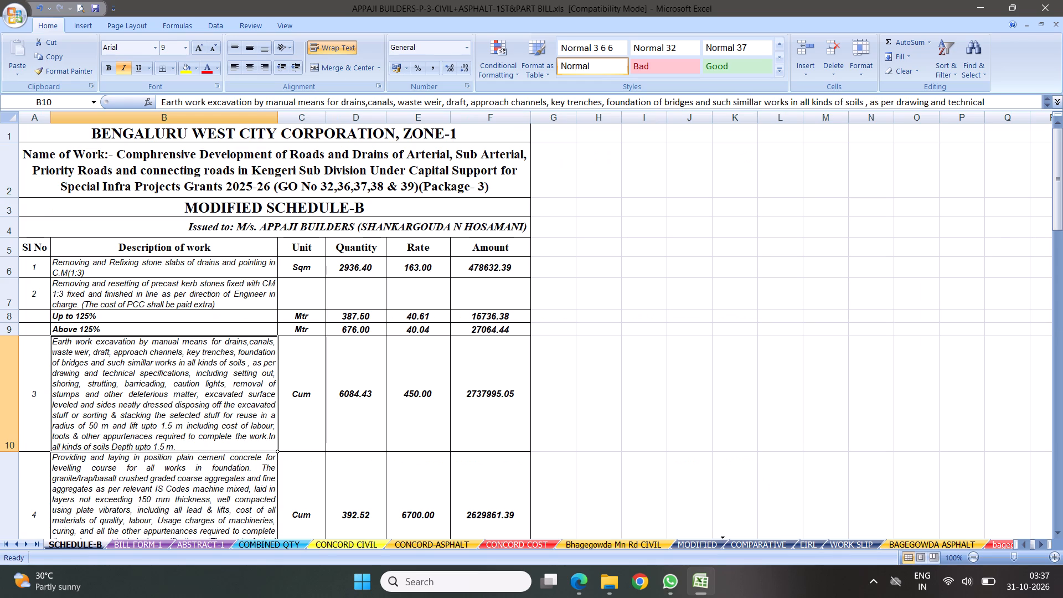
pyautogui.moveTo(757, 547); pyautogui.dragTo(918, 546)
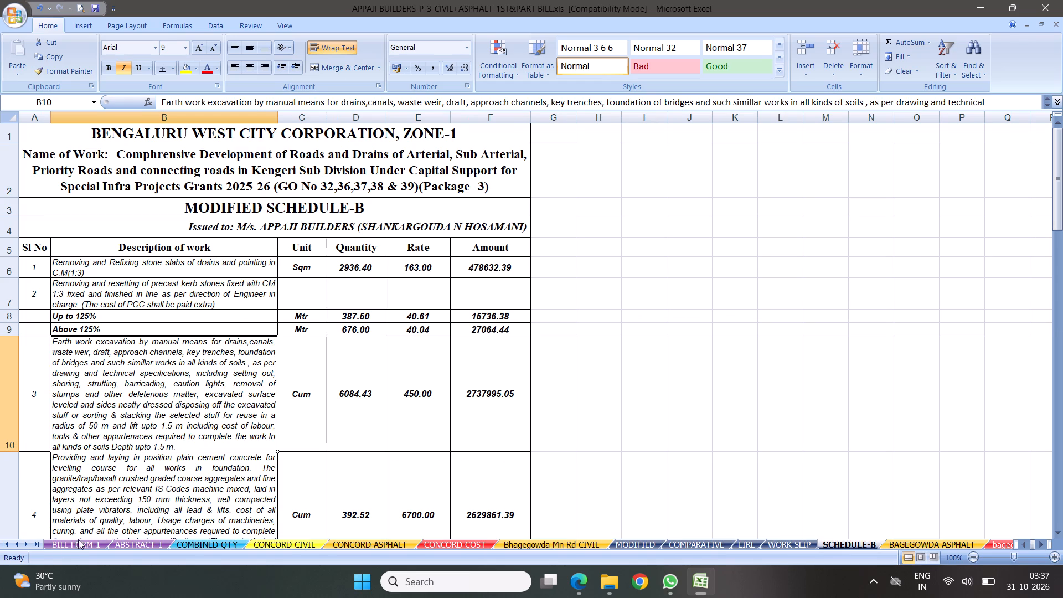
# Move the MODIFIED and COMPARATIVE sheets, in that order, between Kempegowda-2nd Cost-3 and VISHWESHWARAIAH LAYT.
pyautogui.click(35, 545)
pyautogui.click(35, 545)
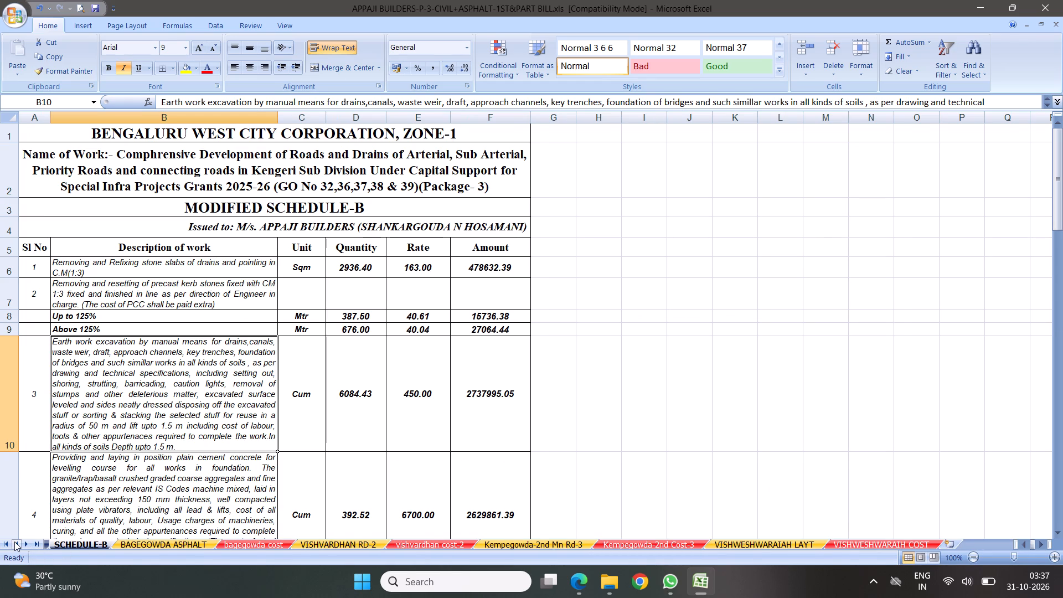
pyautogui.tripleClick(14, 542)
pyautogui.click(14, 542)
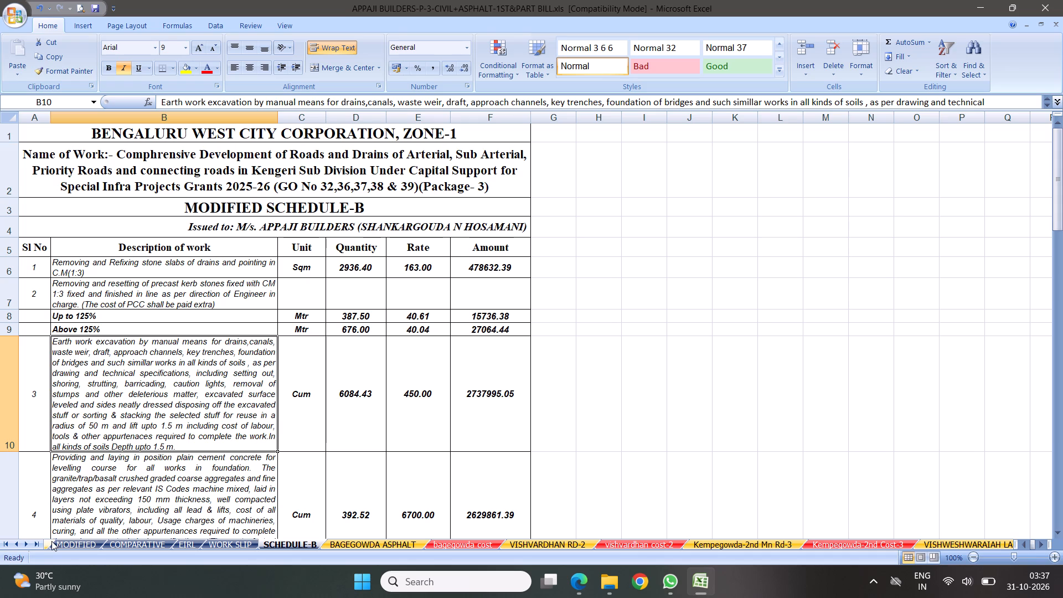
pyautogui.click(80, 544)
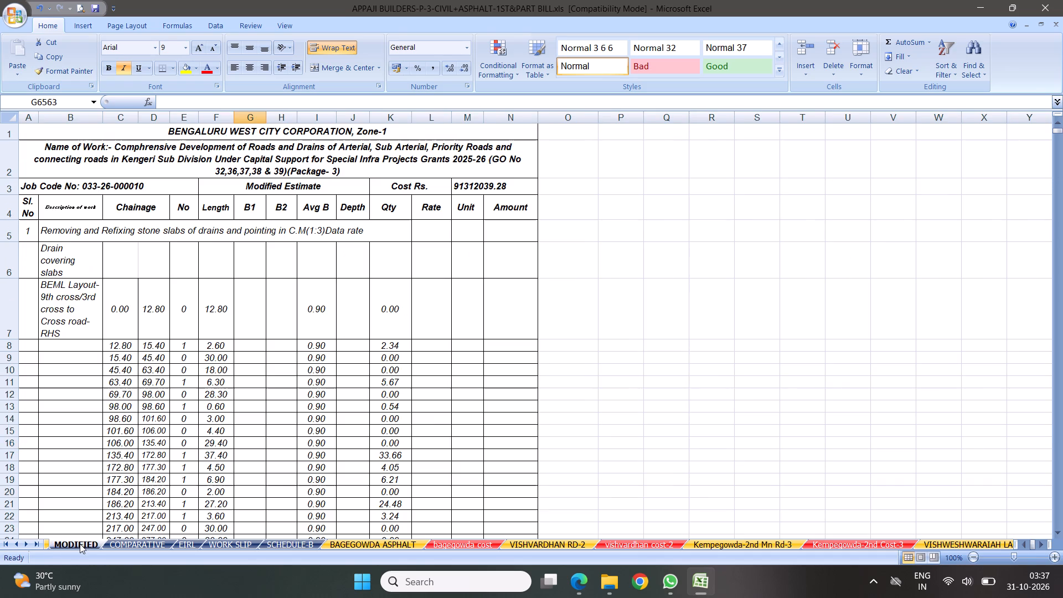
pyautogui.click(118, 513)
pyautogui.moveTo(82, 544); pyautogui.dragTo(927, 544)
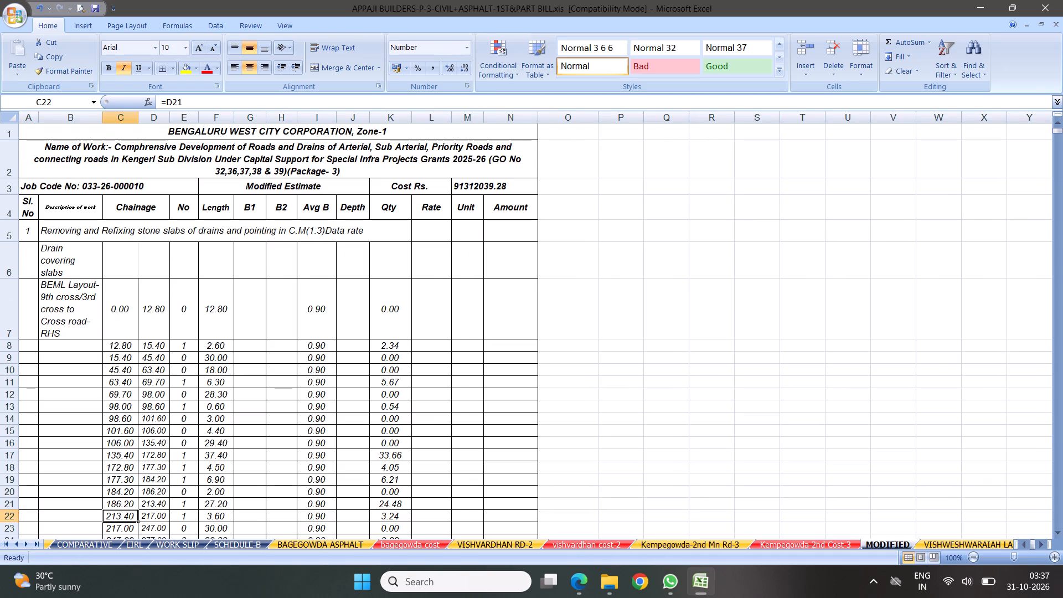
pyautogui.click(93, 546)
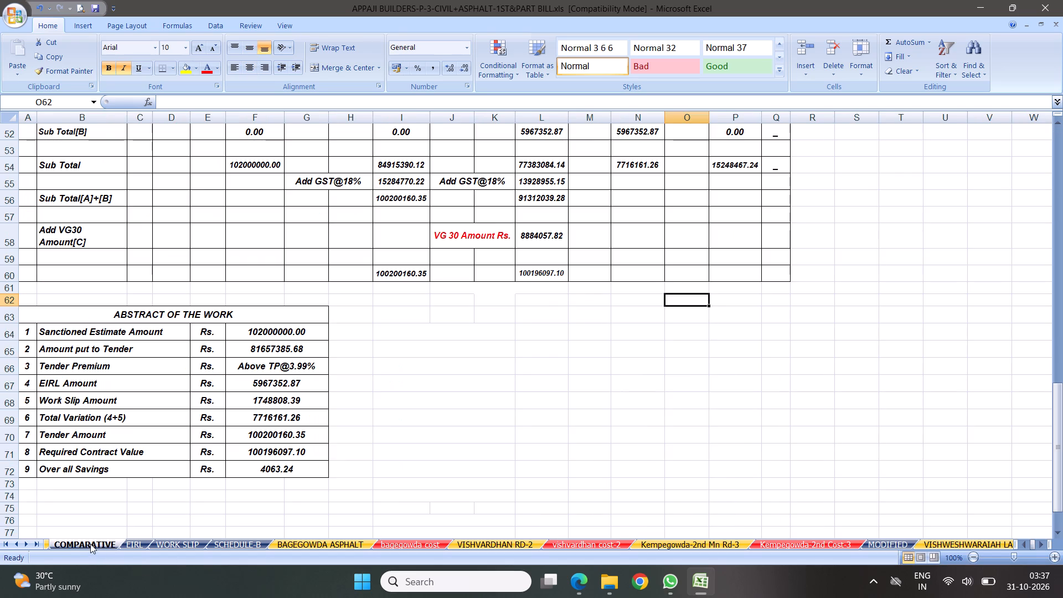
pyautogui.moveTo(90, 544); pyautogui.dragTo(937, 534)
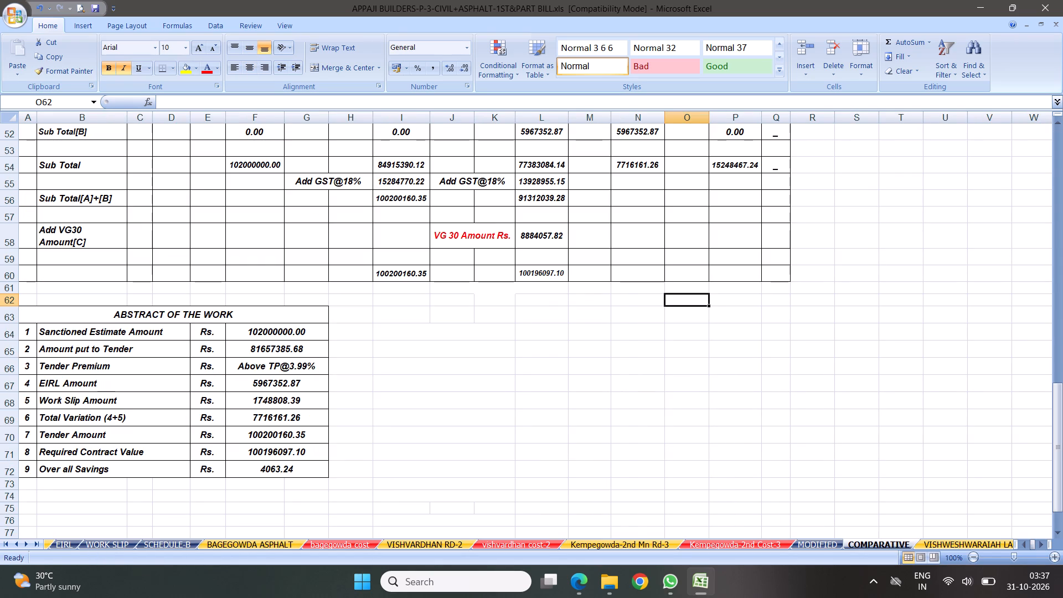
# Move the EIRL, WORK SLIP and SCHEDULE-B sheets, in that order, between COMPARATIVE and VISHWESHWARAIAH LAYT.
pyautogui.click(60, 543)
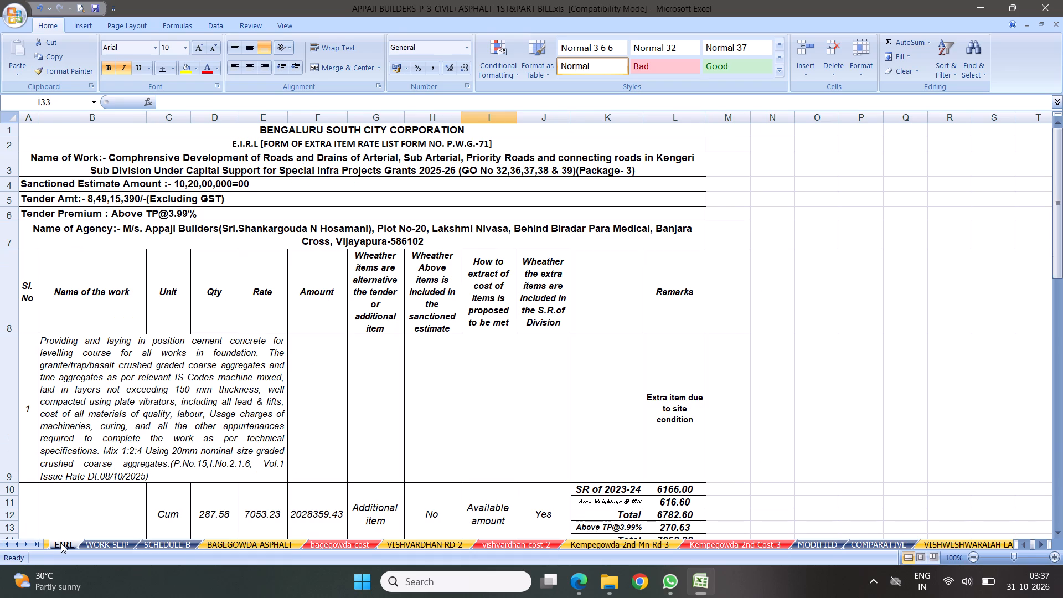
pyautogui.moveTo(61, 543); pyautogui.dragTo(941, 530)
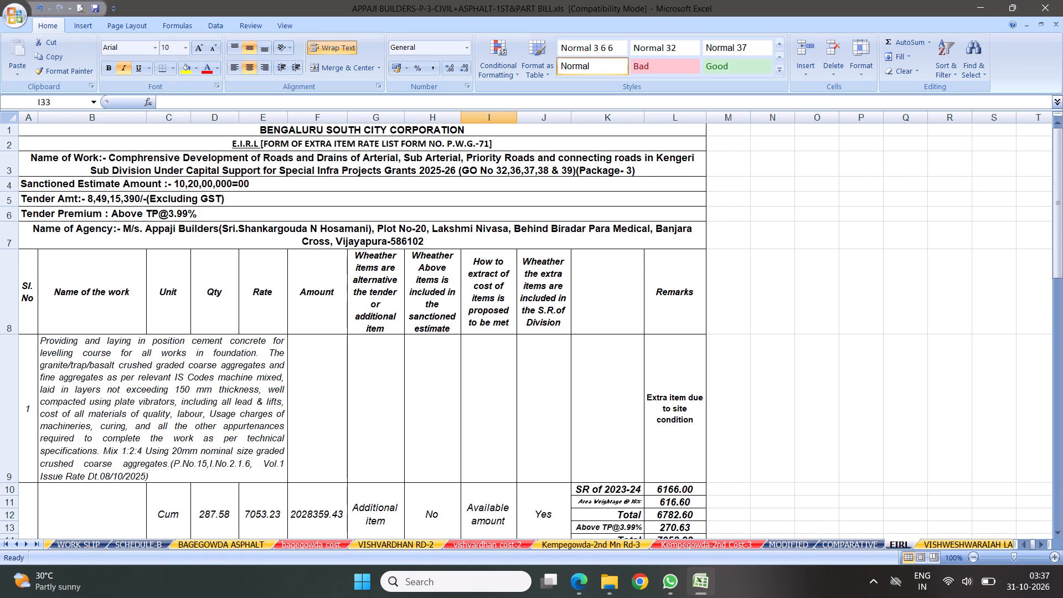
pyautogui.click(75, 543)
pyautogui.click(138, 478)
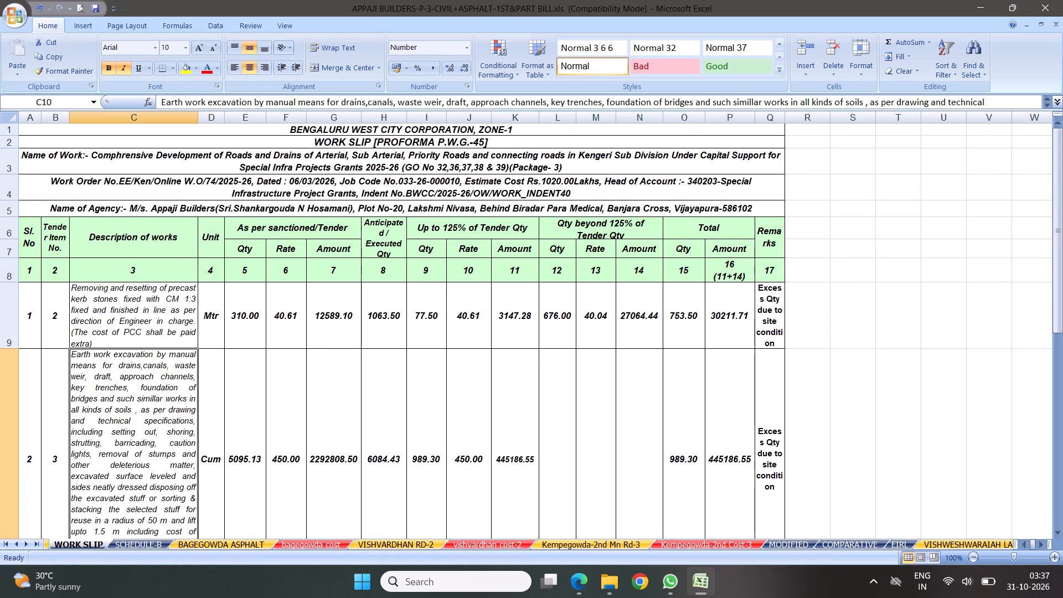
pyautogui.moveTo(76, 543); pyautogui.dragTo(974, 530)
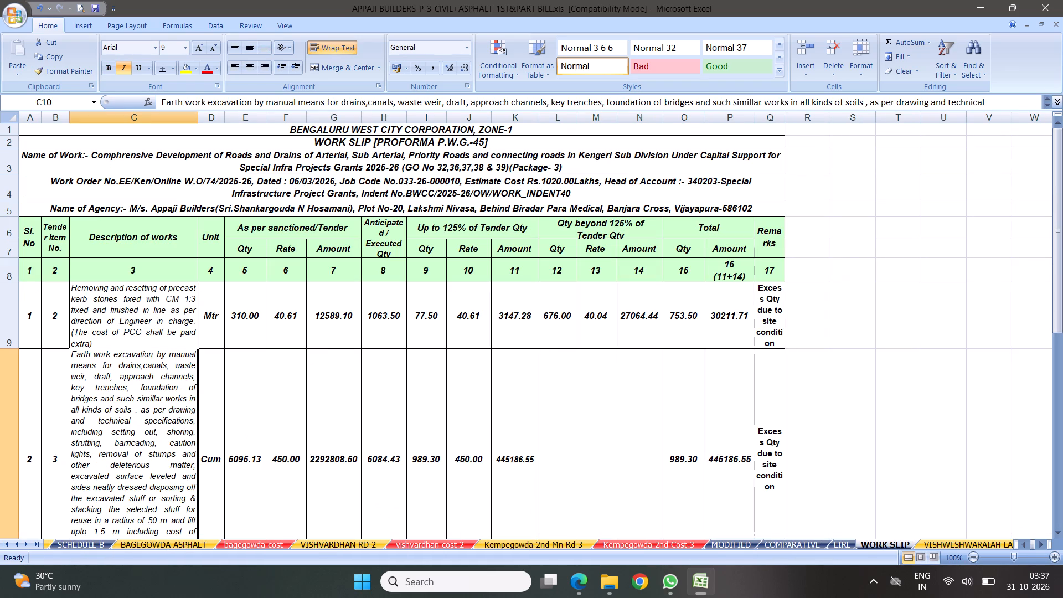
pyautogui.click(83, 545)
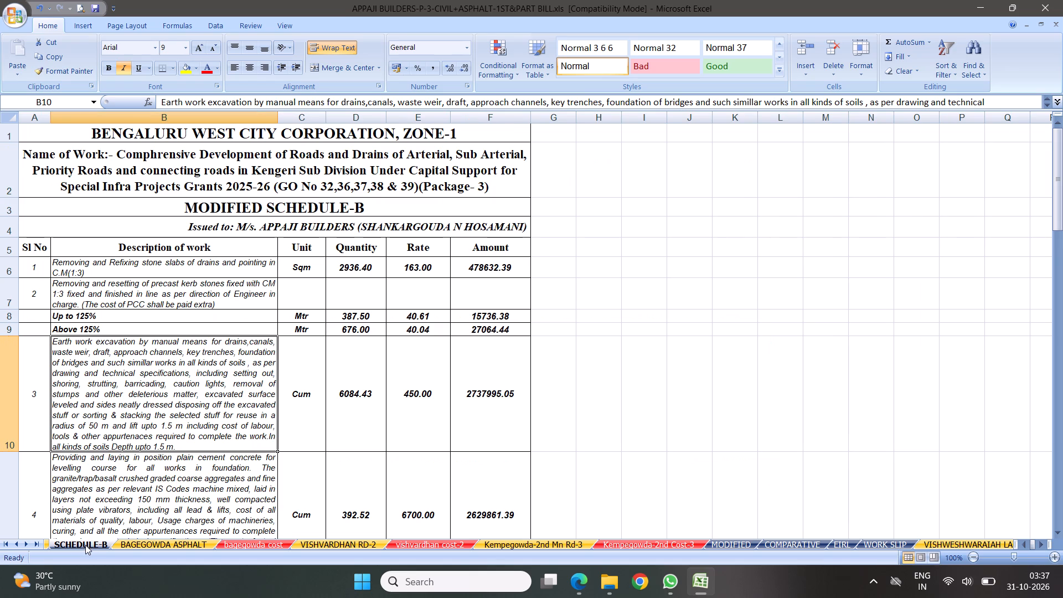
pyautogui.moveTo(85, 545); pyautogui.dragTo(931, 532)
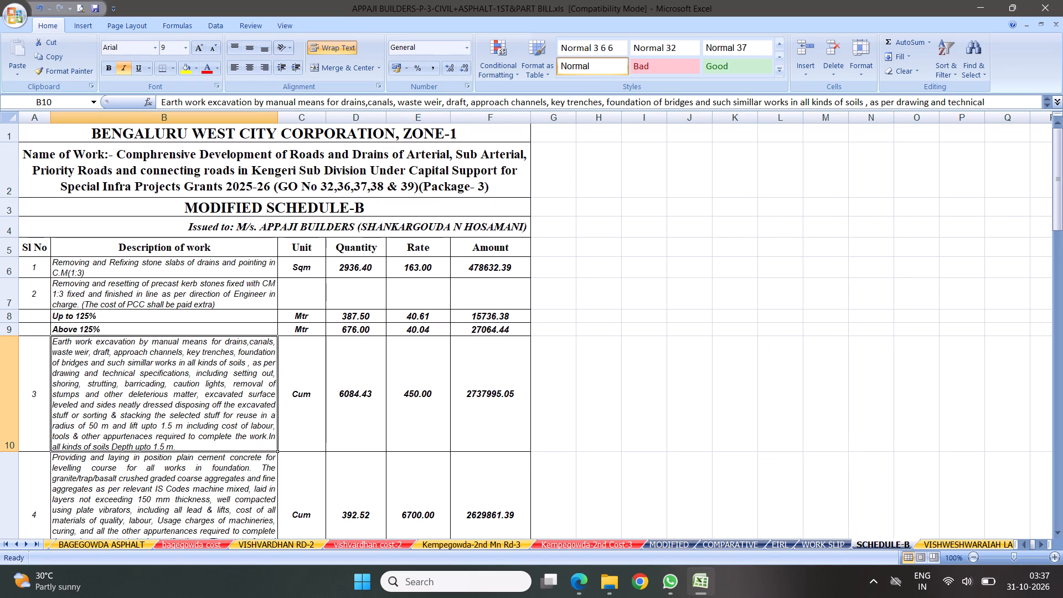
# Move the MODIFIED and COMPARATIVE sheets, in that order, to the end of the workbook after VISHWESHWARAIH COST.
pyautogui.click(34, 542)
pyautogui.click(34, 542)
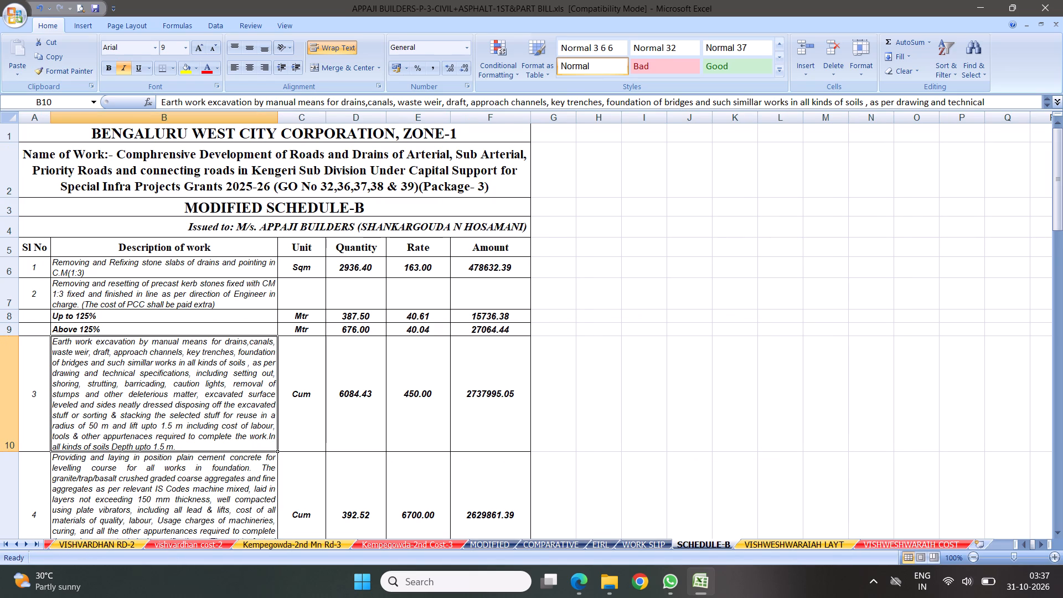
pyautogui.click(495, 544)
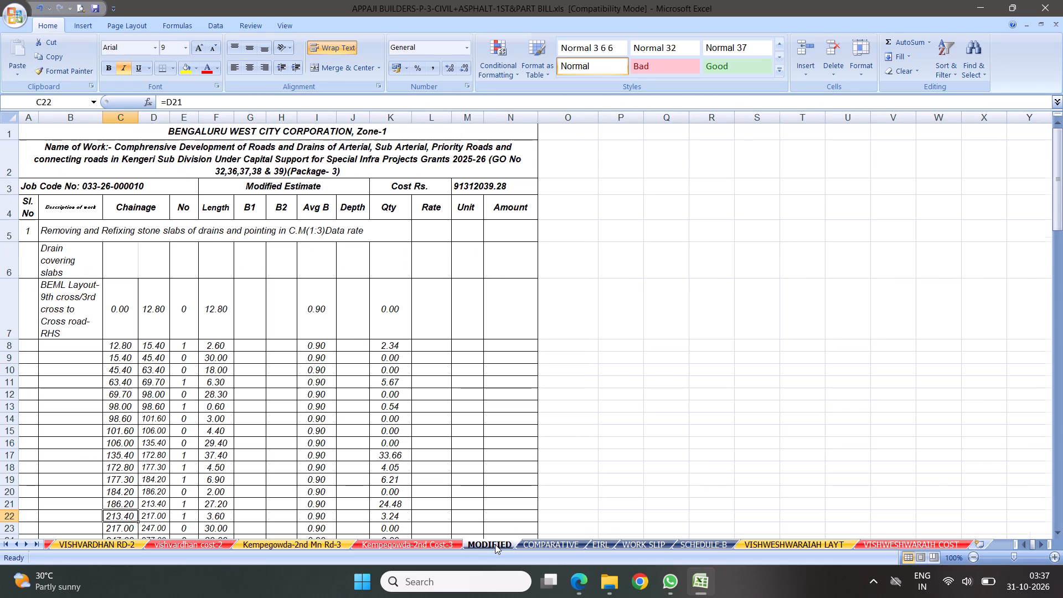
pyautogui.moveTo(496, 546); pyautogui.dragTo(990, 538)
pyautogui.click(508, 544)
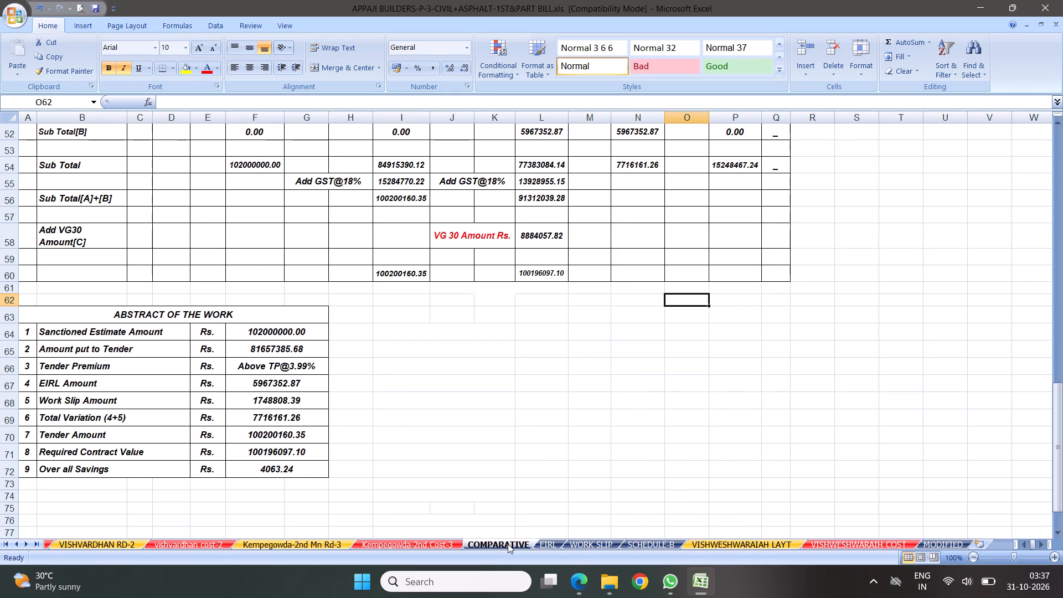
pyautogui.moveTo(508, 544); pyautogui.dragTo(1000, 544)
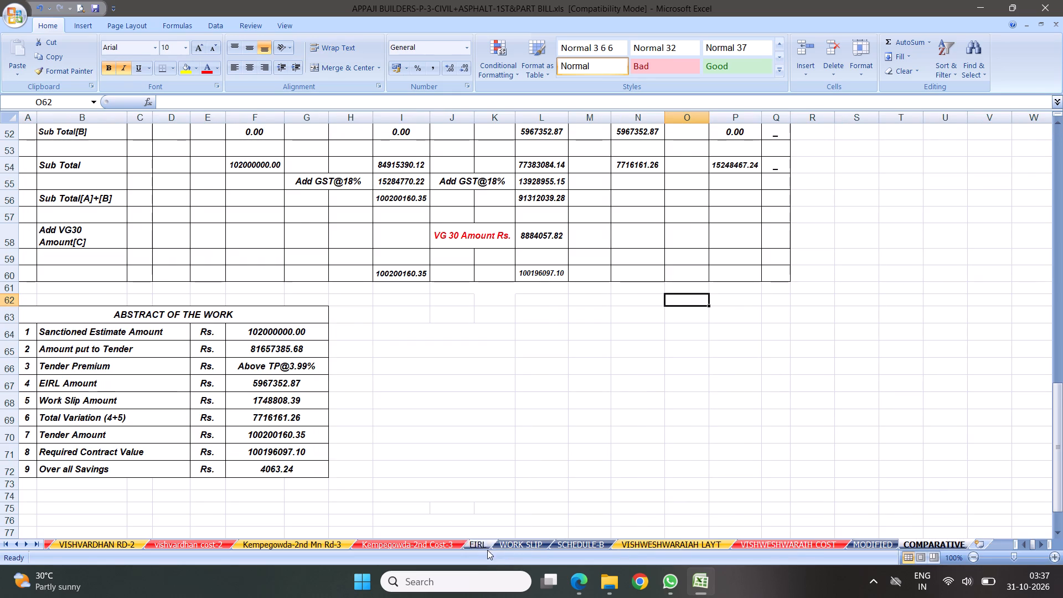
# Move the EIRL, WORK SLIP and SCHEDULE-B sheets, in that order, to the end of the workbook after COMPARATIVE.
pyautogui.click(479, 544)
pyautogui.moveTo(478, 543); pyautogui.dragTo(1002, 535)
pyautogui.click(494, 544)
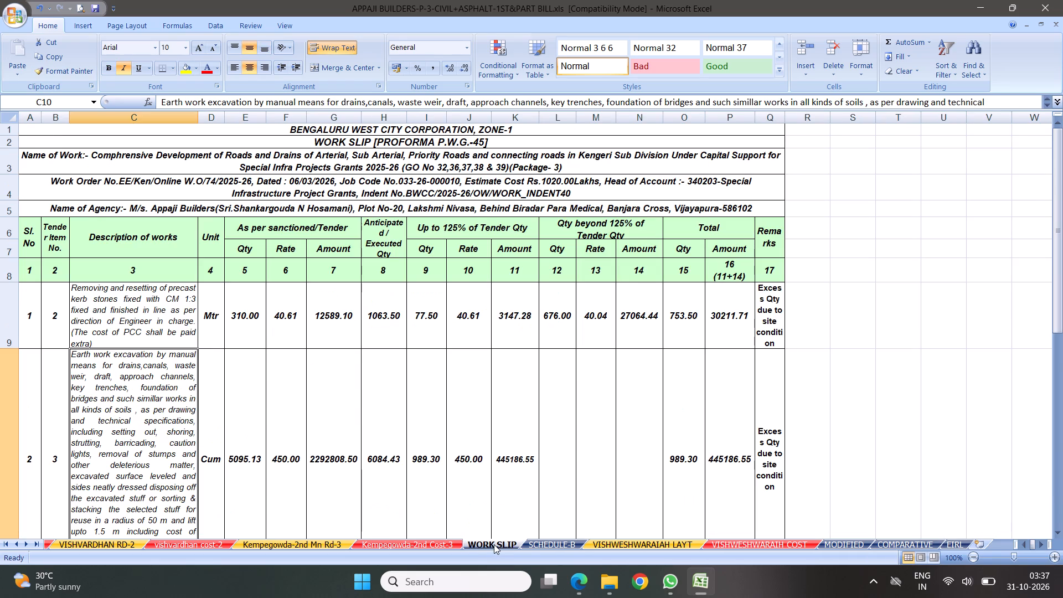
pyautogui.moveTo(494, 544); pyautogui.dragTo(1001, 540)
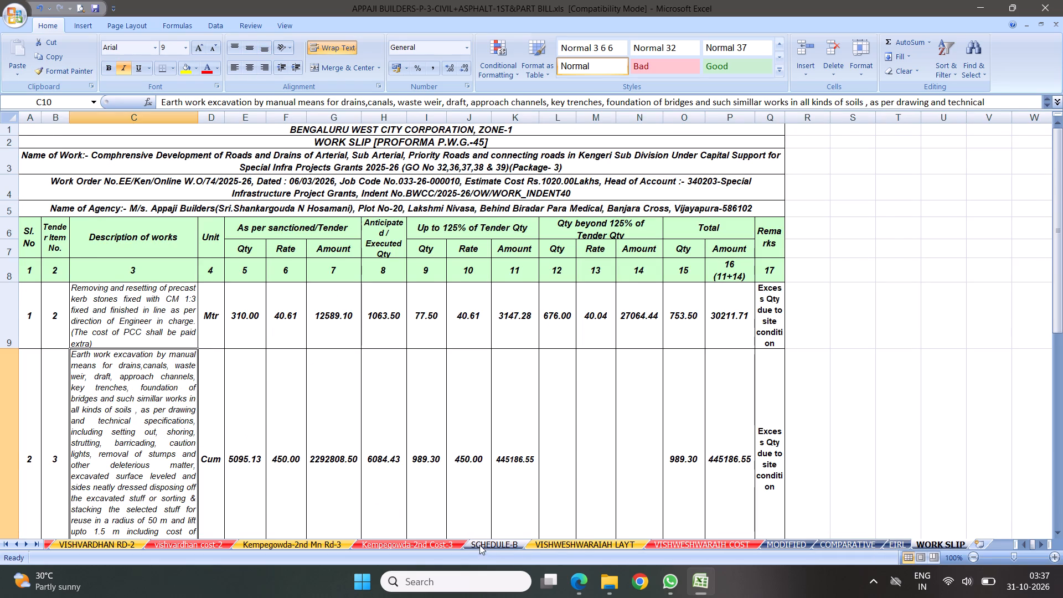
pyautogui.click(478, 542)
pyautogui.moveTo(483, 542); pyautogui.dragTo(1007, 539)
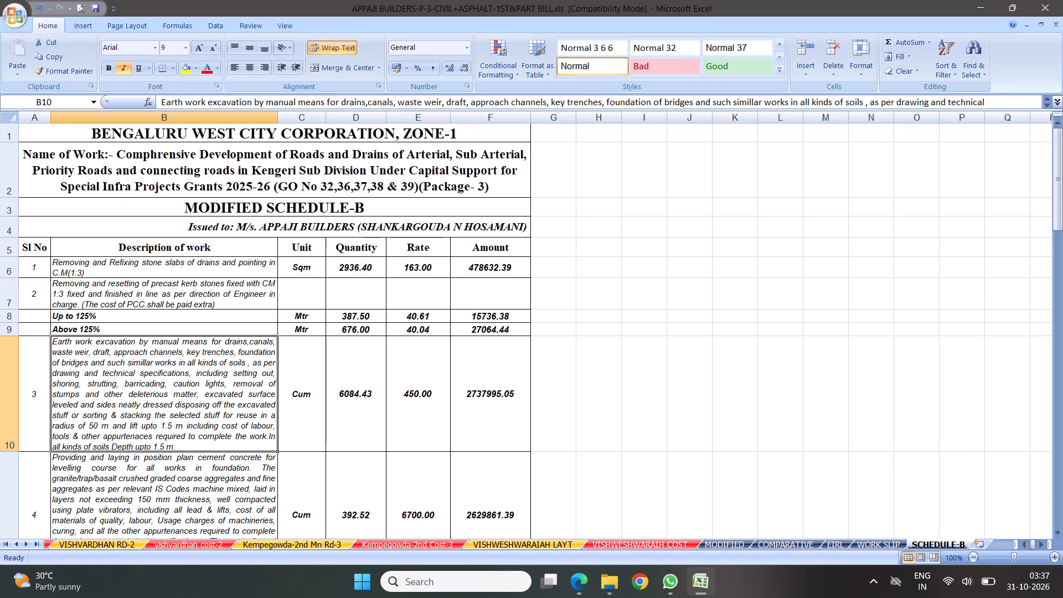
# Go back to the first sheets and review BILL FORM-1 down to its certificates, along with ABSTRACT-1.
pyautogui.click(6, 545)
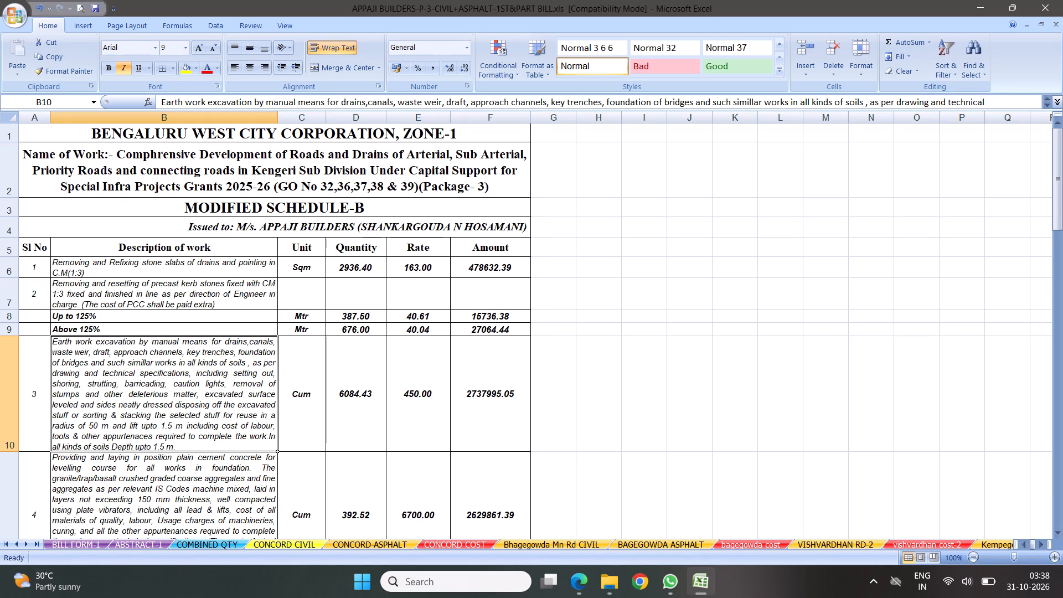
pyautogui.click(85, 543)
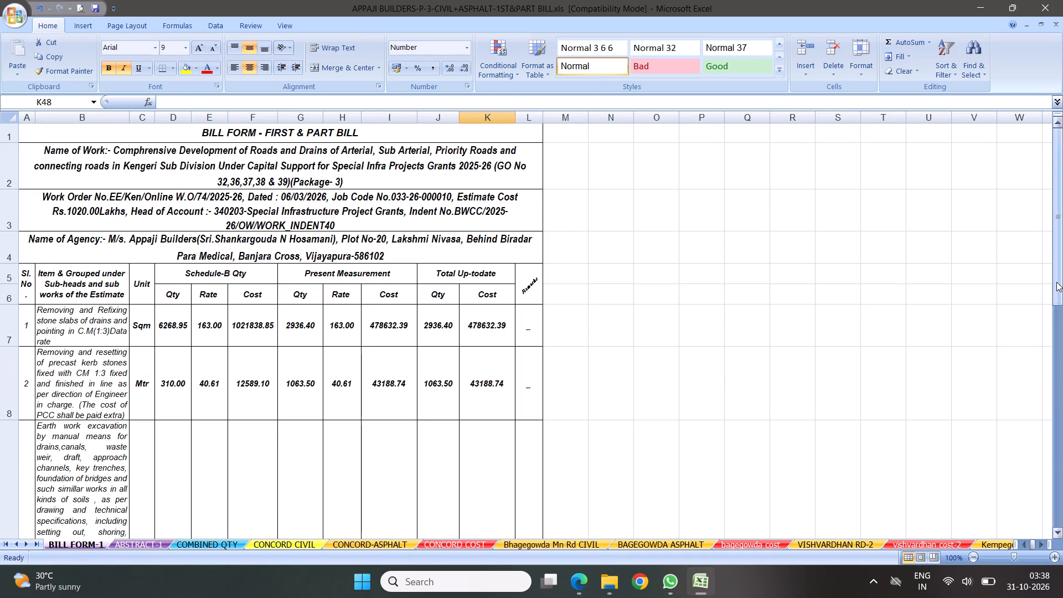
pyautogui.moveTo(1056, 282); pyautogui.dragTo(1052, 559)
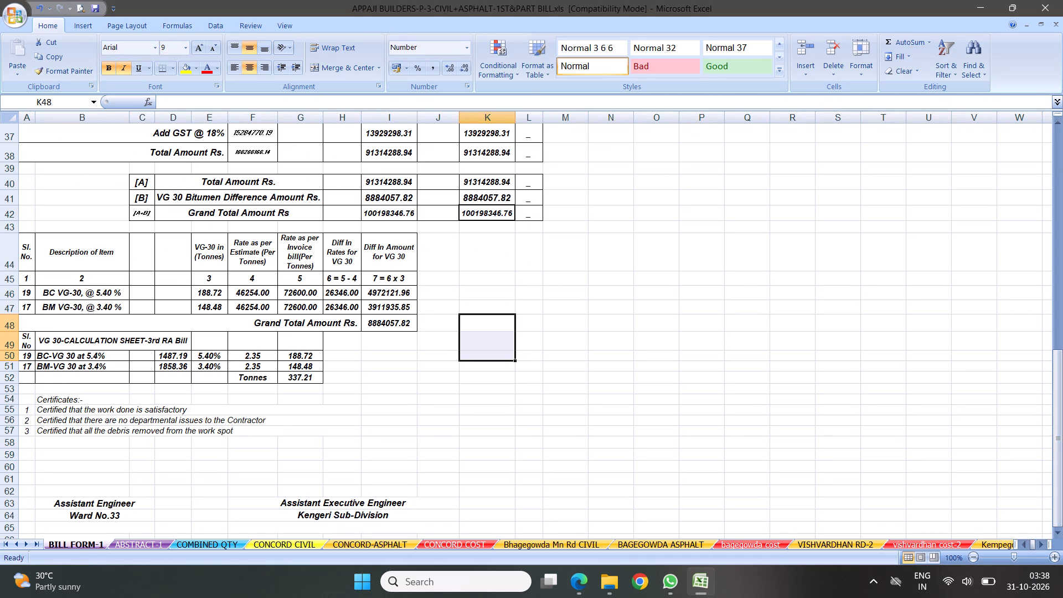
pyautogui.click(142, 546)
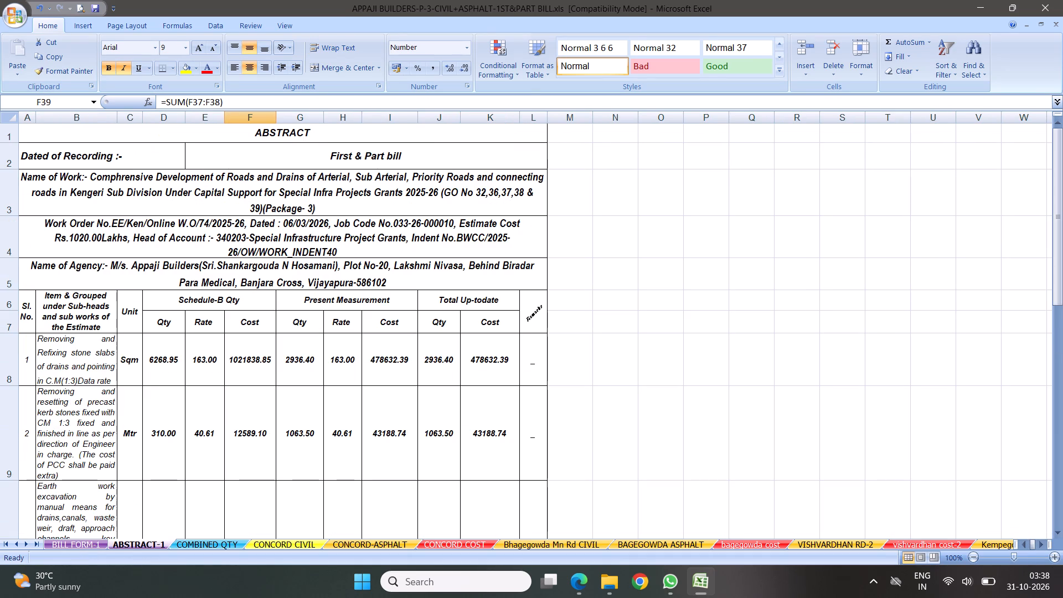
# Compare the road columns in COMBINED QTY with the CONCORD COST, bagegowda cost and vishvardhan cost-2 sheets.
pyautogui.click(206, 545)
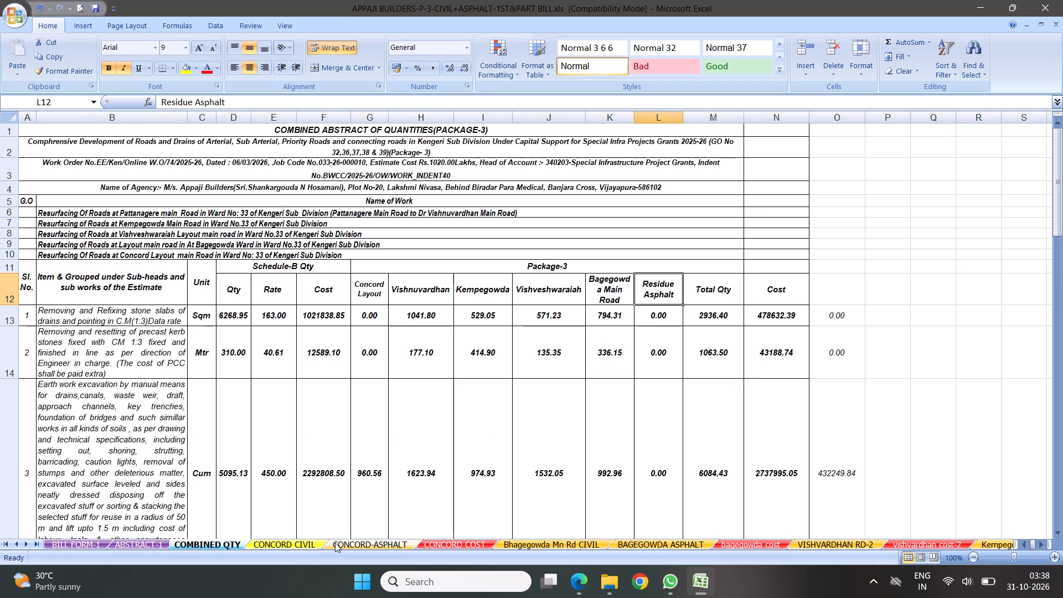
pyautogui.click(453, 546)
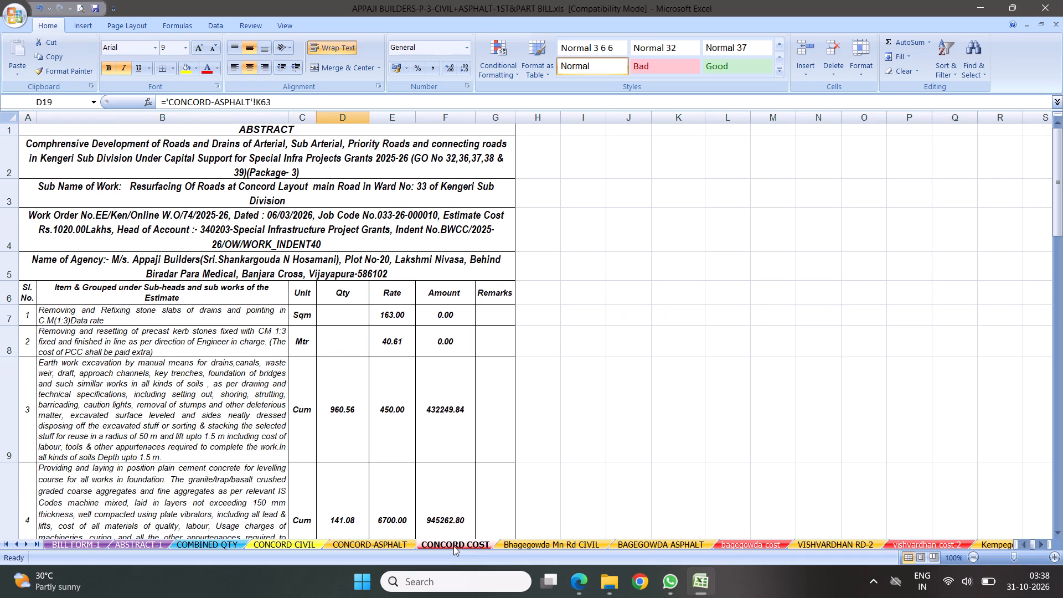
pyautogui.click(204, 543)
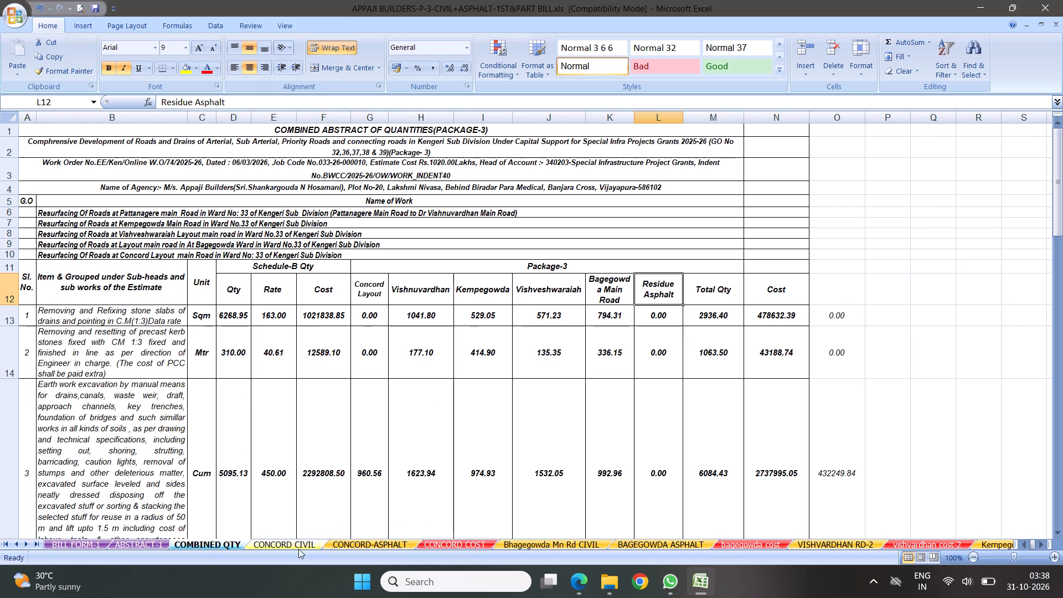
pyautogui.click(372, 542)
pyautogui.click(437, 543)
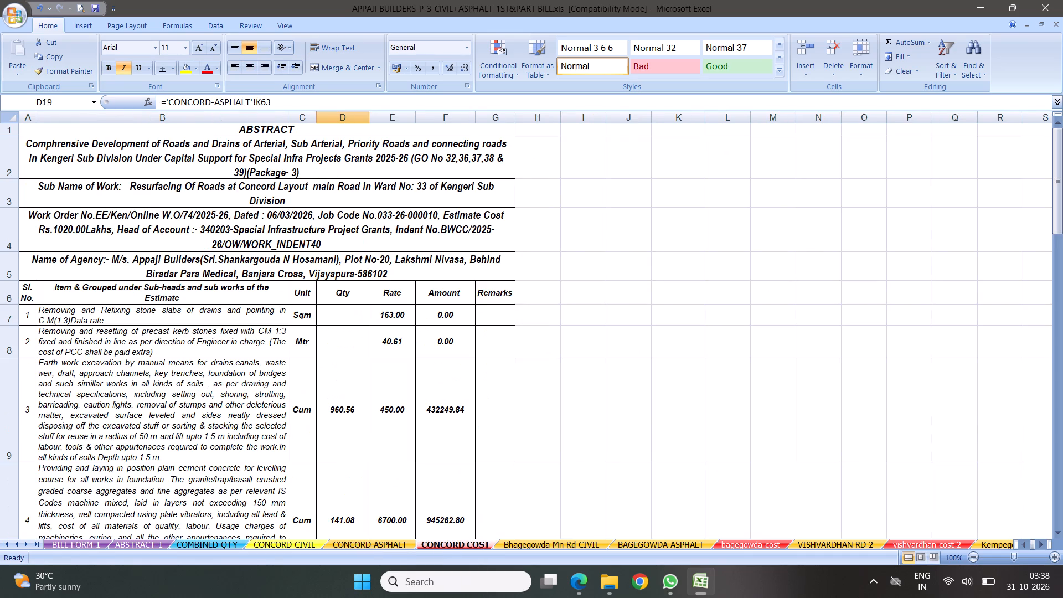
pyautogui.click(229, 542)
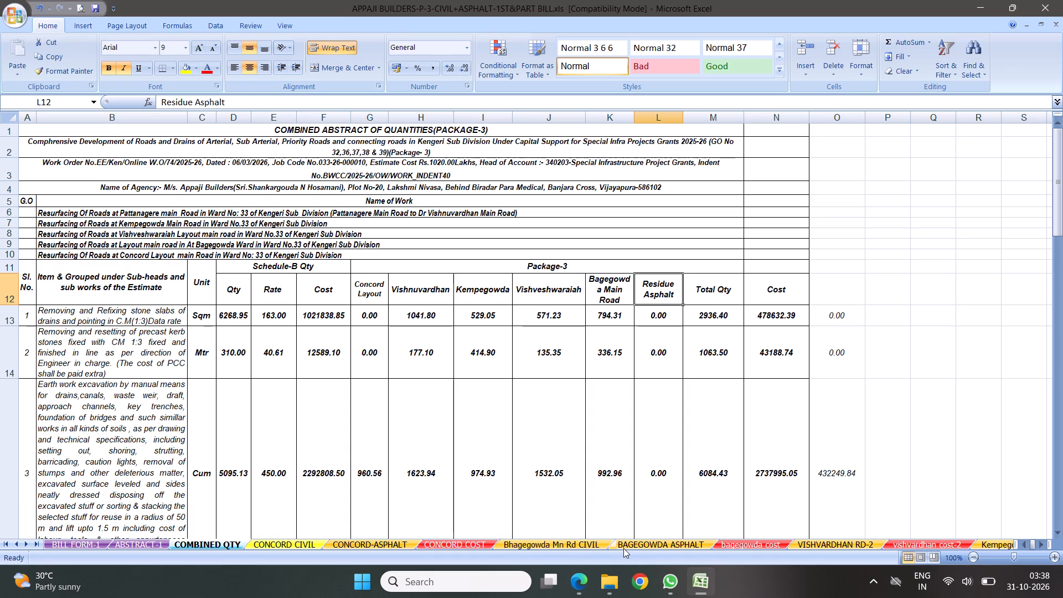
pyautogui.click(732, 545)
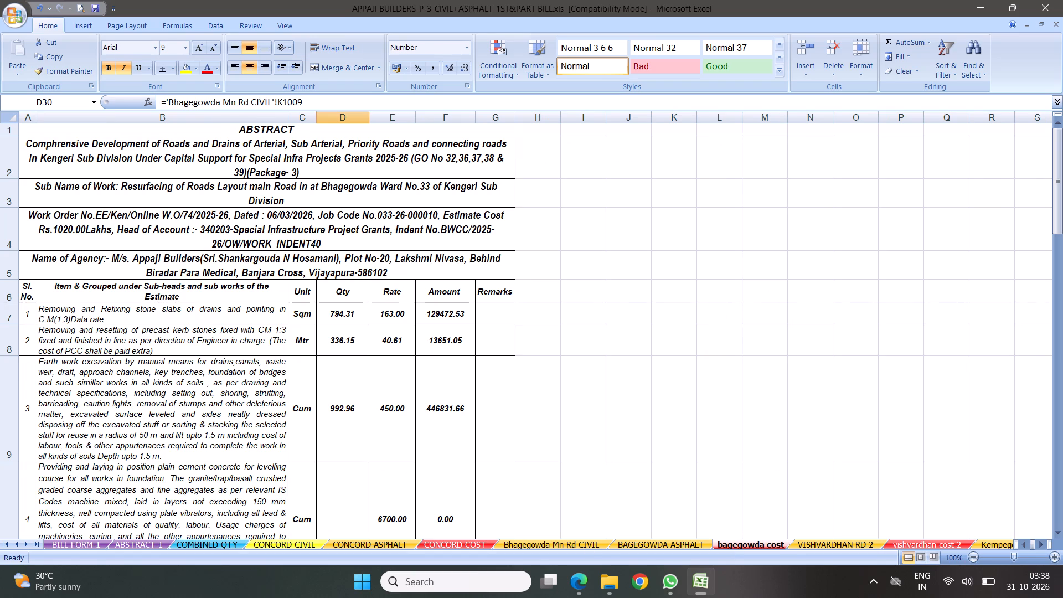
pyautogui.click(224, 544)
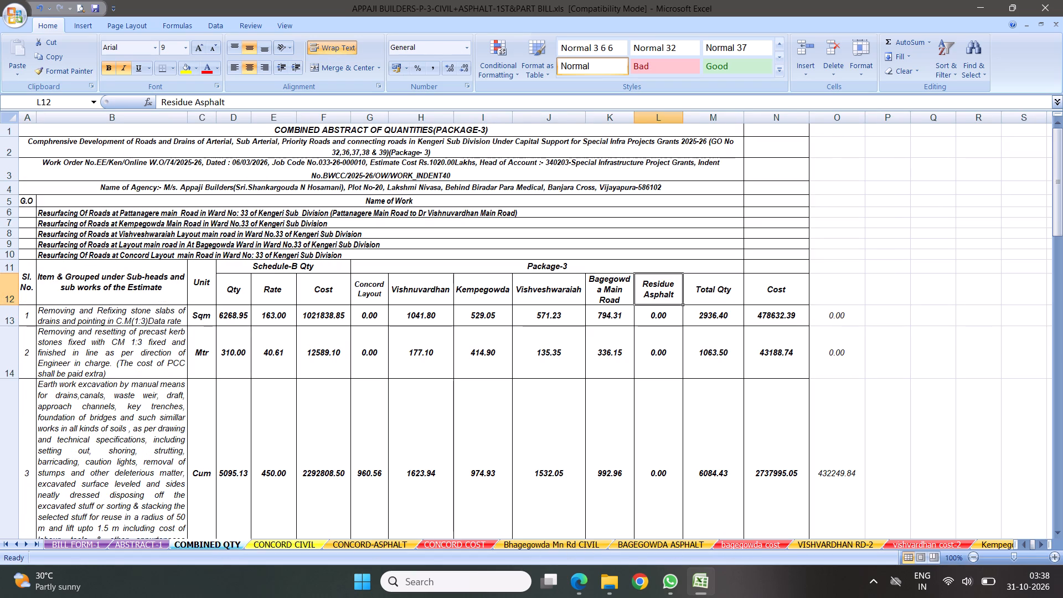
pyautogui.click(936, 544)
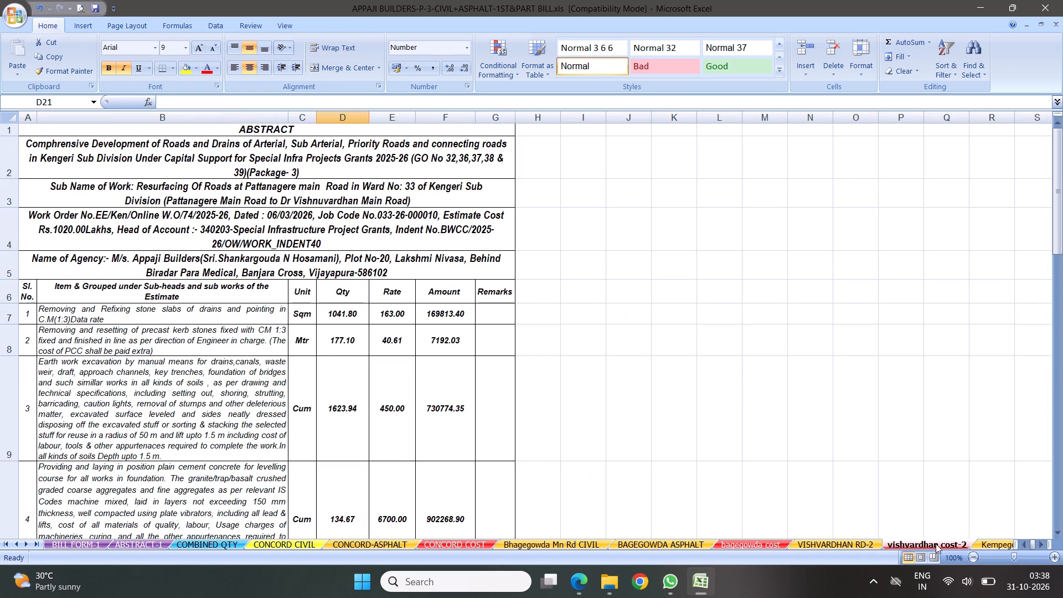
pyautogui.click(201, 543)
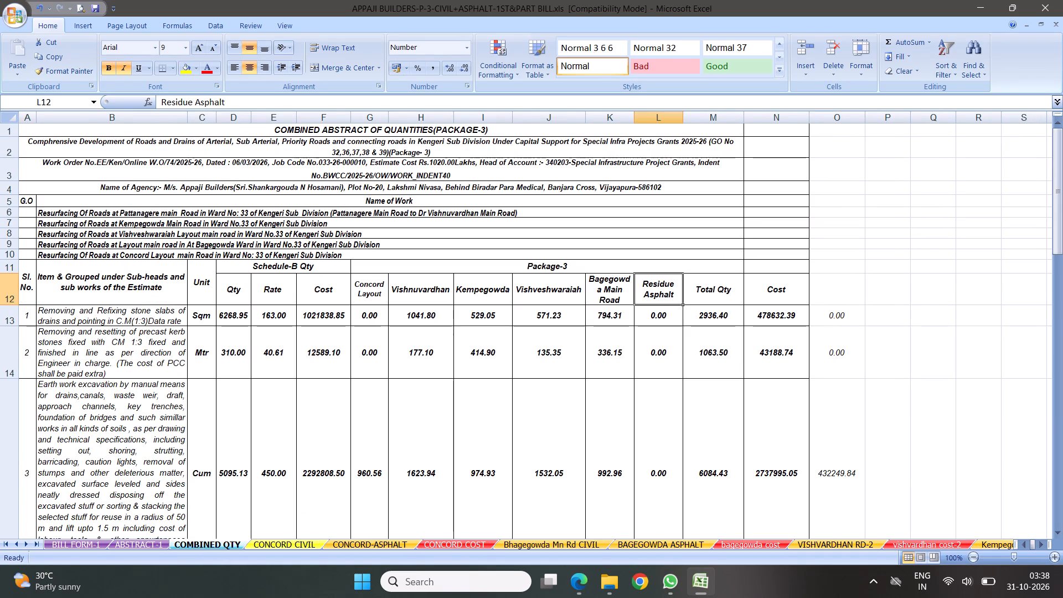
# Move the VISHVARDHAN RD-2 and vishvardhan cost-2 sheets, in that order, directly after CONCORD COST.
pyautogui.click(826, 544)
pyautogui.moveTo(823, 544); pyautogui.dragTo(817, 543)
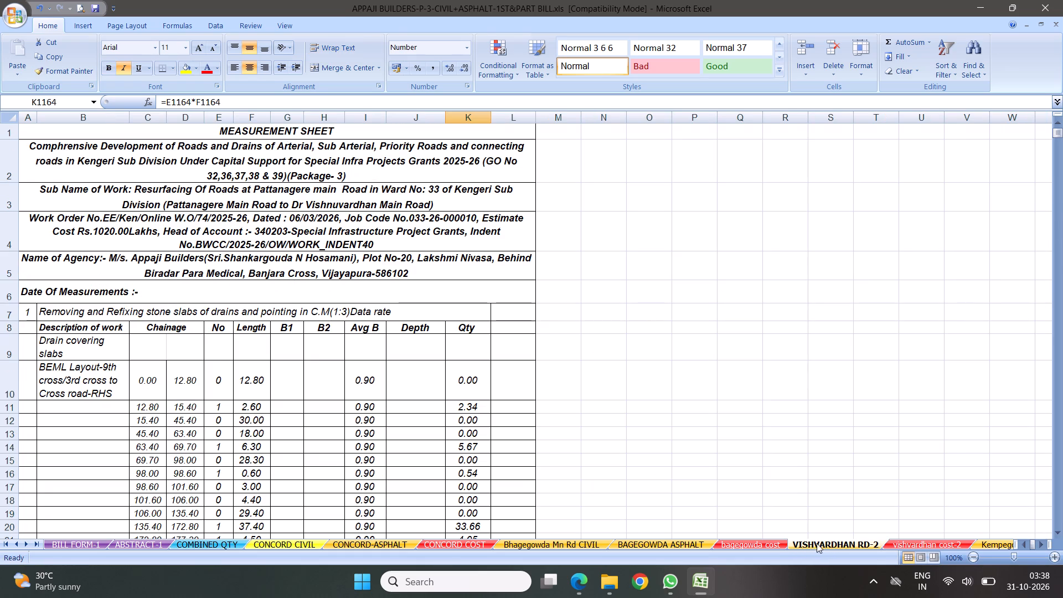
pyautogui.moveTo(817, 543); pyautogui.dragTo(548, 542)
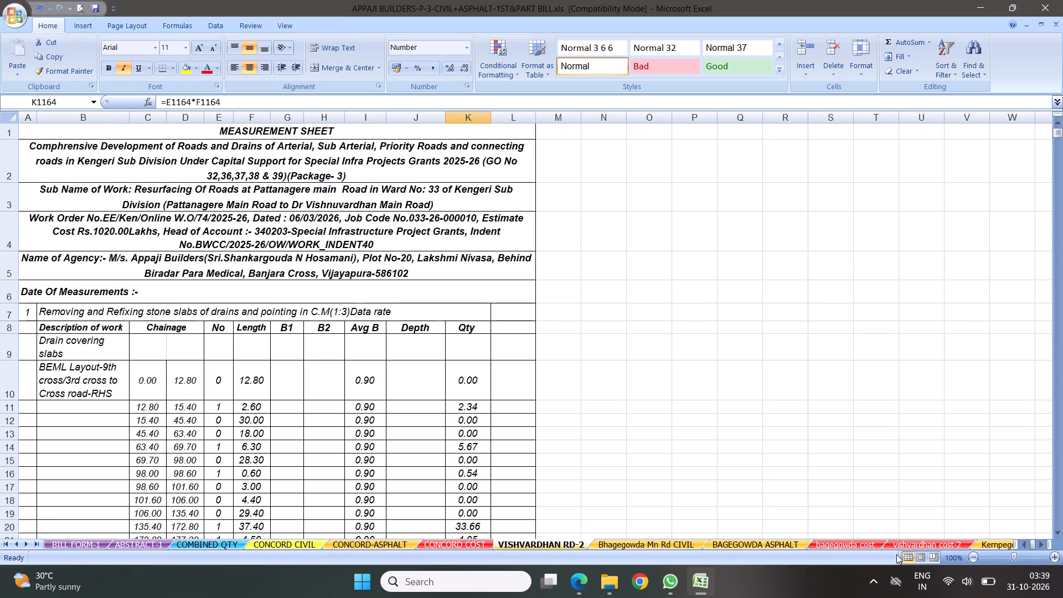
pyautogui.click(904, 545)
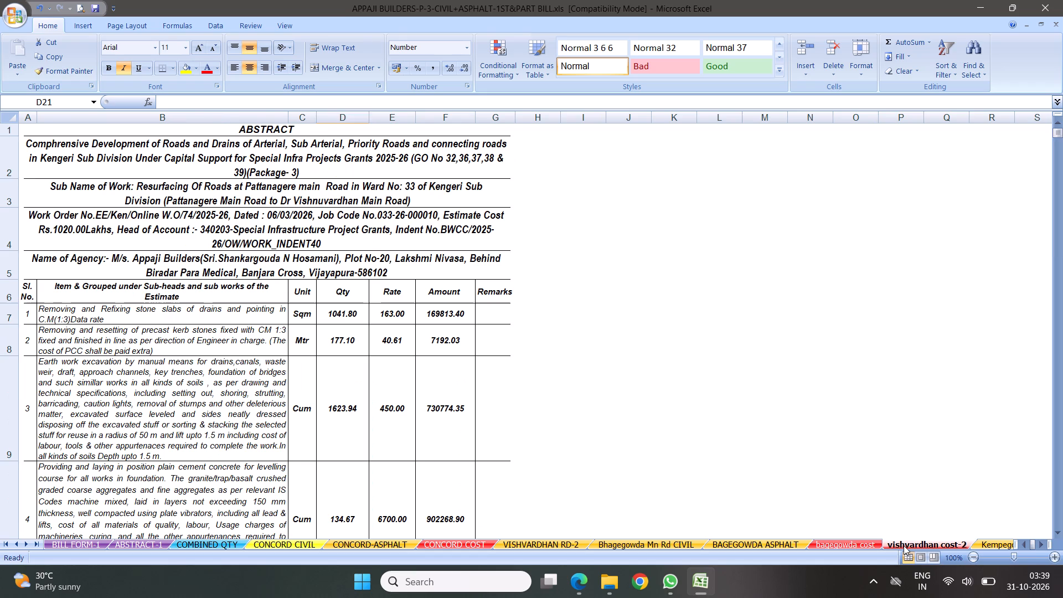
pyautogui.moveTo(896, 543); pyautogui.dragTo(630, 537)
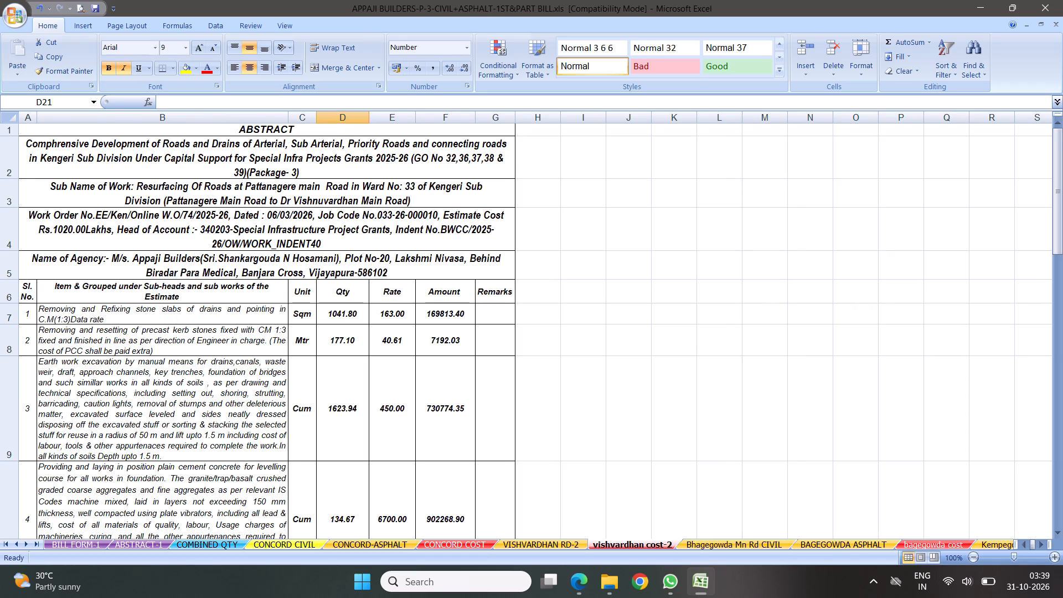
# Following the COMBINED QTY column order, move Kempegowda-2nd Cost-3 and Kempegowda-2nd Mn Rd-3, in that order, directly after vishvardhan cost-2.
pyautogui.click(213, 542)
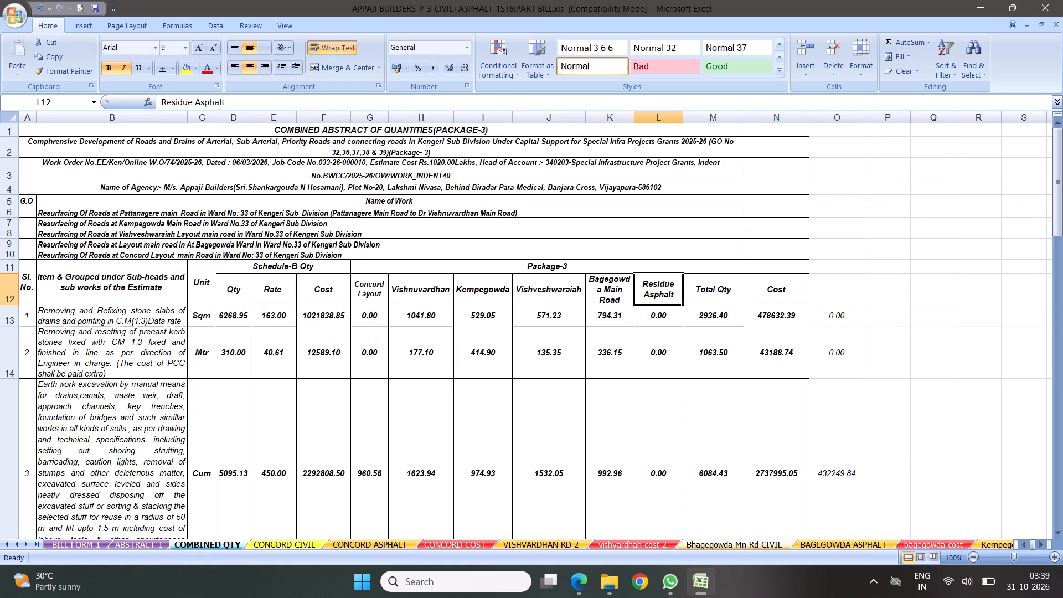
pyautogui.click(430, 295)
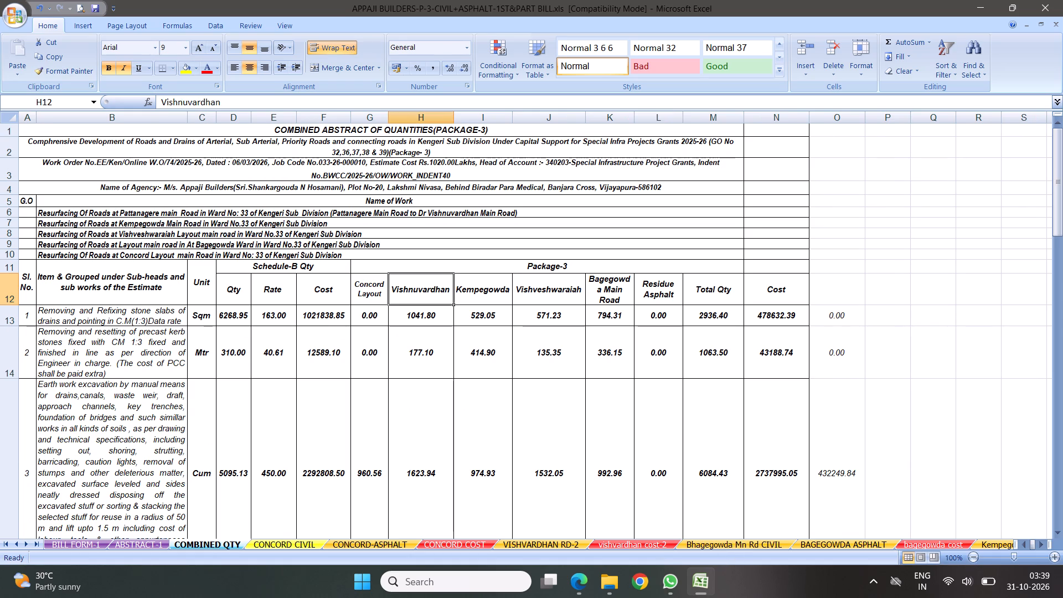
pyautogui.click(474, 295)
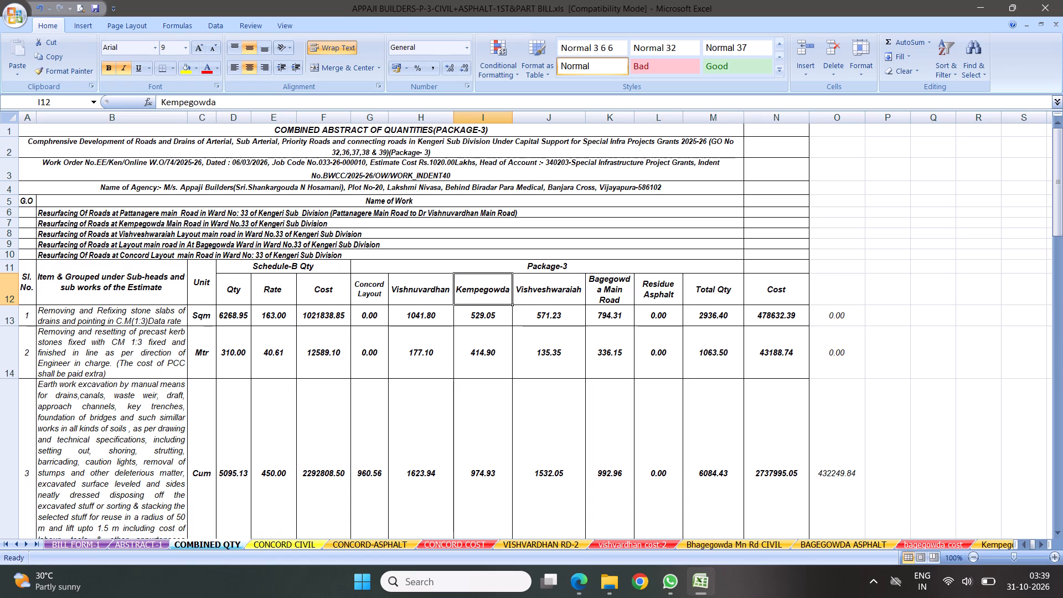
pyautogui.tripleClick(29, 543)
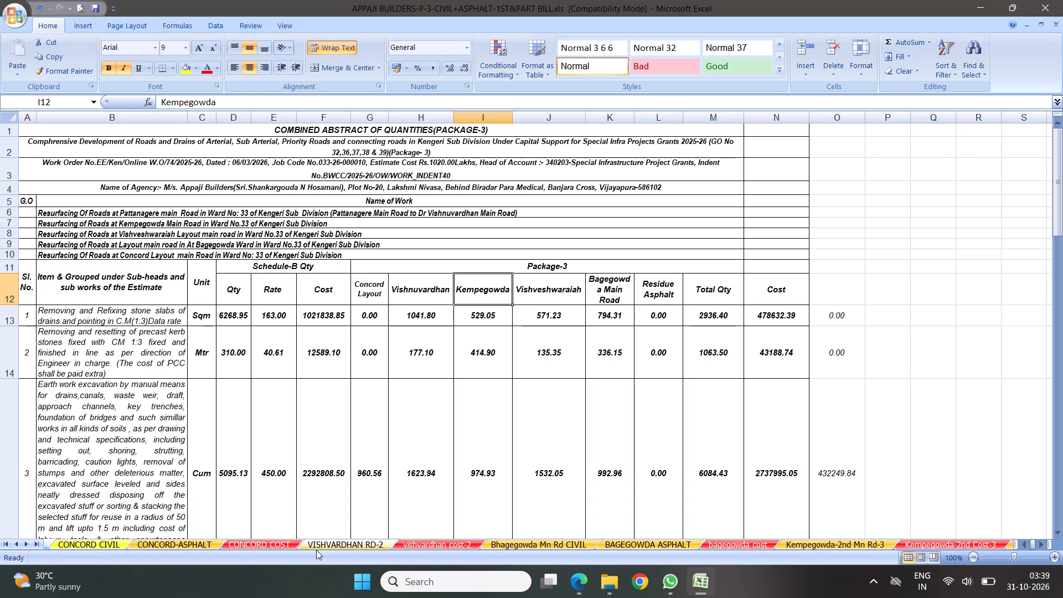
pyautogui.doubleClick(27, 543)
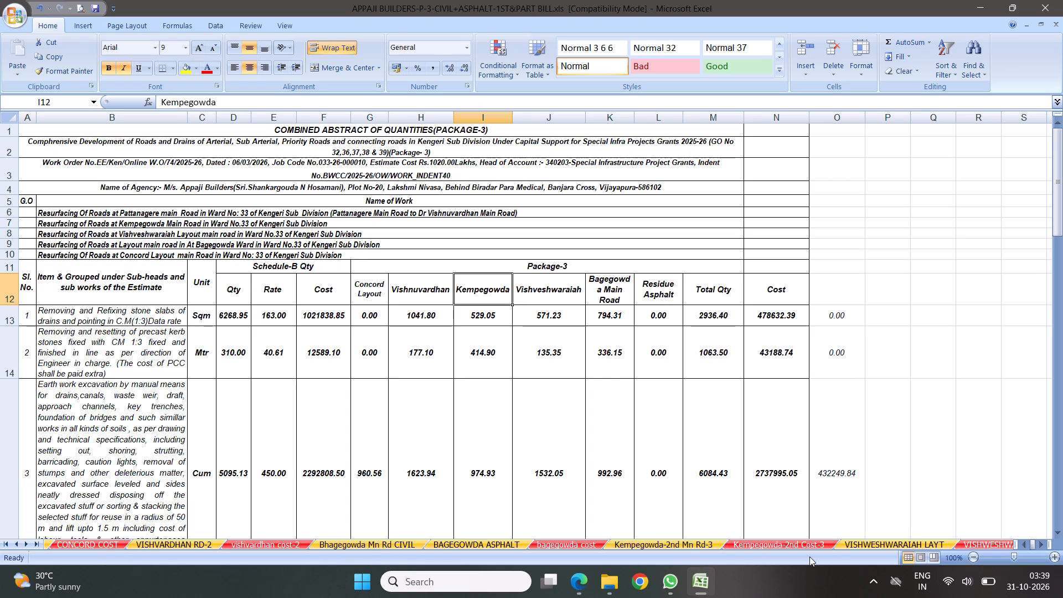
pyautogui.click(647, 544)
pyautogui.moveTo(638, 544); pyautogui.dragTo(564, 537)
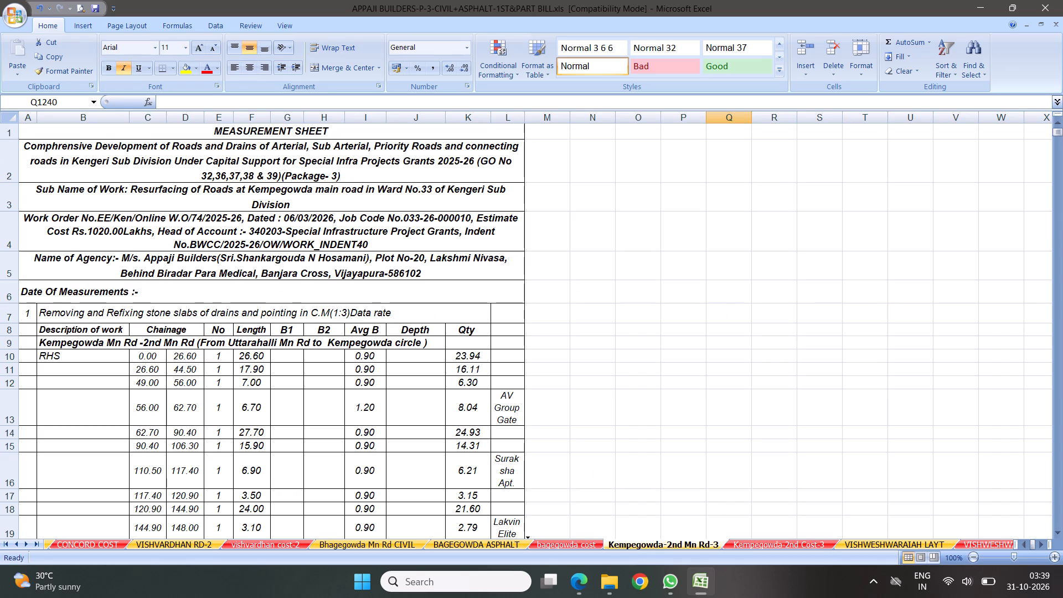
pyautogui.moveTo(564, 537); pyautogui.dragTo(374, 535)
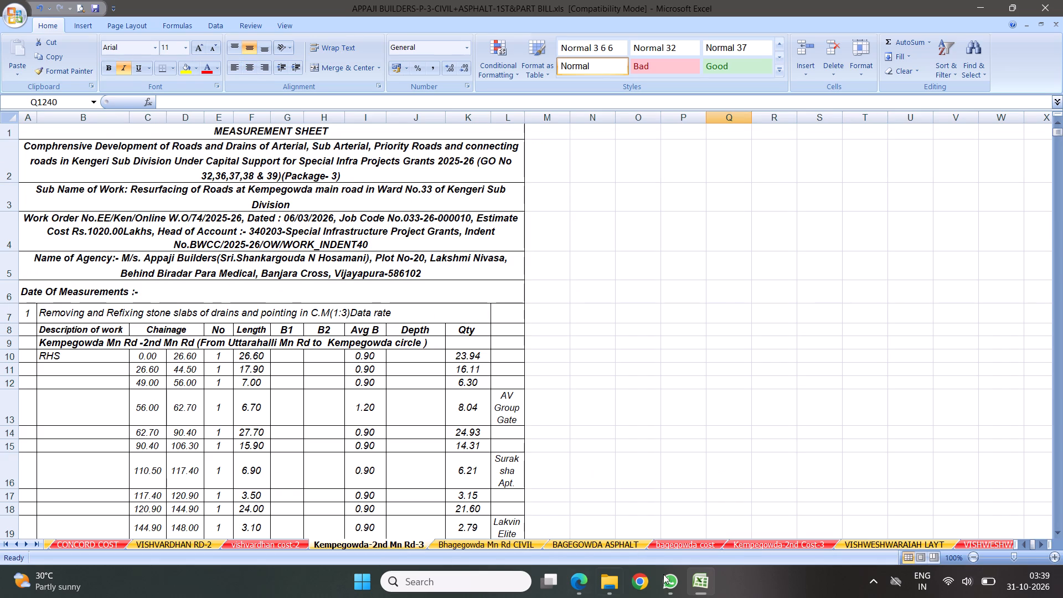
pyautogui.click(744, 544)
pyautogui.moveTo(740, 544); pyautogui.dragTo(384, 541)
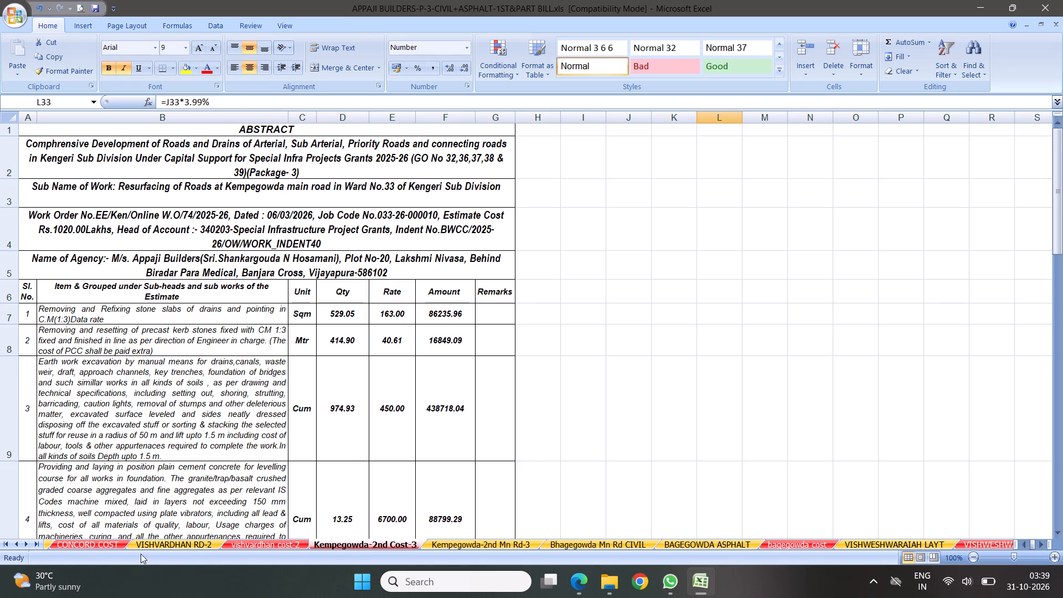
# Following the COMBINED QTY column order, move VISHWESHWARAIAH LAYT and VISHWESHWARAIH COST, in that order, directly after Kempegowda-2nd Mn Rd-3.
pyautogui.tripleClick(15, 543)
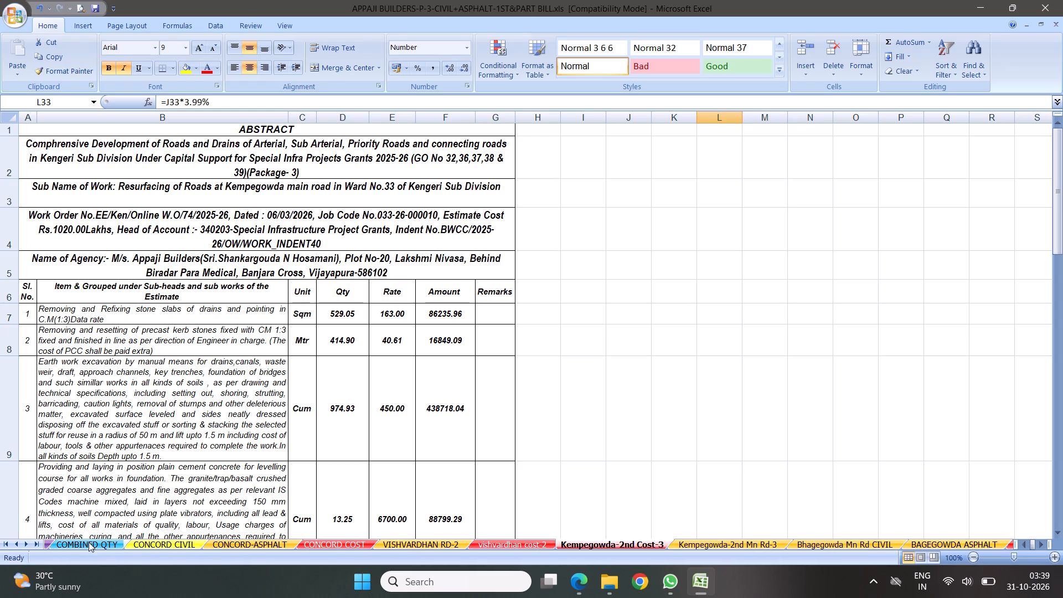
pyautogui.click(89, 545)
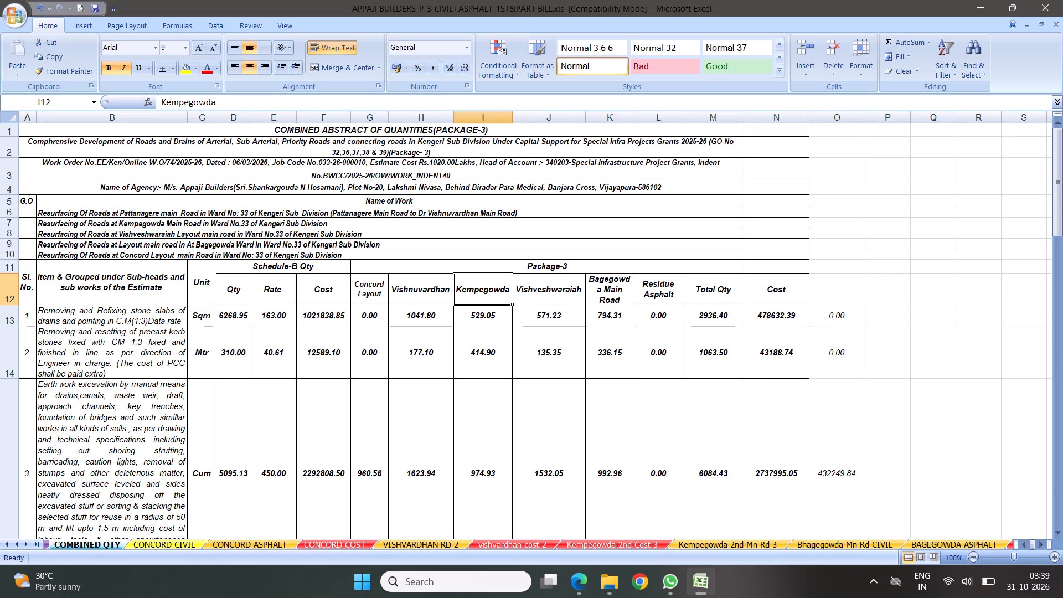
pyautogui.click(487, 314)
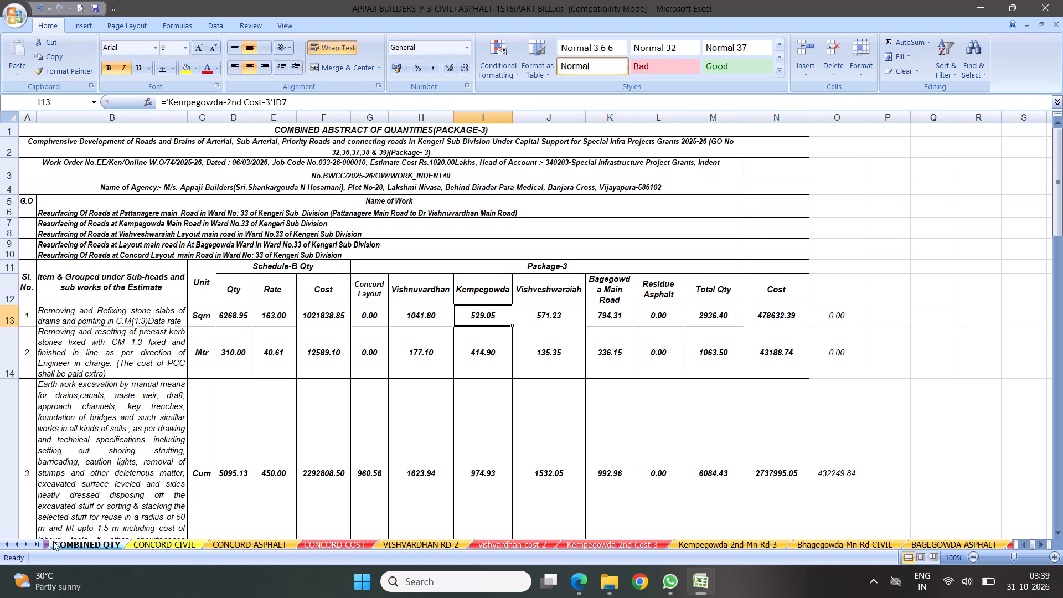
pyautogui.tripleClick(35, 542)
pyautogui.click(35, 542)
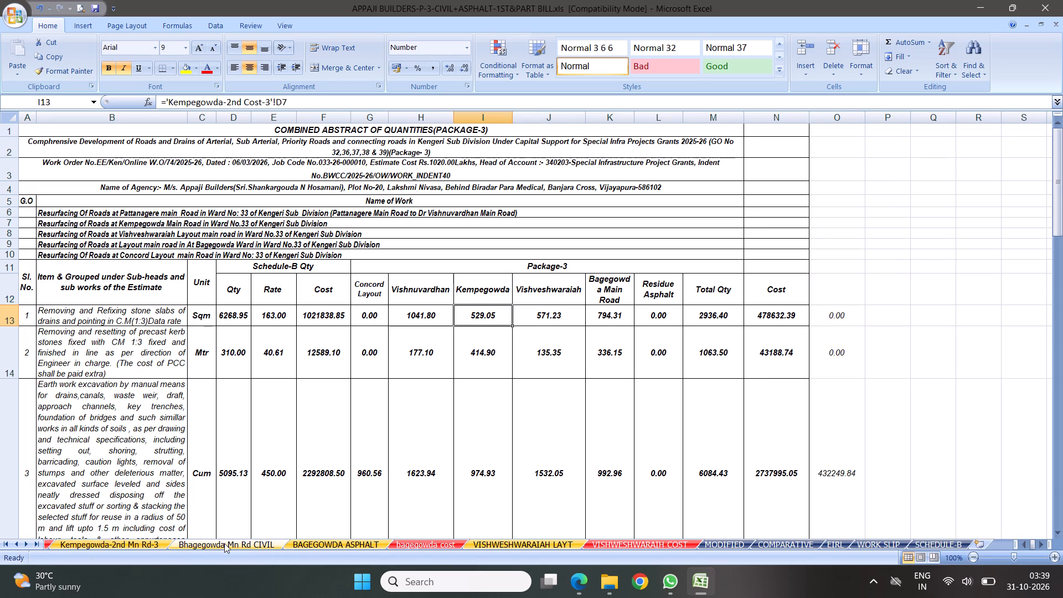
pyautogui.tripleClick(17, 542)
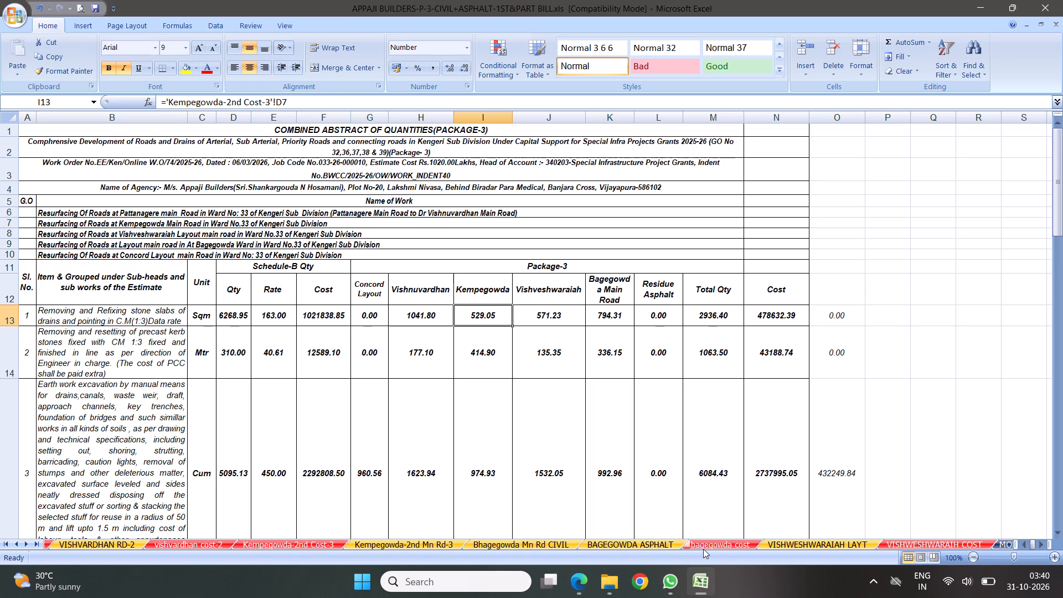
pyautogui.click(821, 543)
pyautogui.moveTo(797, 544); pyautogui.dragTo(505, 543)
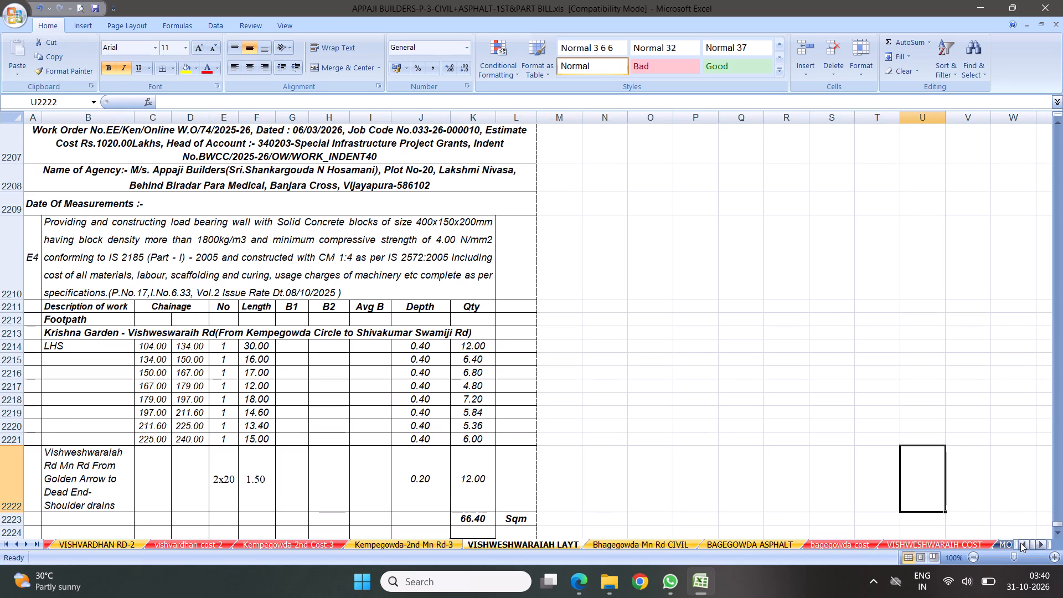
pyautogui.click(941, 543)
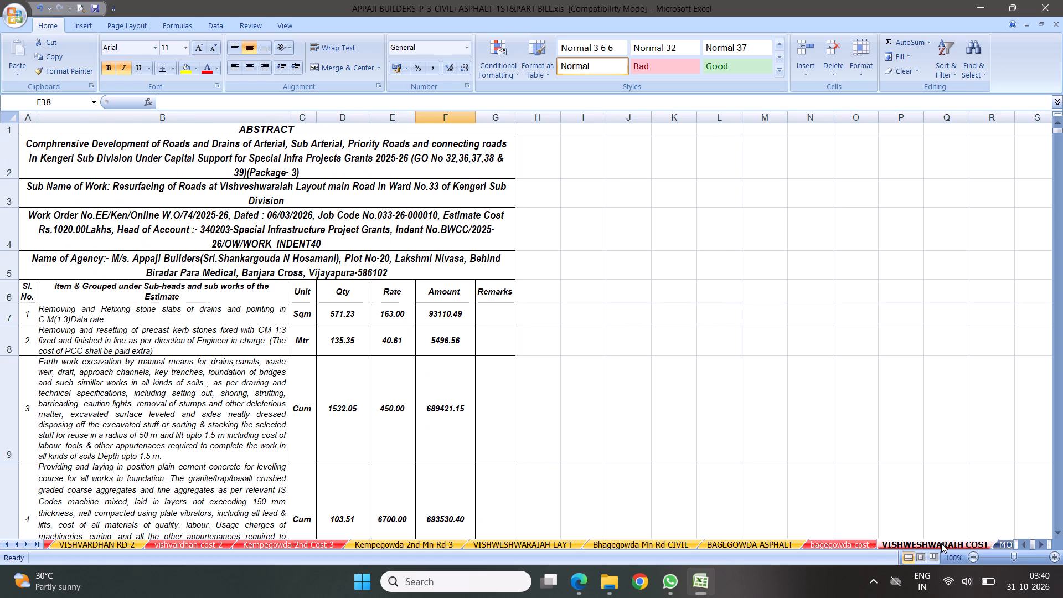
pyautogui.moveTo(926, 543); pyautogui.dragTo(646, 547)
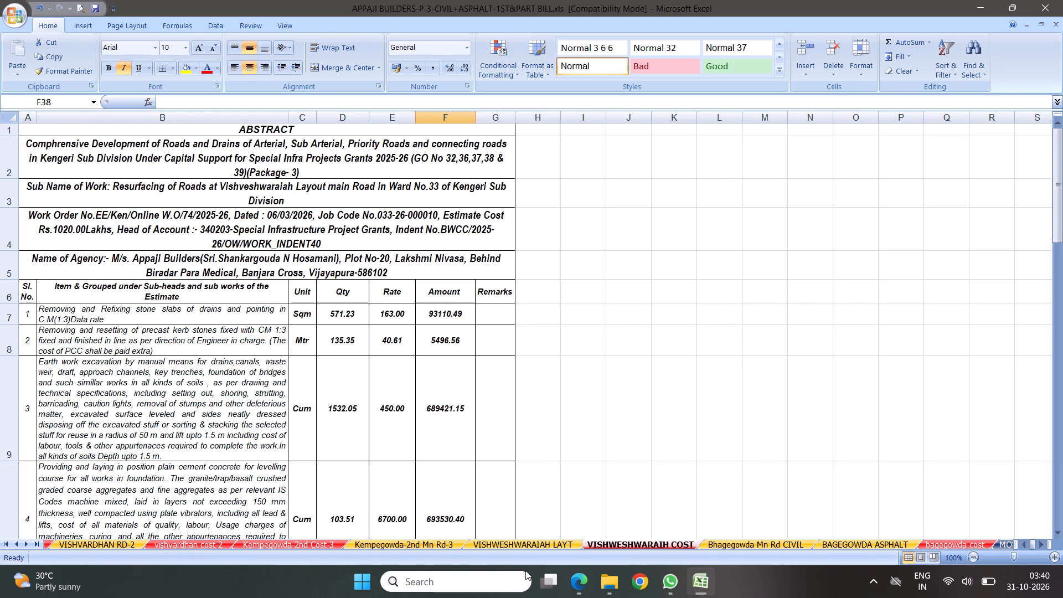
# Review the Bhagegowda civil, asphalt and cost sheets, and check the remaining road column headings in COMBINED QTY against the sheet order.
pyautogui.click(782, 545)
pyautogui.click(856, 542)
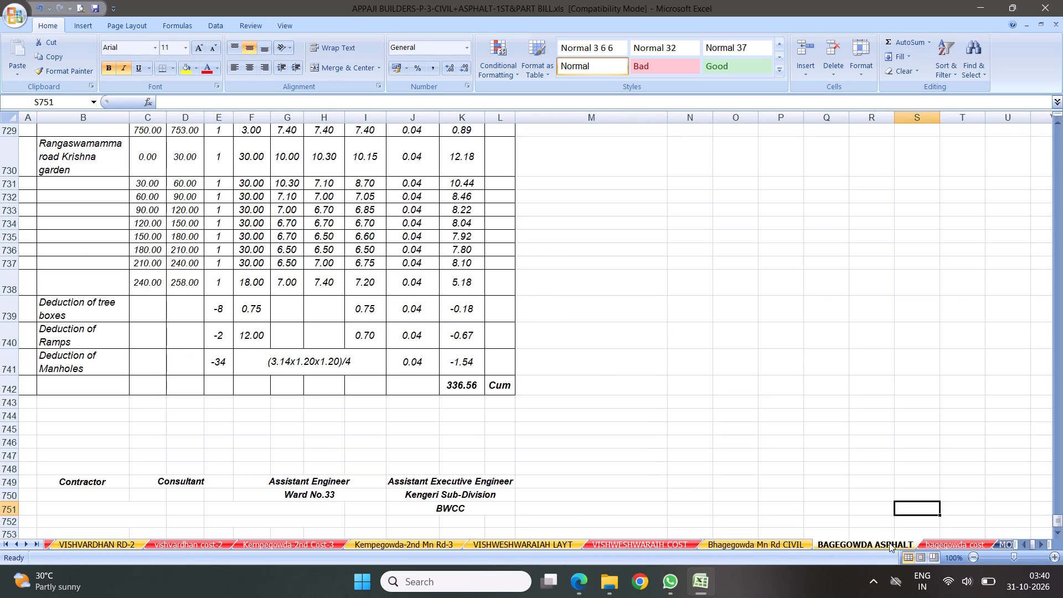
pyautogui.click(942, 545)
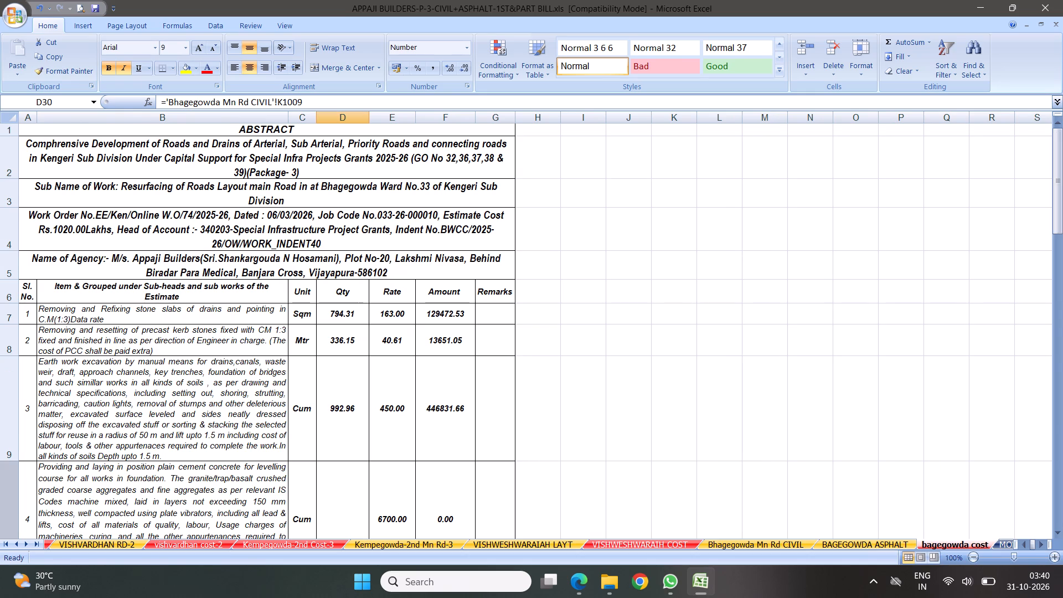
pyautogui.tripleClick(16, 543)
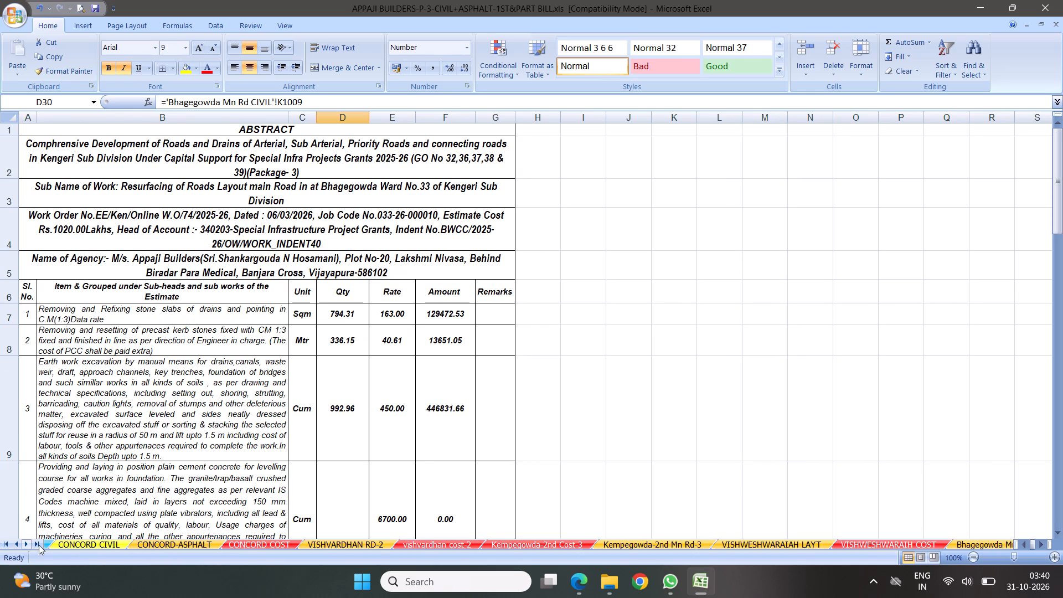
pyautogui.click(17, 545)
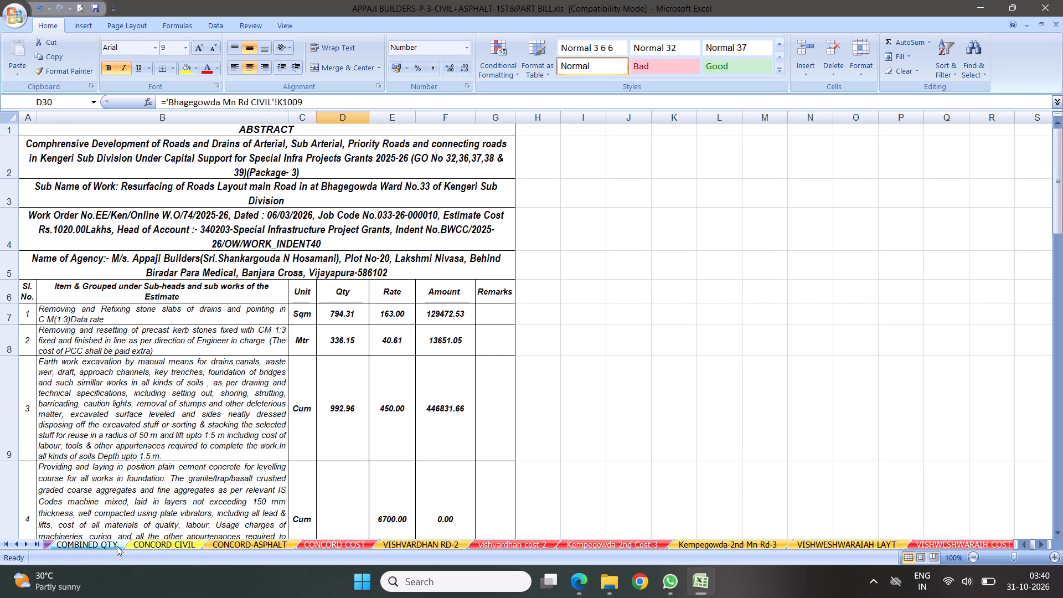
pyautogui.click(110, 544)
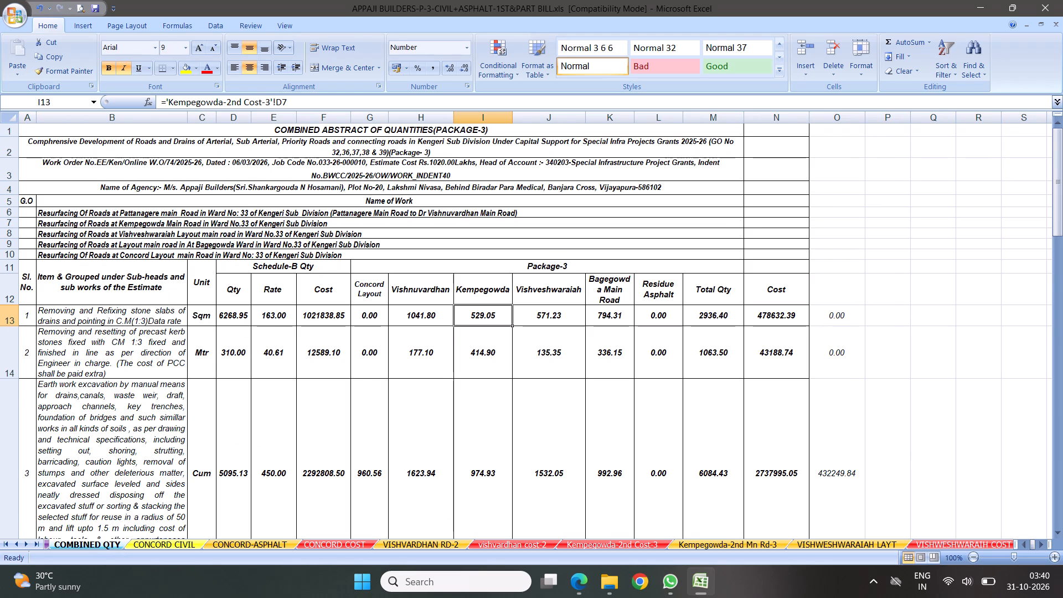
pyautogui.click(544, 288)
pyautogui.click(630, 299)
pyautogui.click(651, 297)
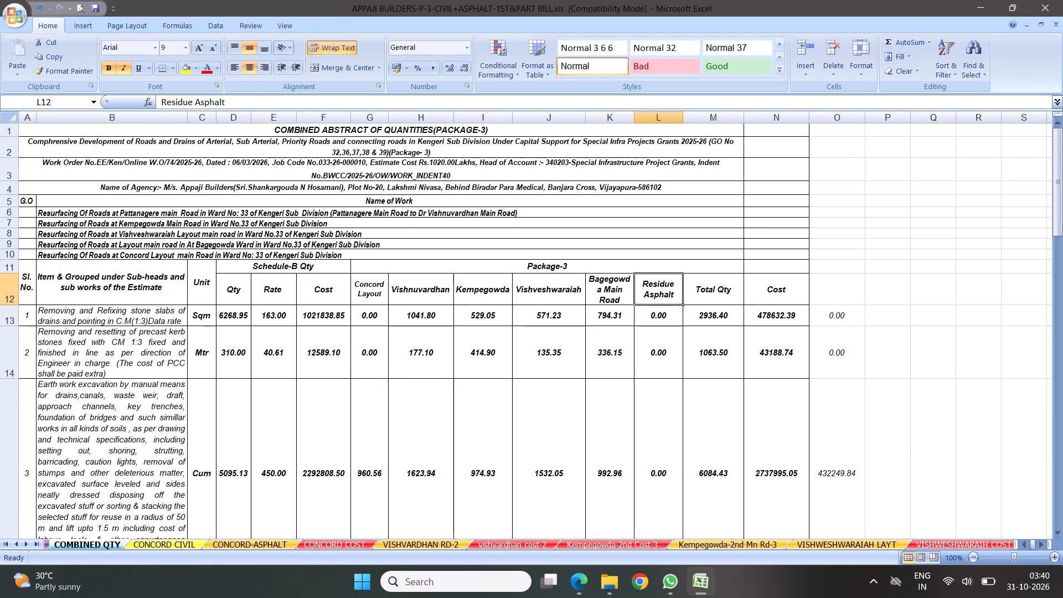
# Review the BAGEGOWDA ASPHALT measurement sheet and the bagegowda cost abstract, including the cost sheet's print preview through its last page.
pyautogui.tripleClick(38, 544)
pyautogui.click(38, 544)
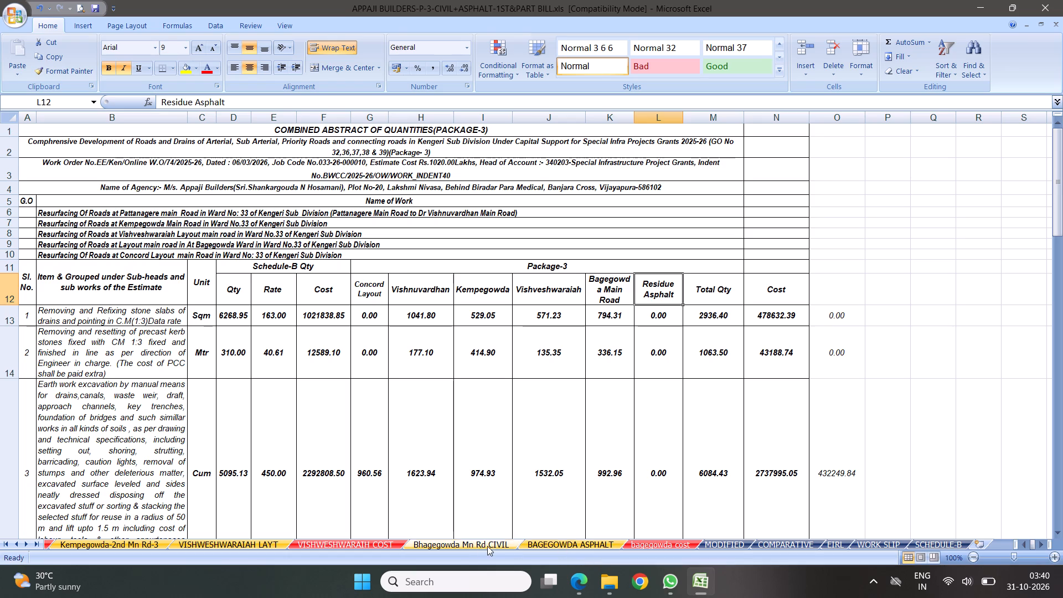
pyautogui.click(564, 543)
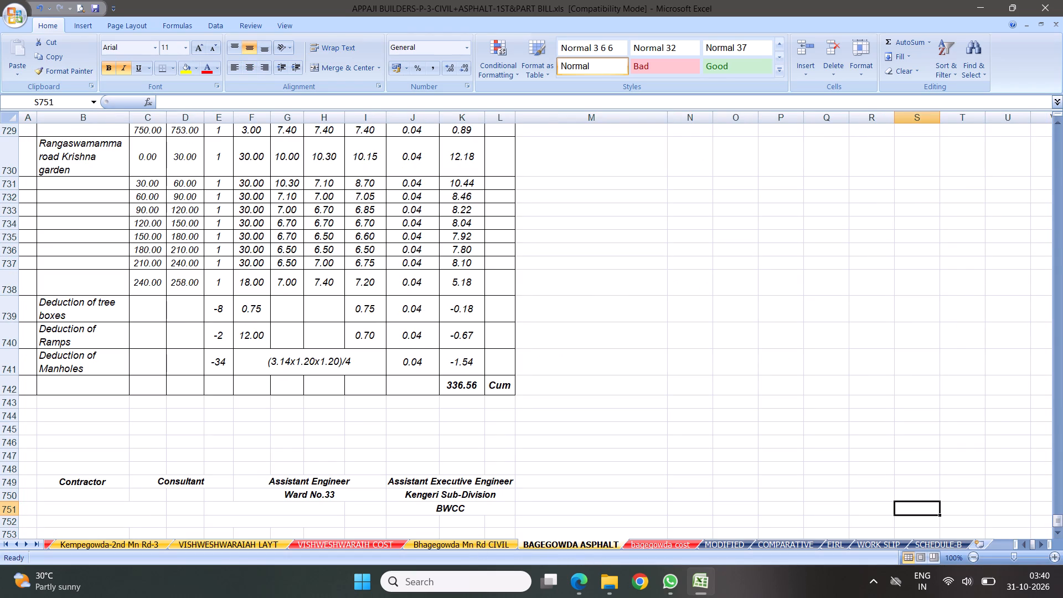
pyautogui.moveTo(1054, 518); pyautogui.dragTo(1061, 0)
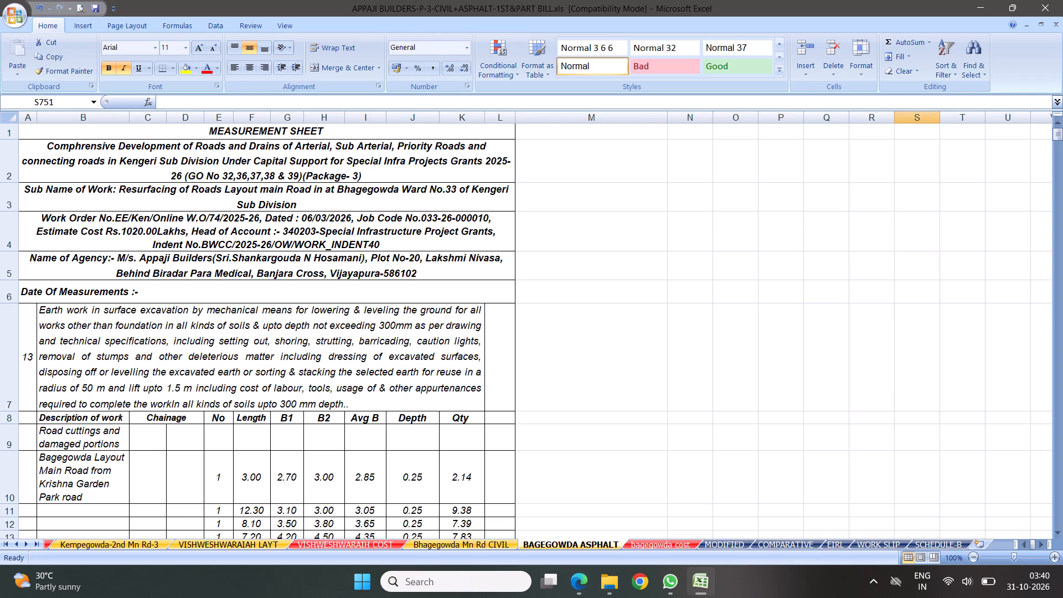
pyautogui.click(643, 545)
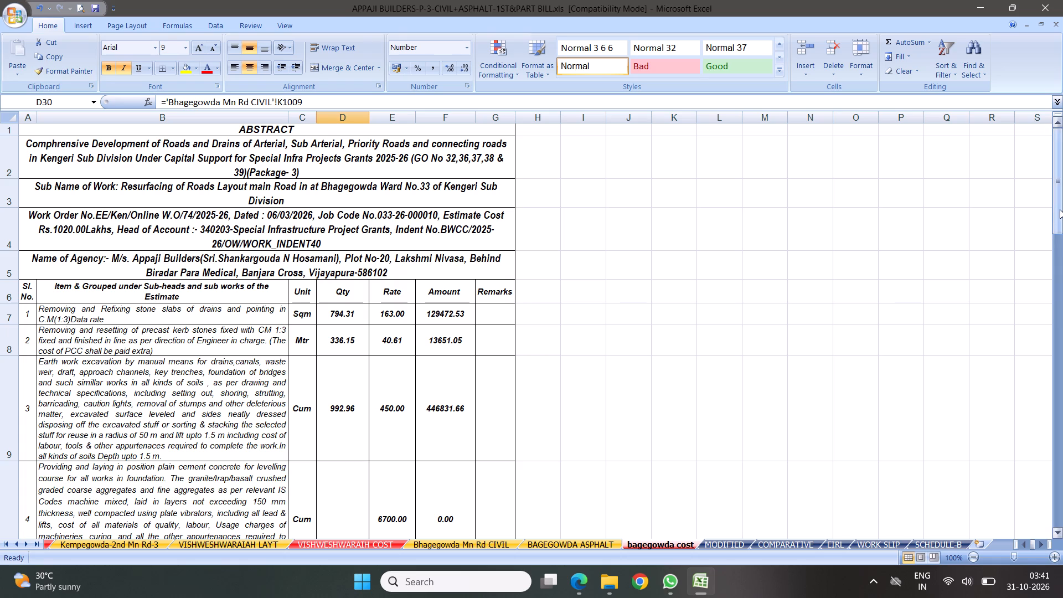
pyautogui.moveTo(1058, 205); pyautogui.dragTo(1062, 578)
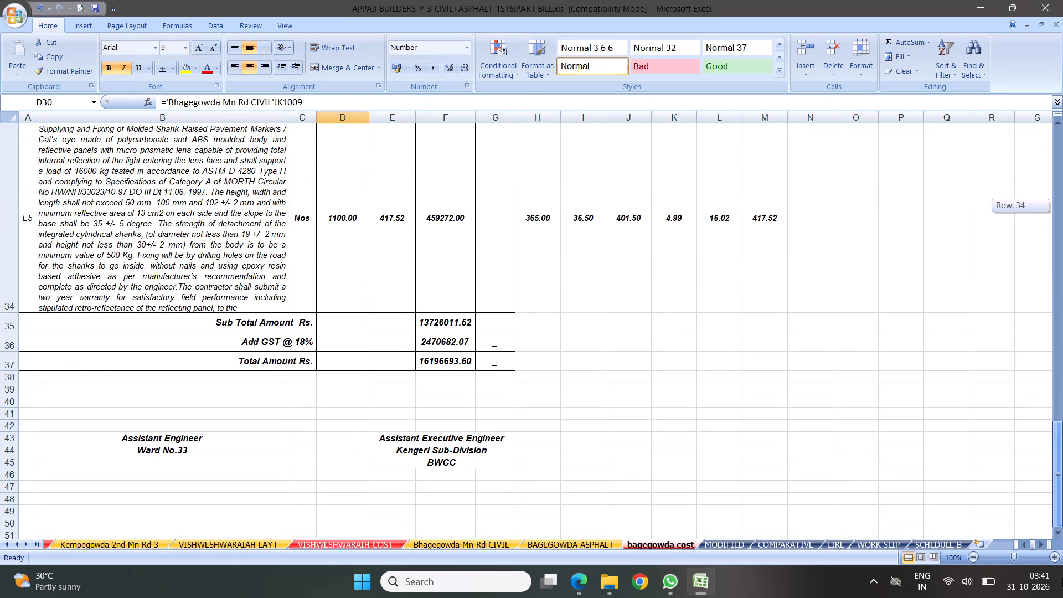
pyautogui.moveTo(1062, 578); pyautogui.dragTo(1050, 0)
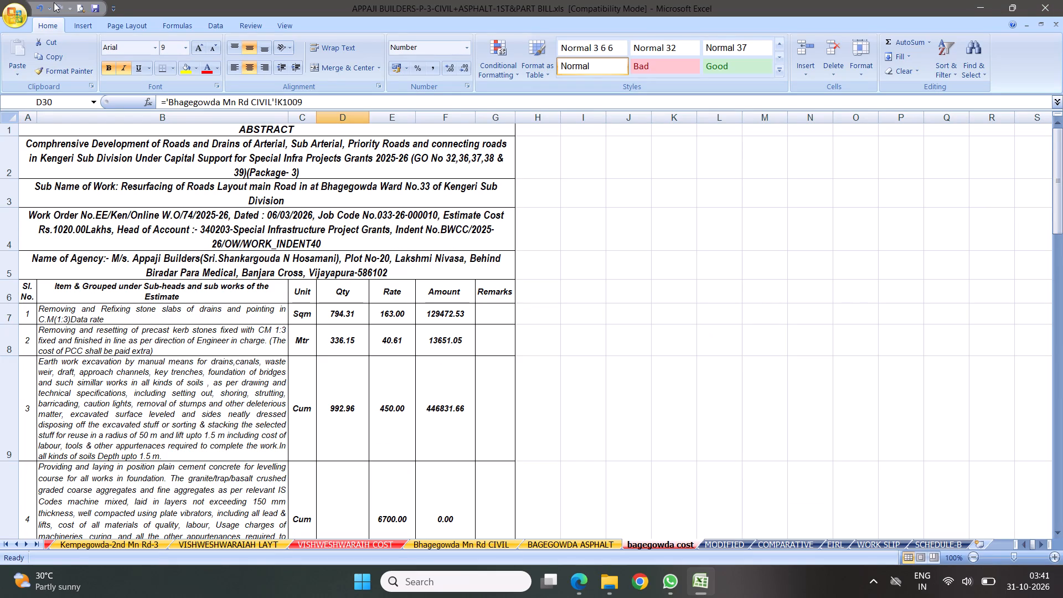
pyautogui.click(80, 6)
pyautogui.scroll(-6, 557, 286)
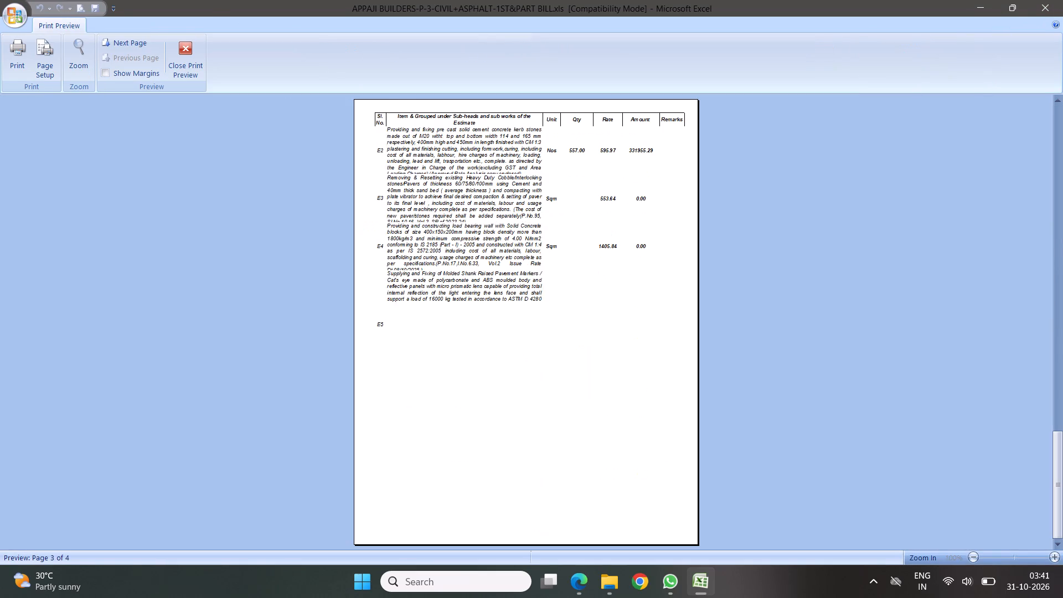
pyautogui.scroll(-14, 503, 264)
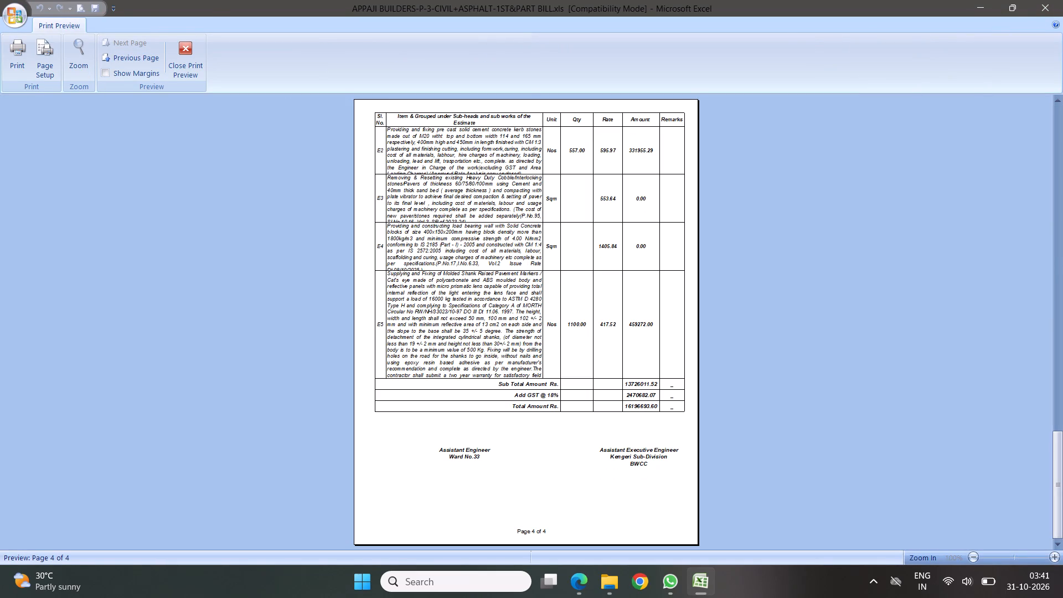
pyautogui.press('Escape')
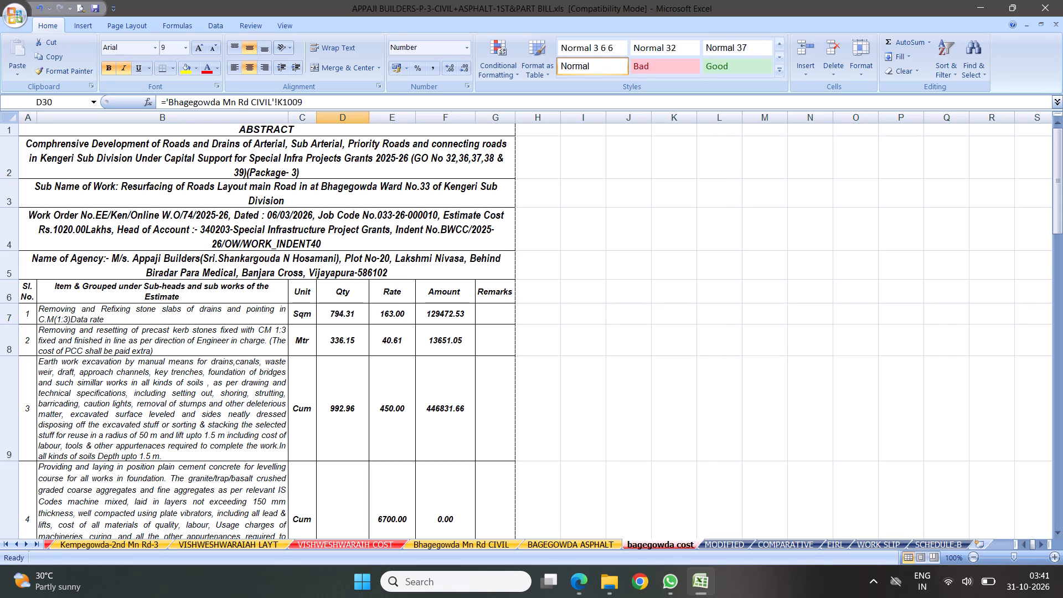
# Check BAGEGOWDA ASPHALT in print preview through its last page, and compare the Bhagegowda sheets with the road headings in COMBINED QTY.
pyautogui.click(580, 544)
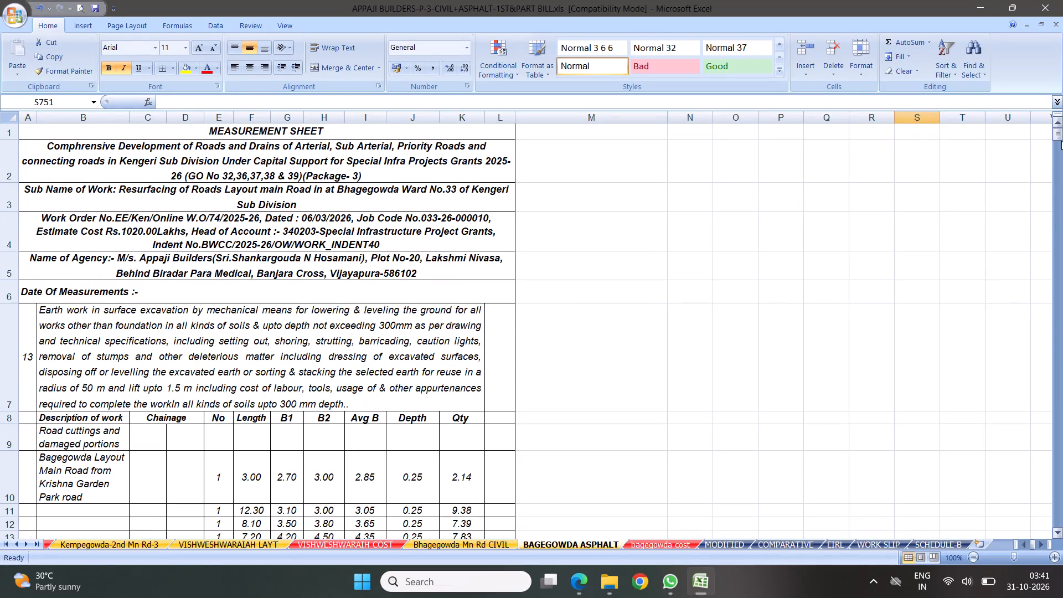
pyautogui.moveTo(1061, 137); pyautogui.dragTo(1062, 0)
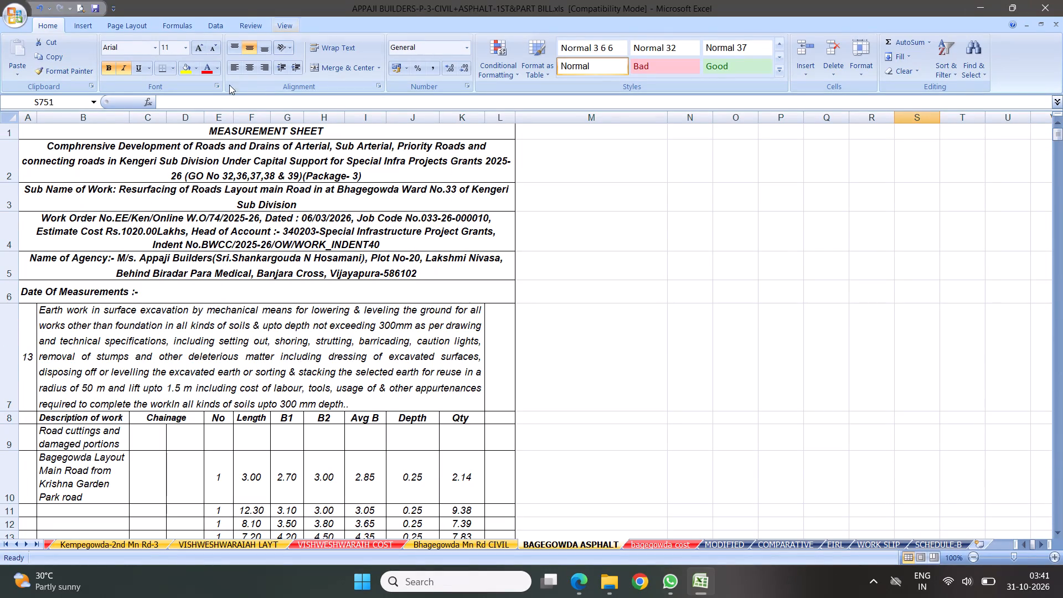
pyautogui.click(78, 4)
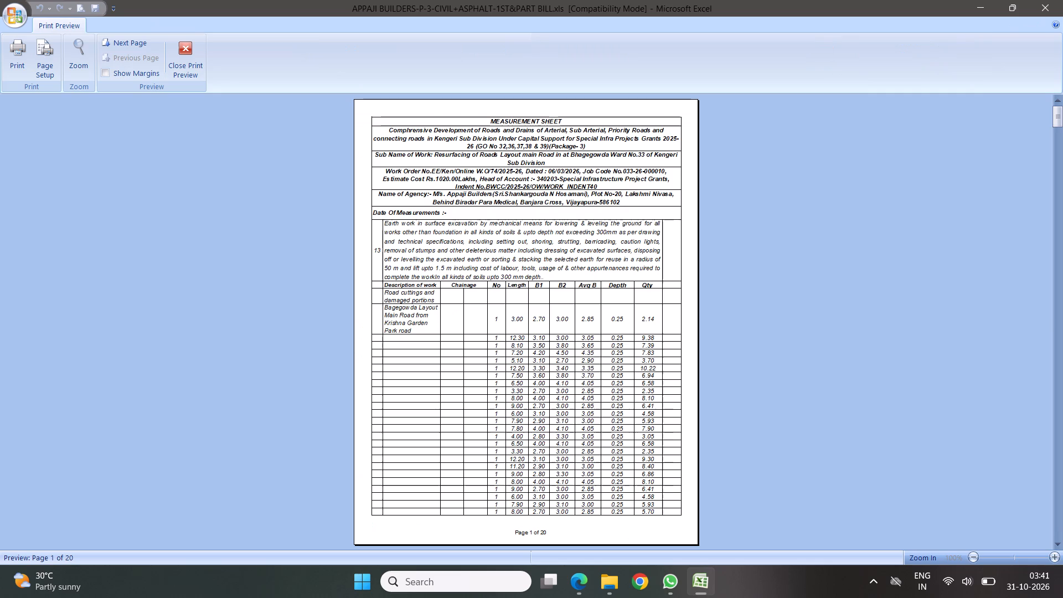
pyautogui.scroll(-20, 529, 311)
pyautogui.scroll(-10, 529, 311)
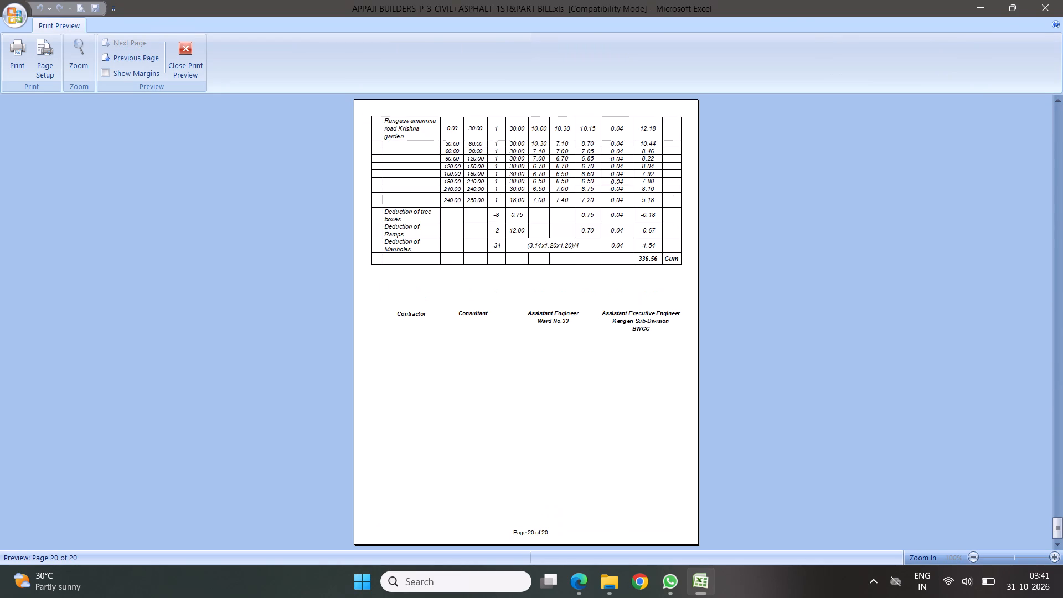
pyautogui.scroll(-4, 629, 272)
pyautogui.scroll(1, 630, 276)
pyautogui.scroll(-10, 630, 276)
pyautogui.press('Escape')
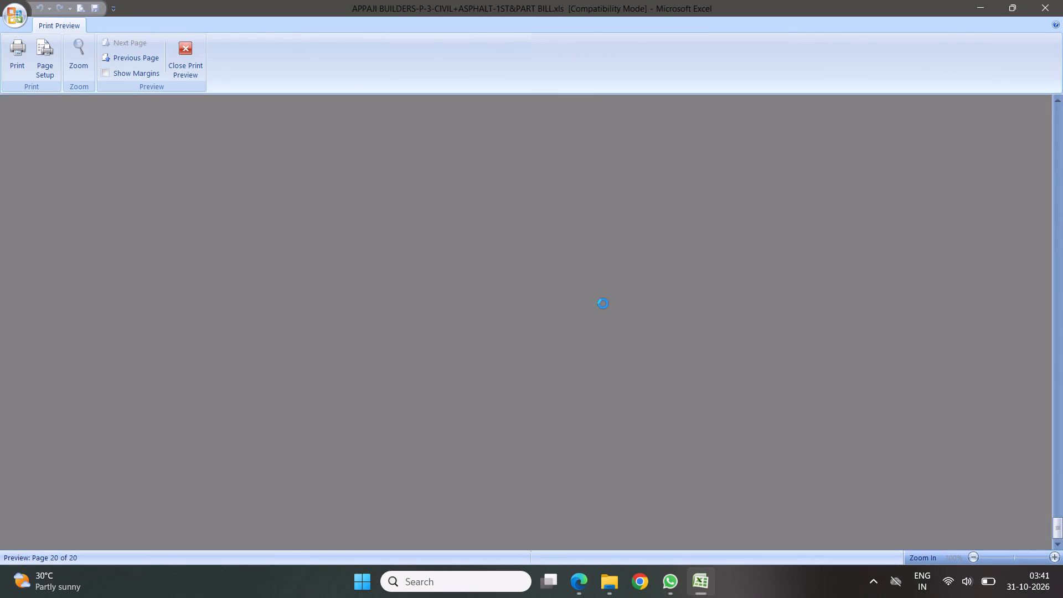
pyautogui.click(652, 543)
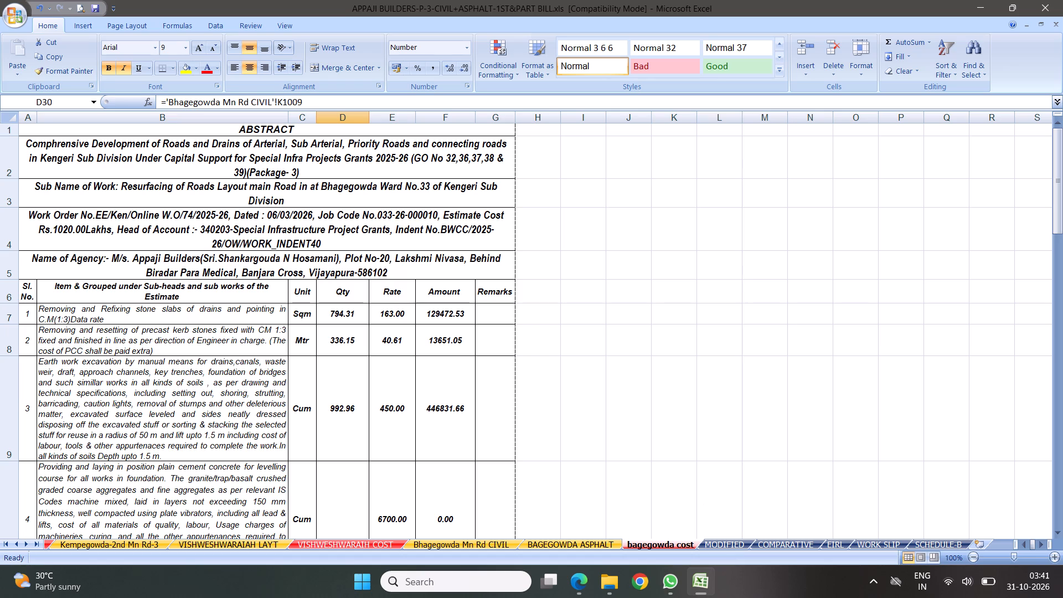
pyautogui.click(4, 541)
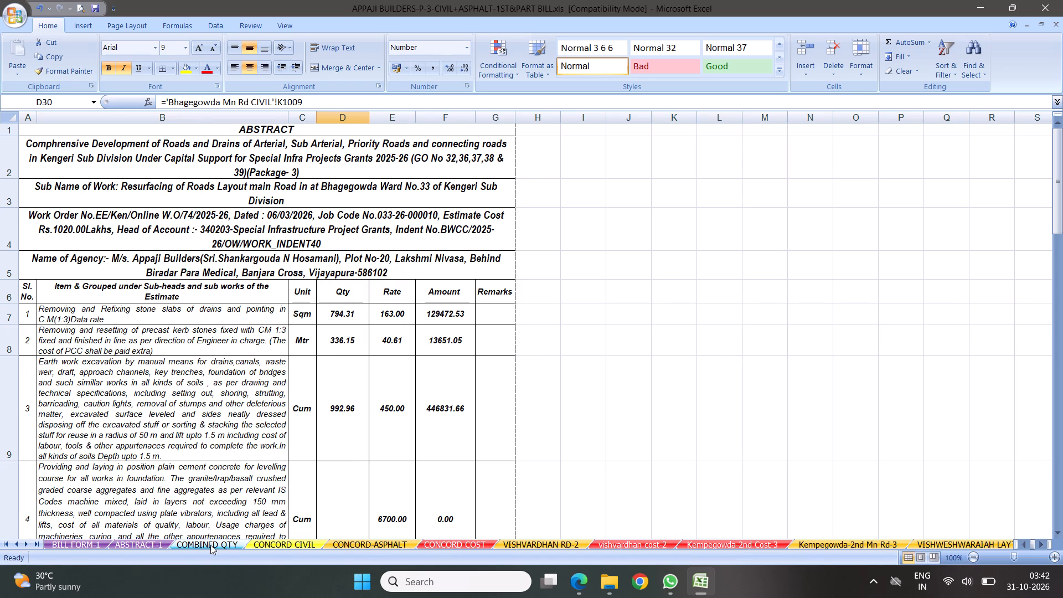
pyautogui.click(210, 544)
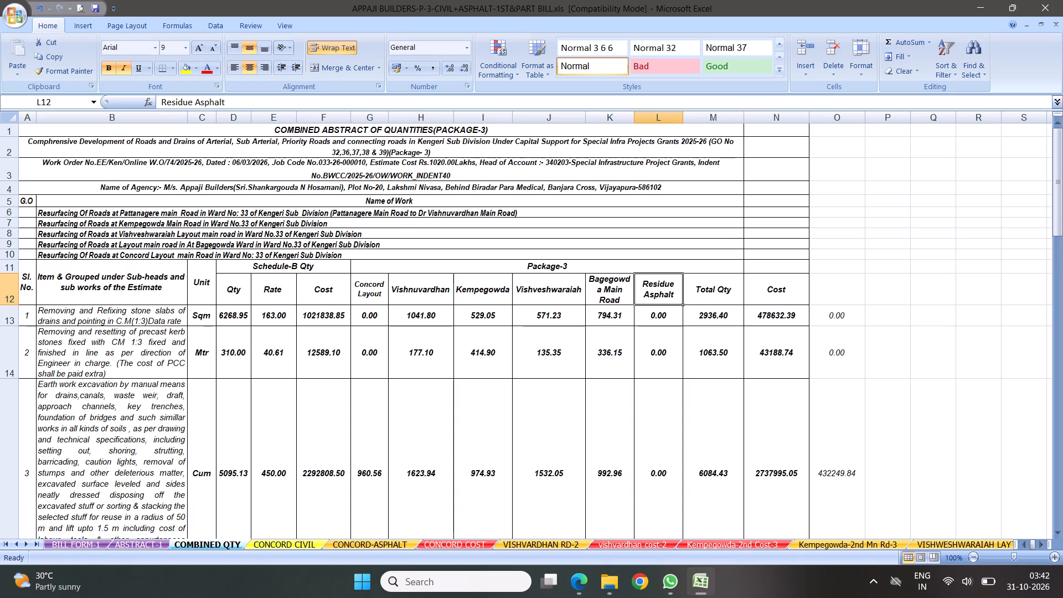
# Unhide the RESIDUE COST sheet to examine its abstract, and hide it again.
pyautogui.click(37, 542)
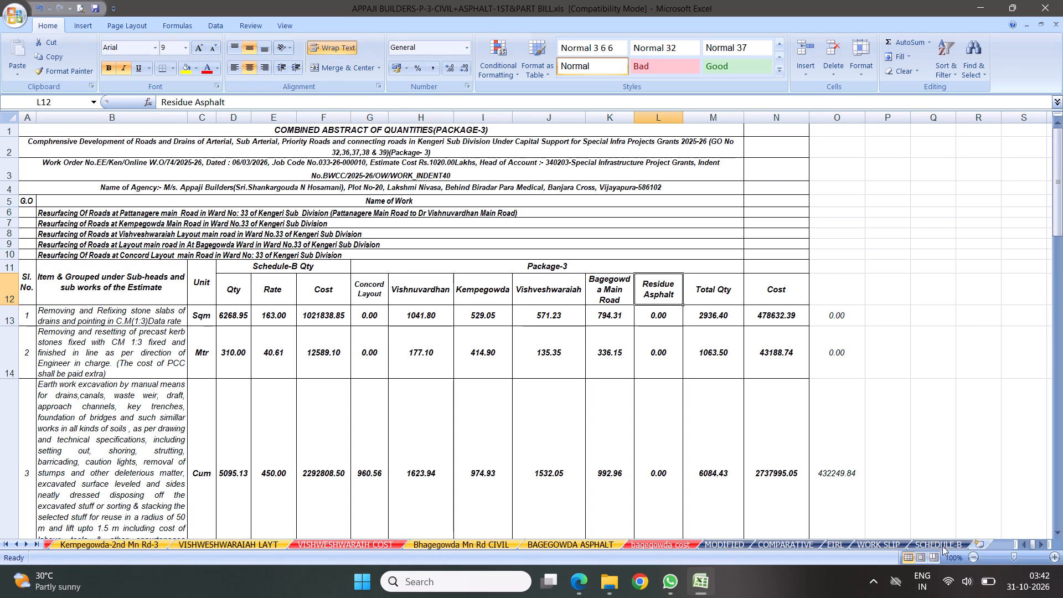
pyautogui.click(925, 544)
pyautogui.rightClick(925, 544)
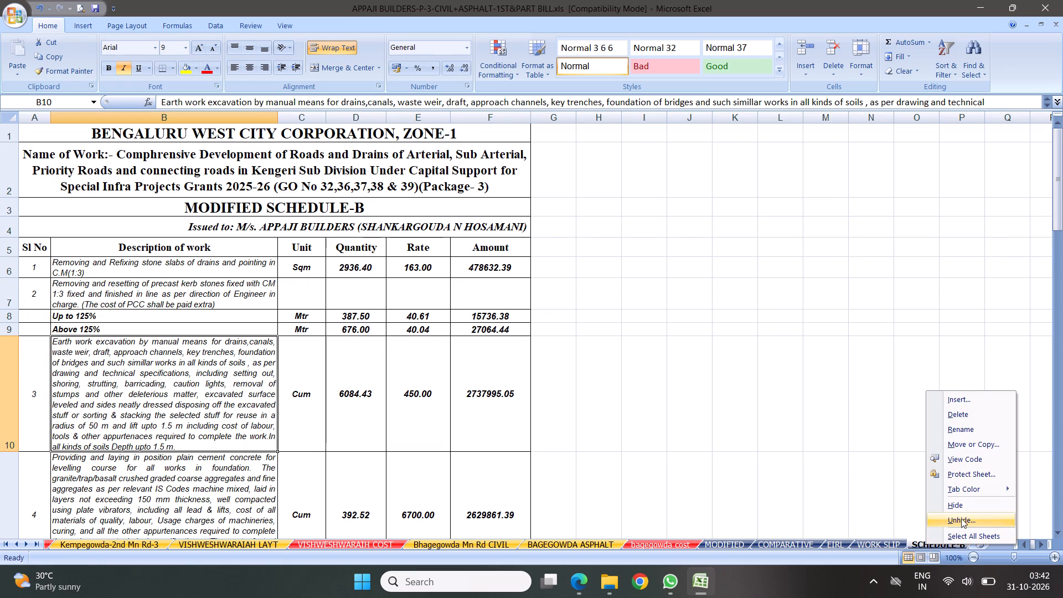
pyautogui.click(953, 519)
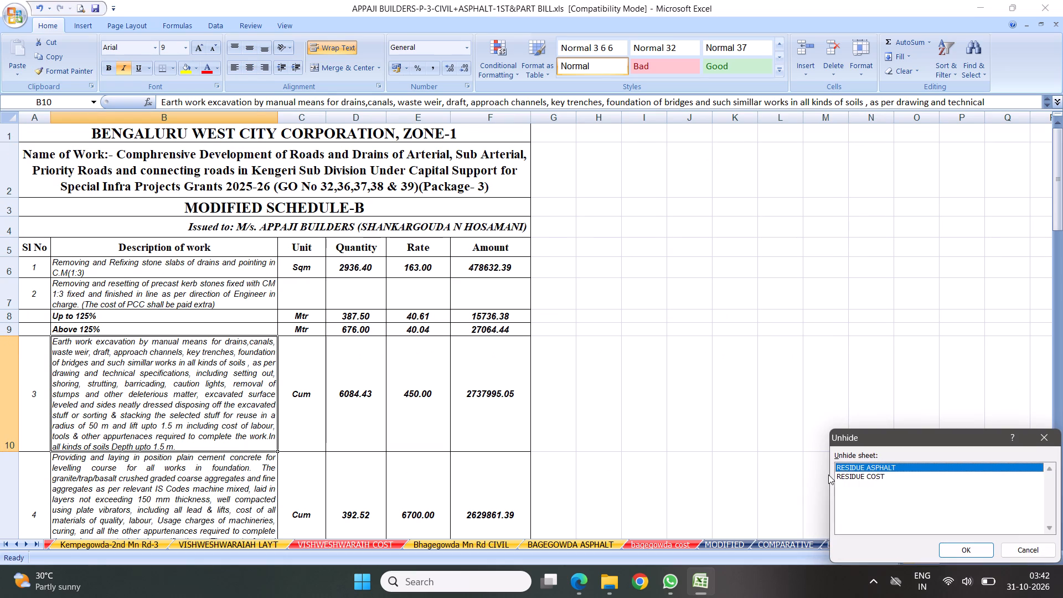
pyautogui.click(867, 476)
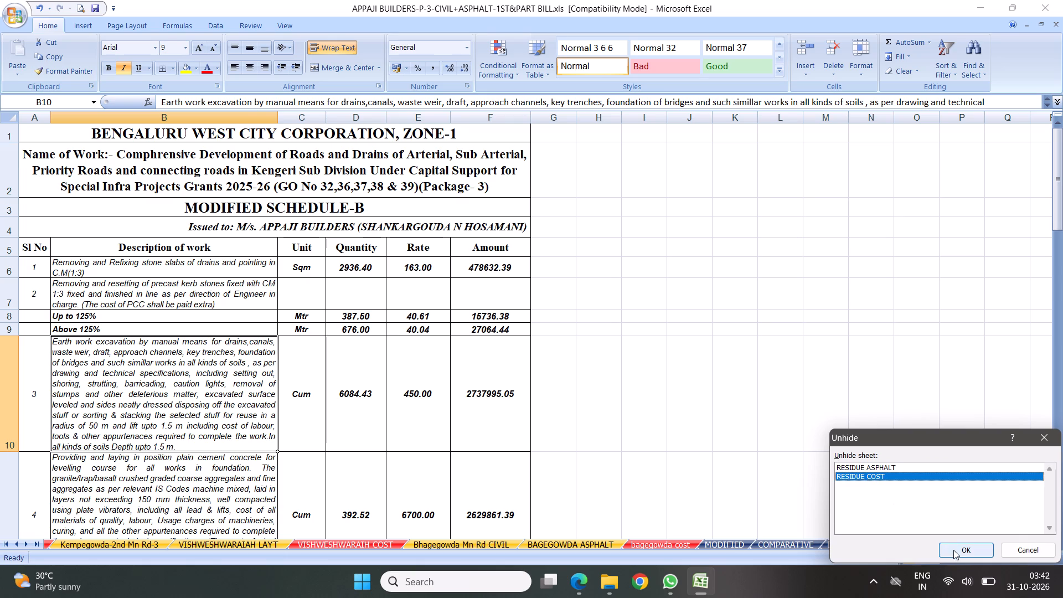
pyautogui.click(967, 549)
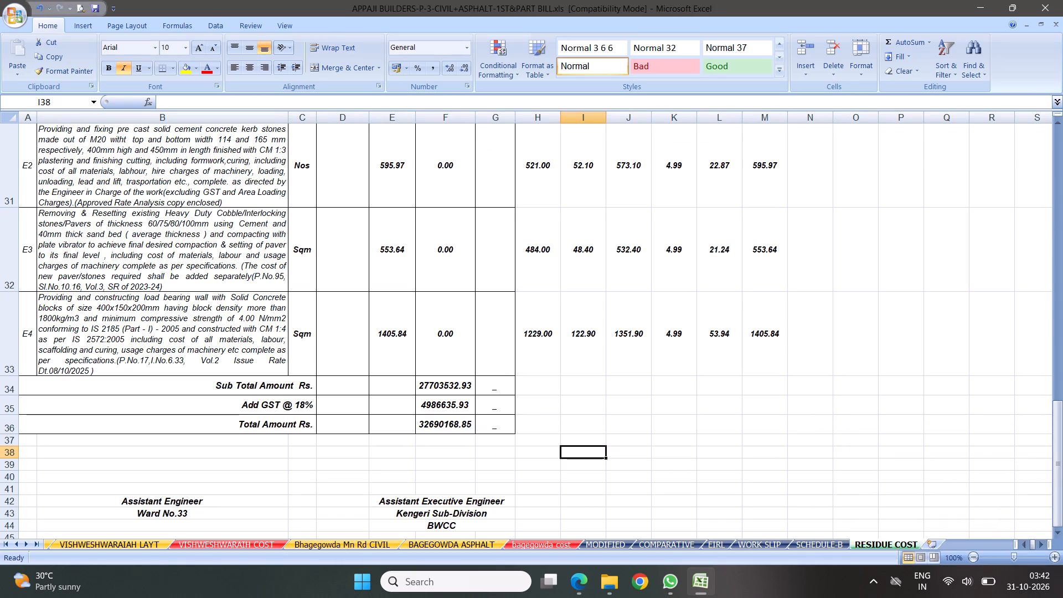
pyautogui.rightClick(876, 545)
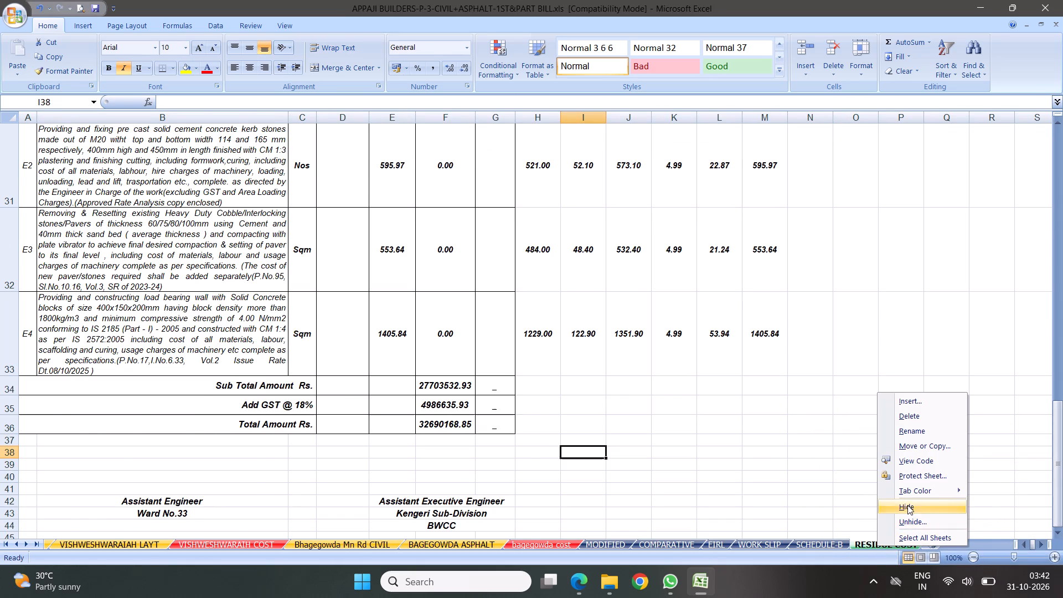
pyautogui.click(907, 505)
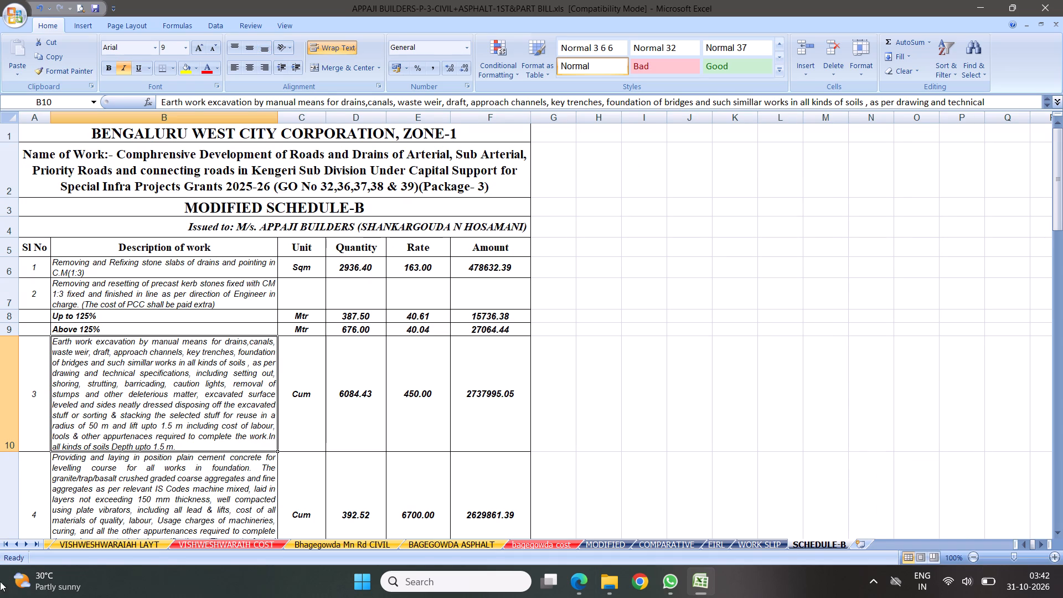
# In COMBINED QTY, insert six blank rows directly above the Sub Total Amount row, below item E5.
pyautogui.click(7, 543)
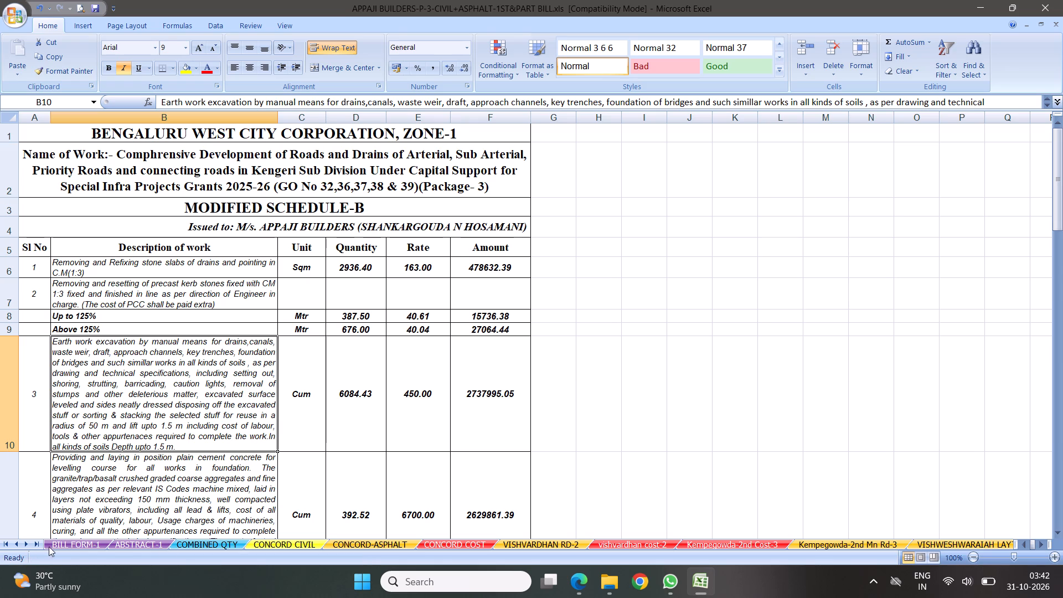
pyautogui.click(199, 542)
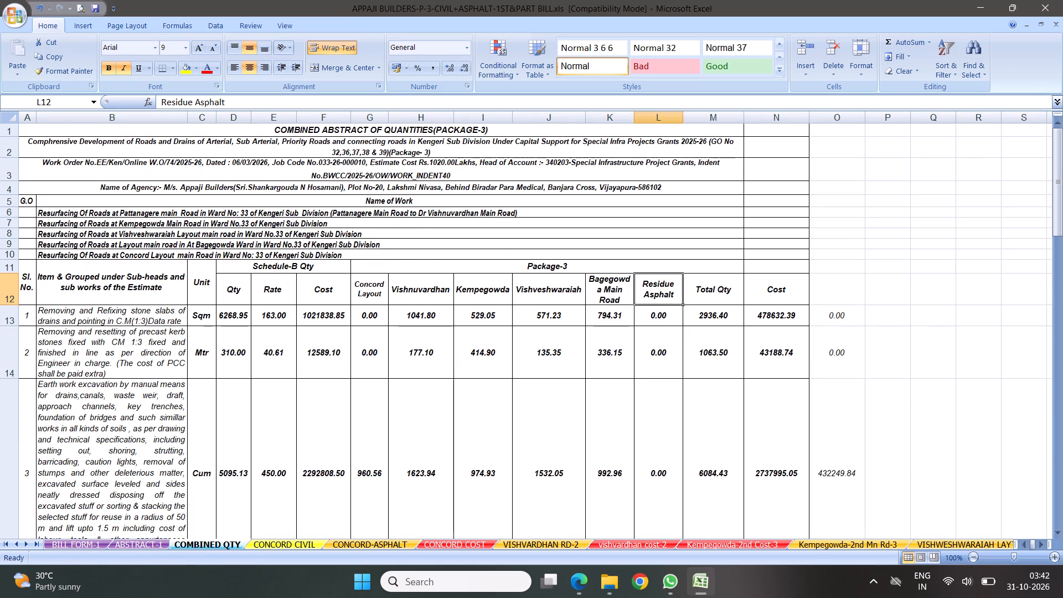
pyautogui.scroll(-4, 757, 388)
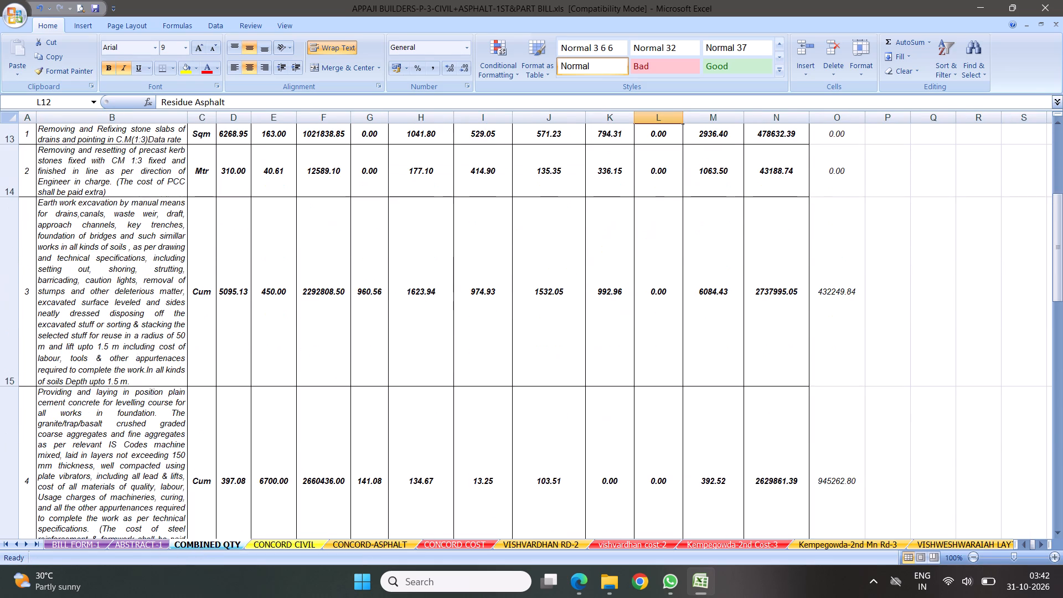
pyautogui.scroll(-9, 860, 373)
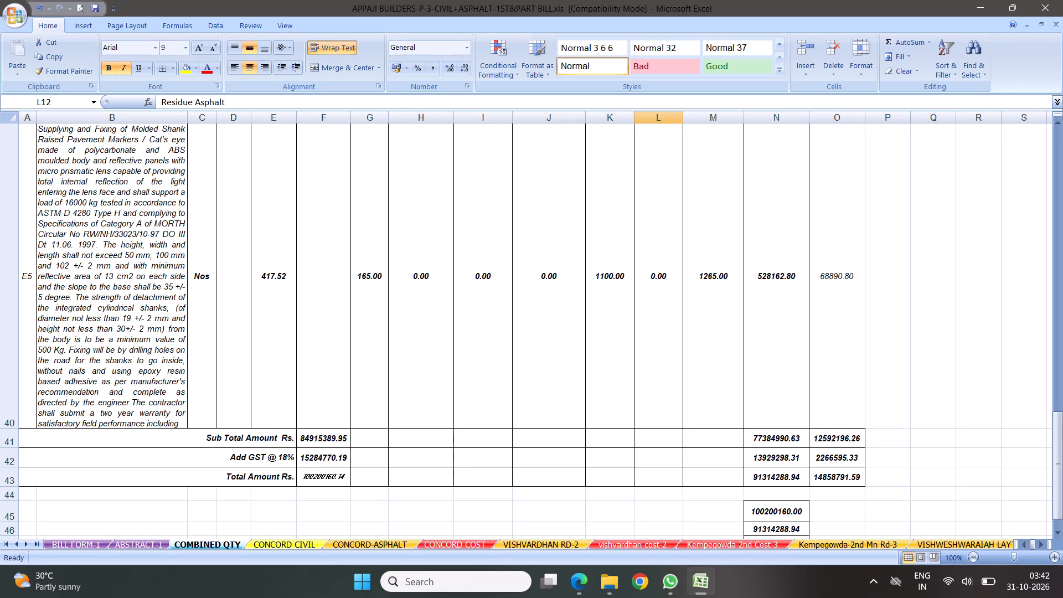
pyautogui.click(9, 441)
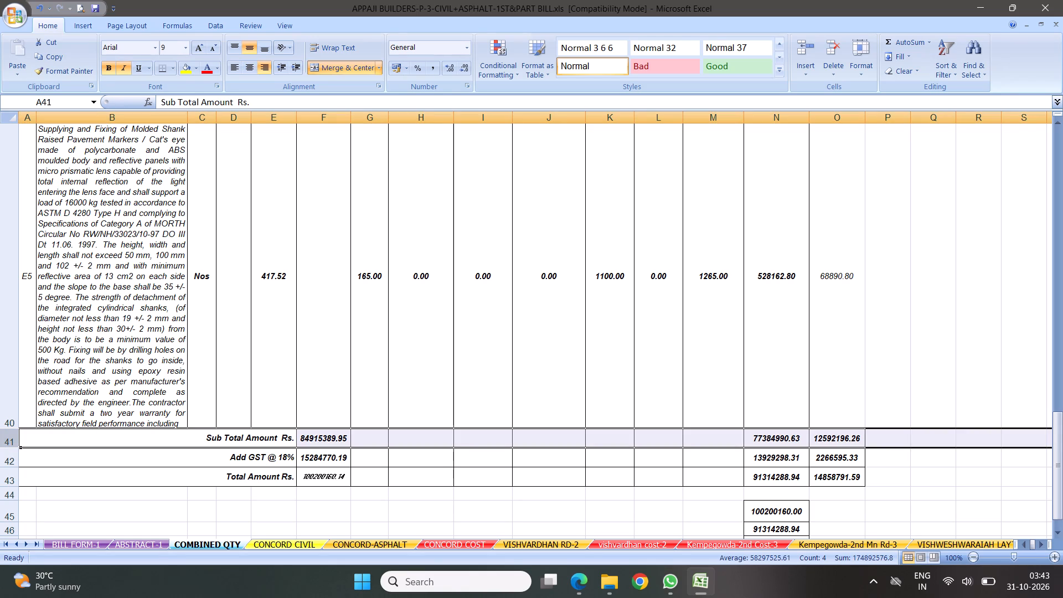
pyautogui.moveTo(7, 440); pyautogui.dragTo(27, 528)
pyautogui.rightClick(105, 480)
pyautogui.click(143, 382)
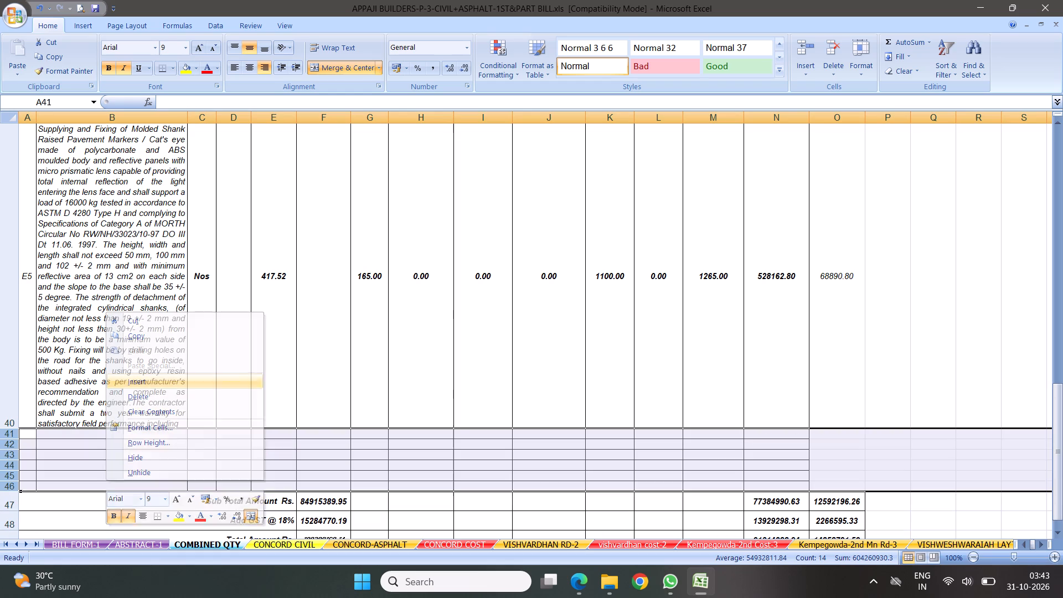
# Copy the item E5 row's formatting onto the blank rows beneath it in COMBINED QTY and autofit their row height.
pyautogui.click(0, 348)
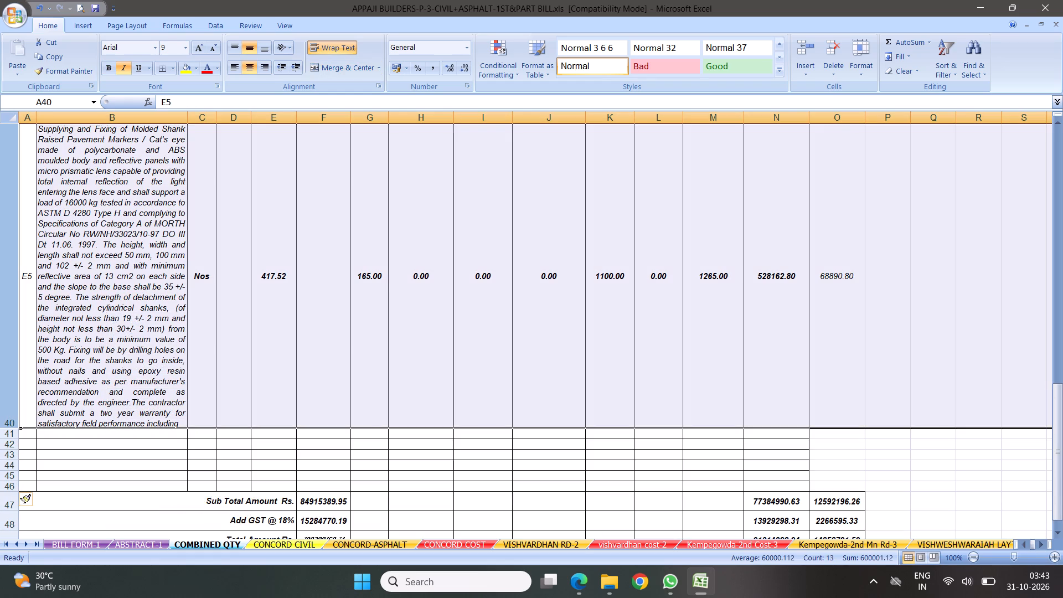
pyautogui.click(38, 73)
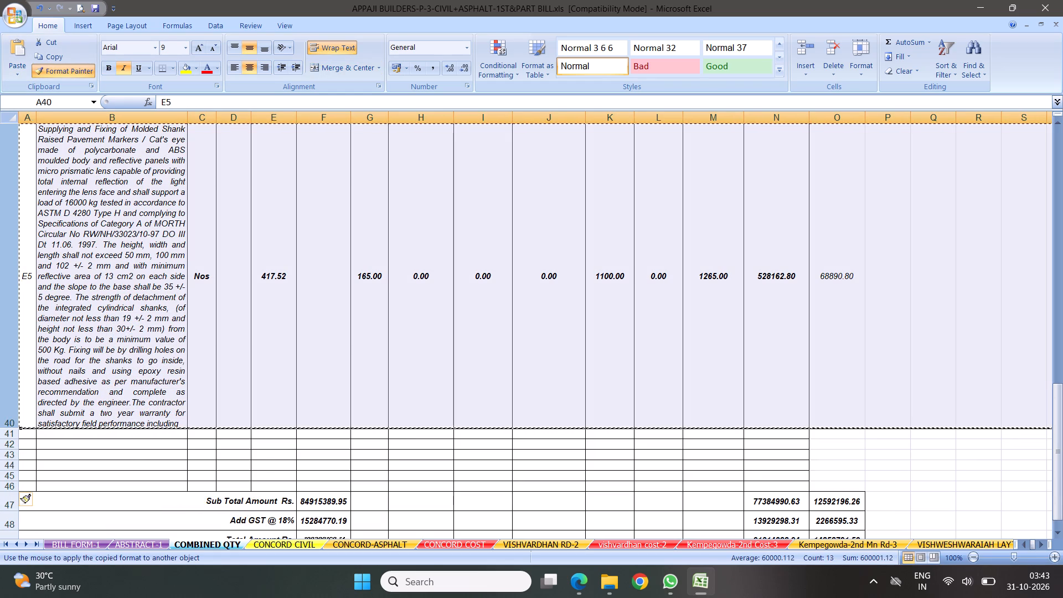
pyautogui.moveTo(6, 435); pyautogui.dragTo(9, 481)
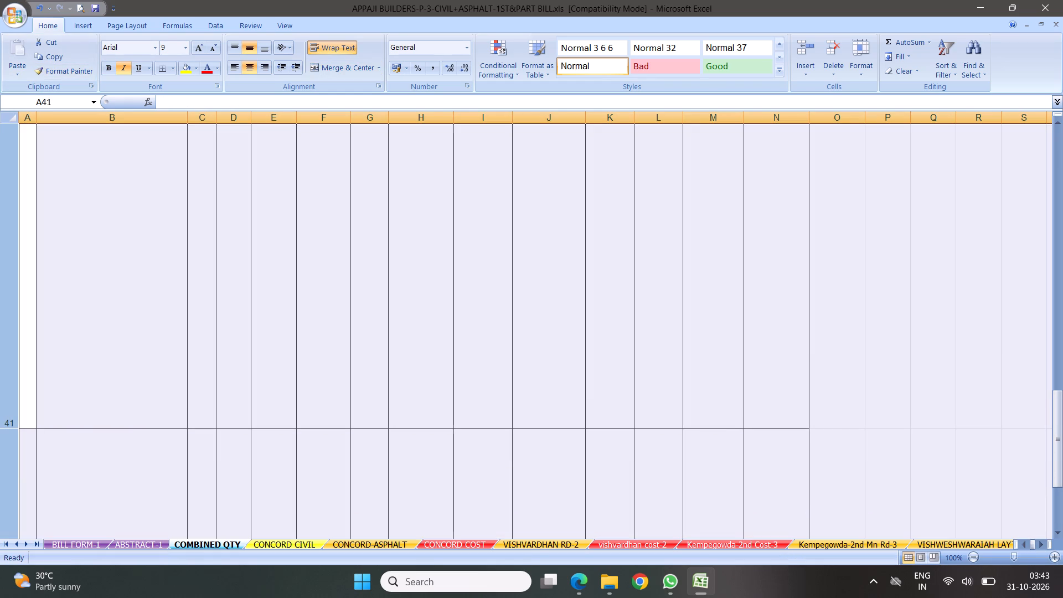
pyautogui.click(863, 76)
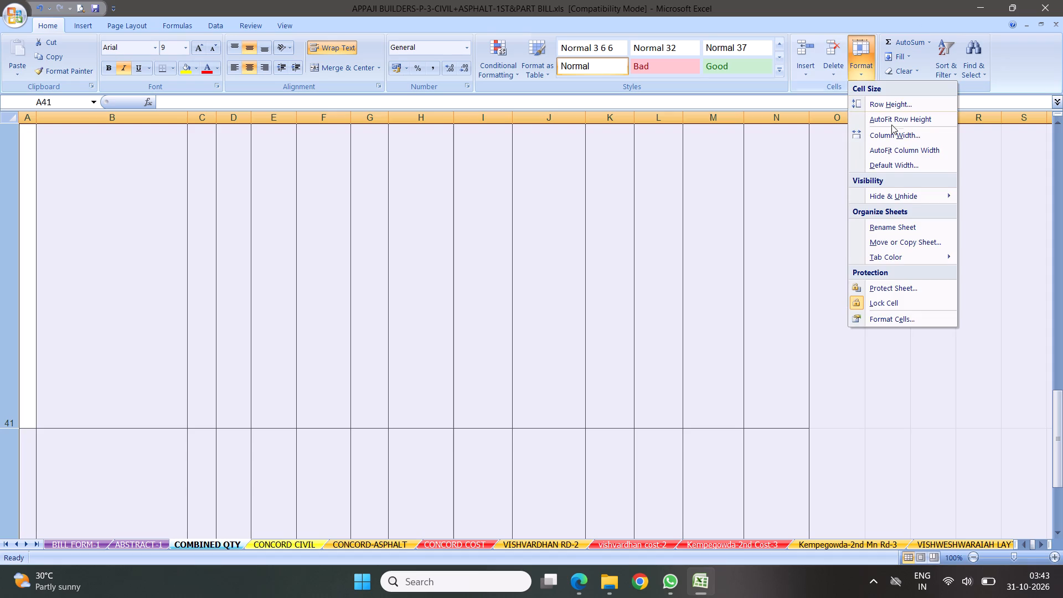
pyautogui.click(899, 117)
pyautogui.scroll(3, 627, 329)
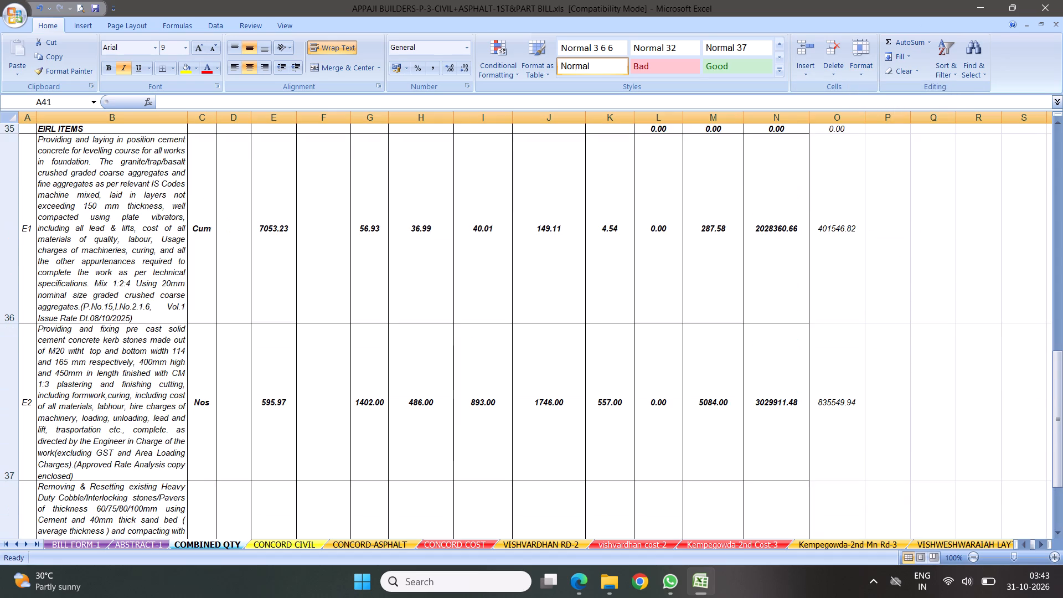
# Check the column O formula for item 8 in COMBINED QTY, and delete columns O to R beyond the Cost column.
pyautogui.scroll(4, 880, 203)
pyautogui.click(832, 159)
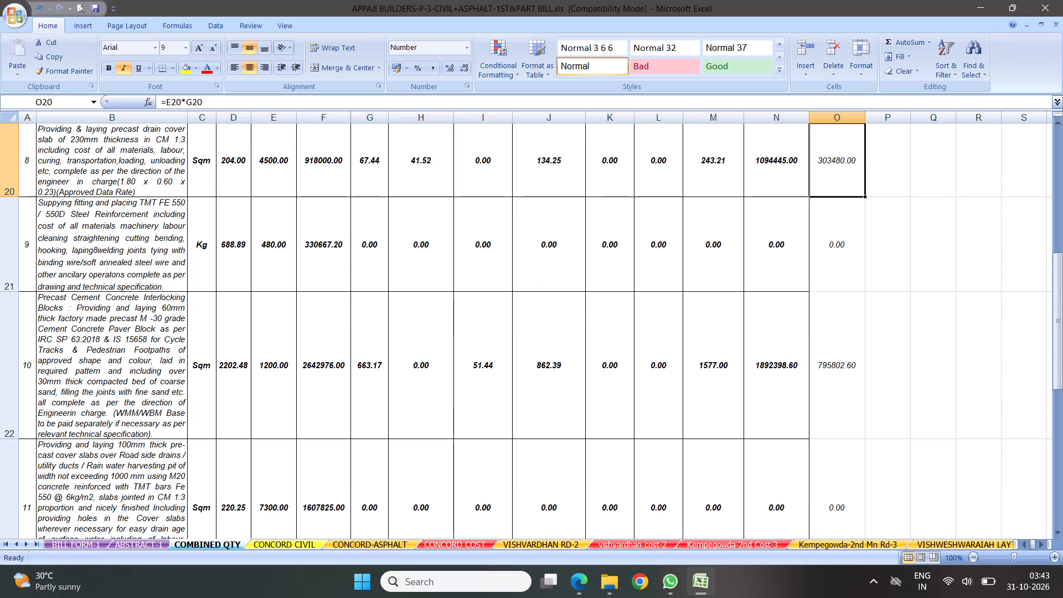
pyautogui.click(218, 100)
pyautogui.scroll(4, 758, 250)
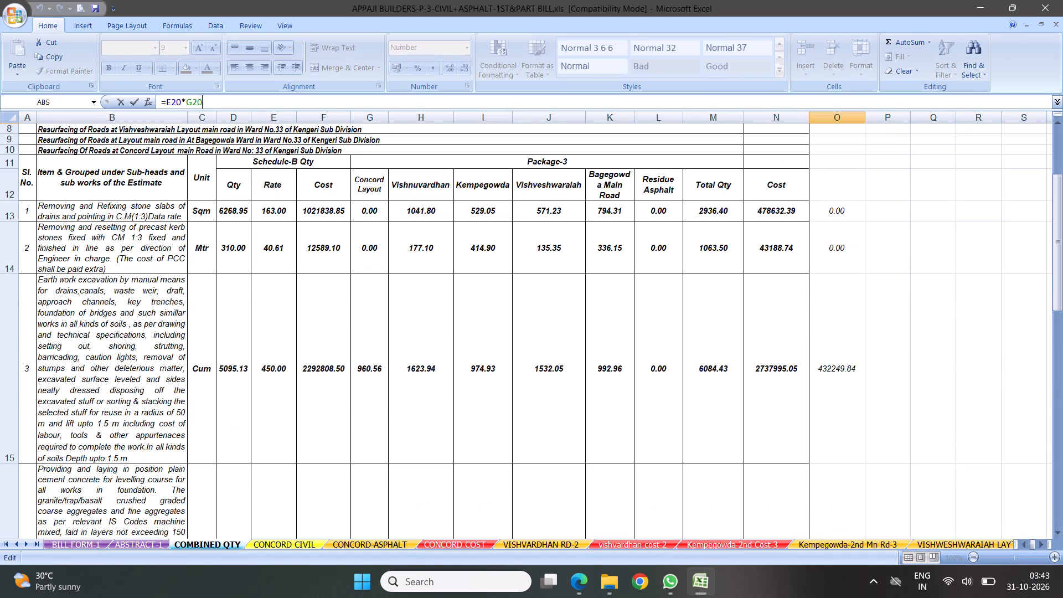
pyautogui.click(642, 276)
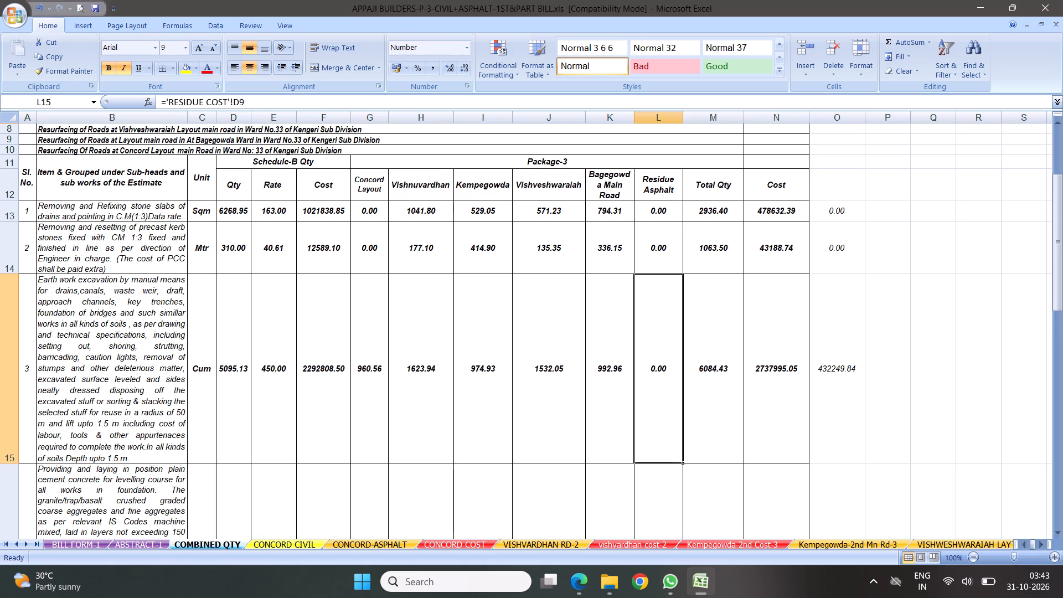
pyautogui.click(831, 114)
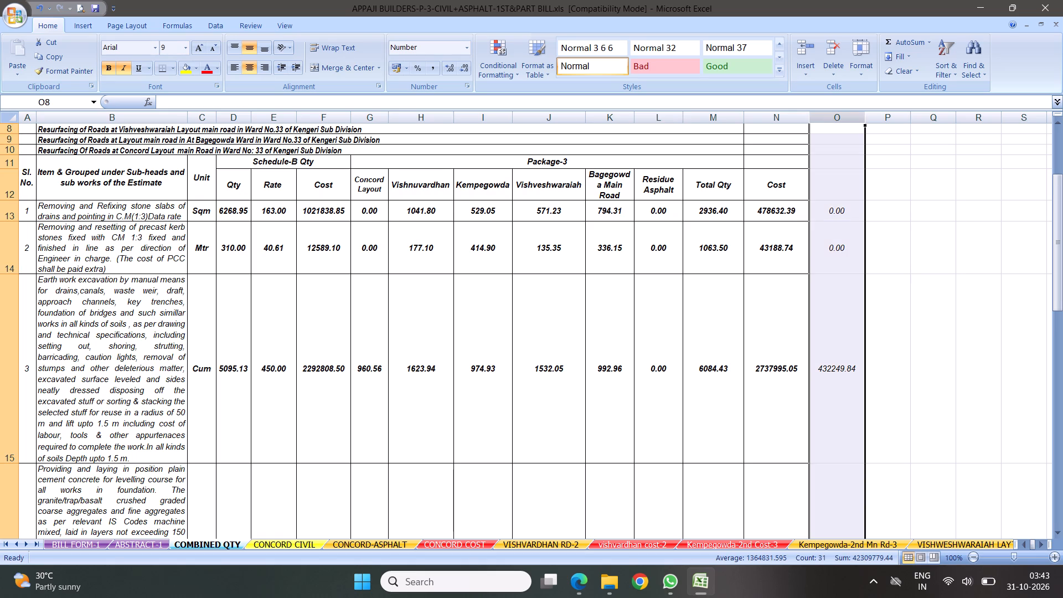
pyautogui.moveTo(831, 120); pyautogui.dragTo(967, 115)
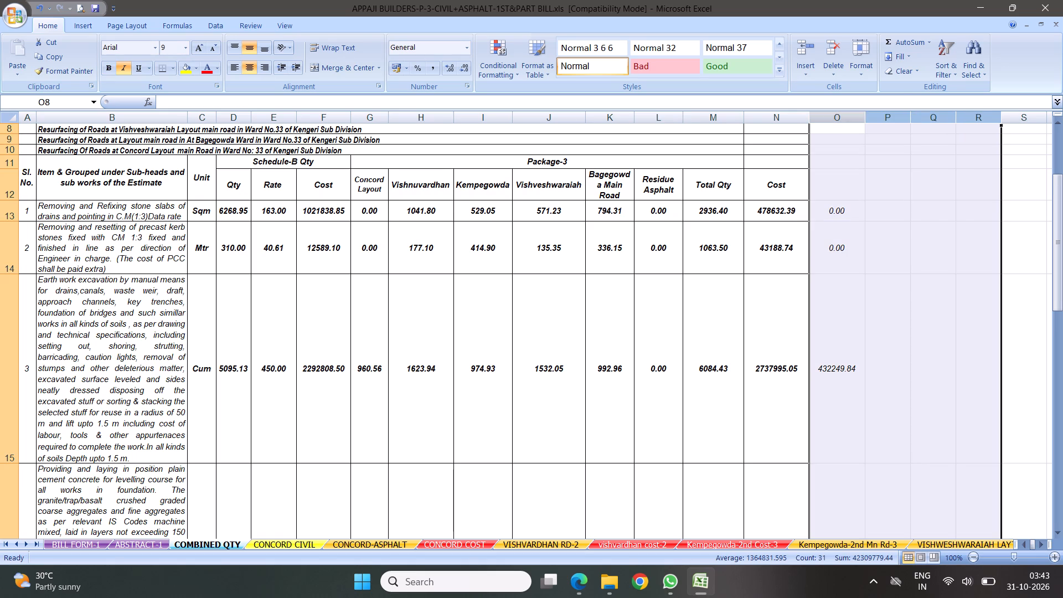
pyautogui.rightClick(824, 120)
pyautogui.click(863, 204)
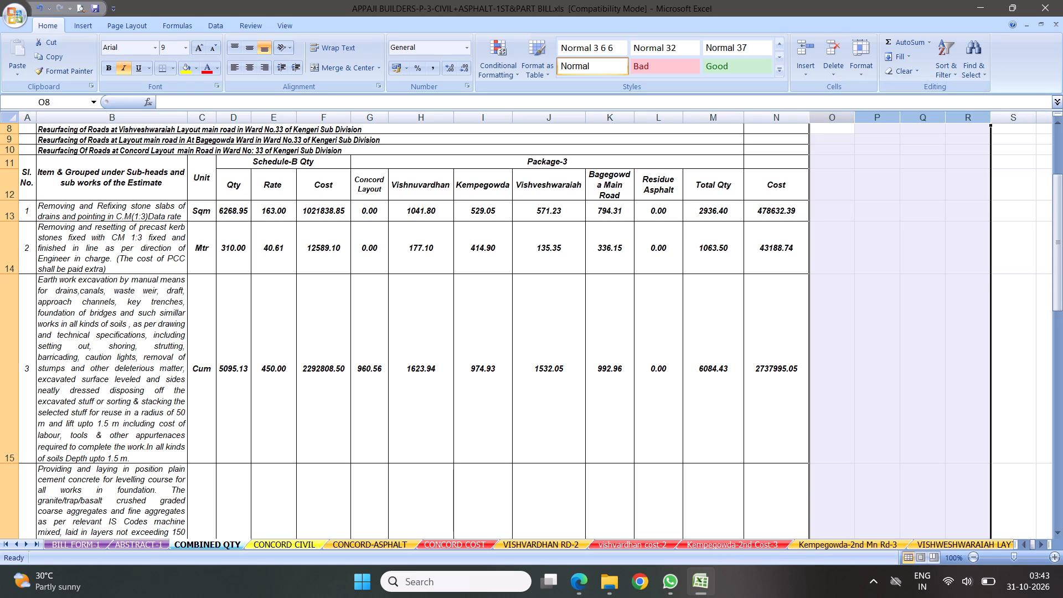
pyautogui.rightClick(826, 117)
pyautogui.click(856, 202)
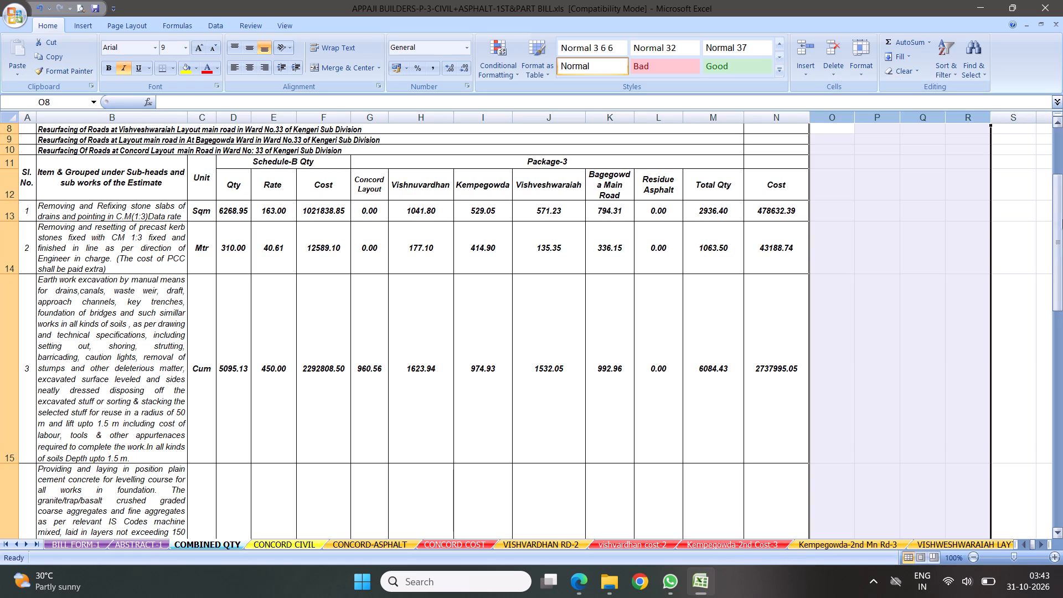
pyautogui.click(943, 230)
pyautogui.click(1018, 239)
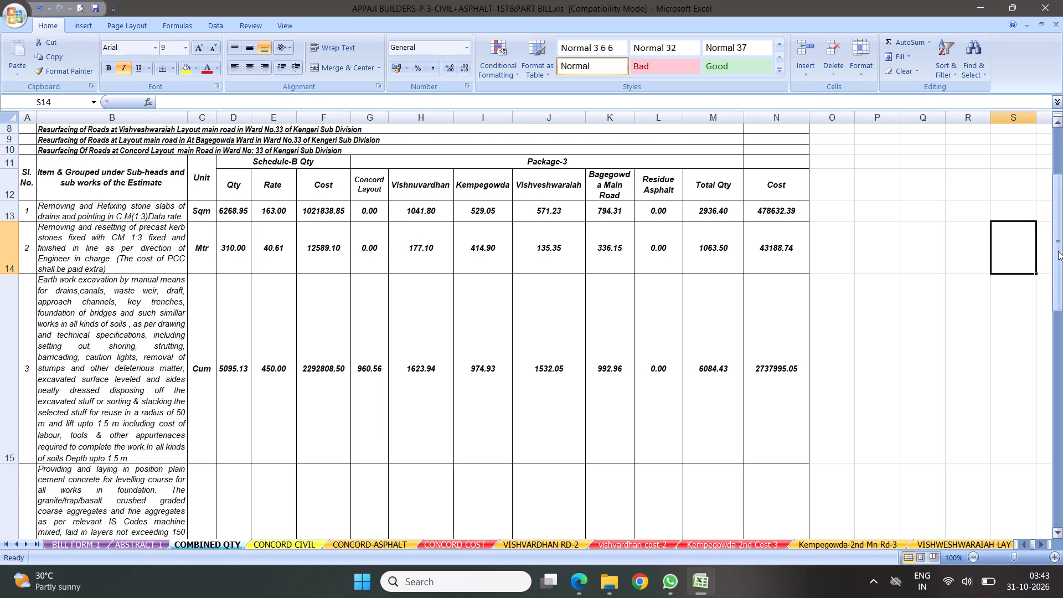
# Delete blank rows 41 to 45 between item E5 and the Sub Total Amount row in COMBINED QTY.
pyautogui.moveTo(1058, 250); pyautogui.dragTo(1061, 506)
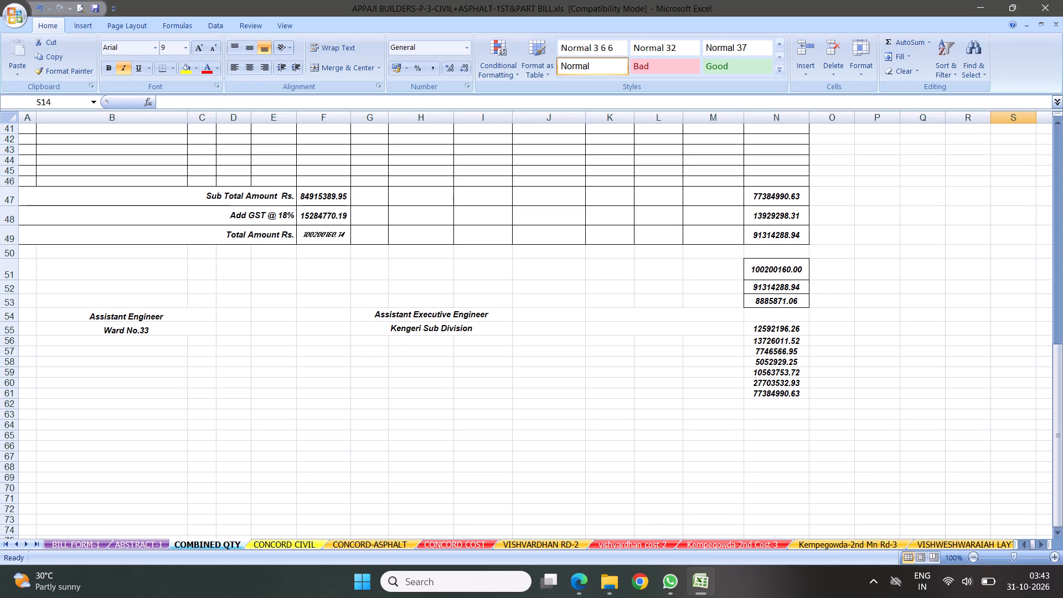
pyautogui.scroll(2, 463, 399)
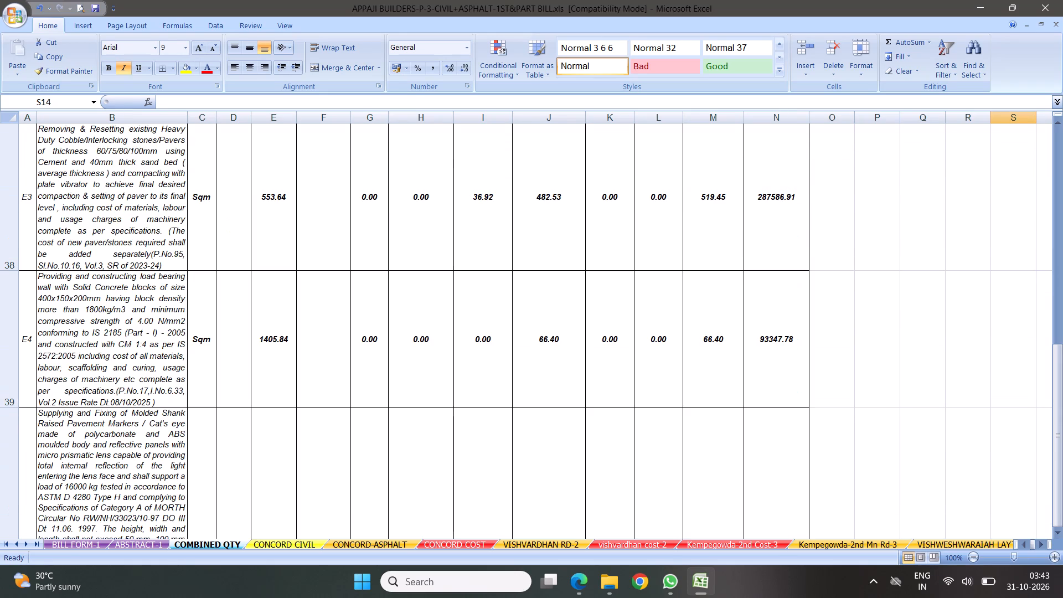
pyautogui.scroll(-2, 466, 395)
pyautogui.scroll(2, 385, 306)
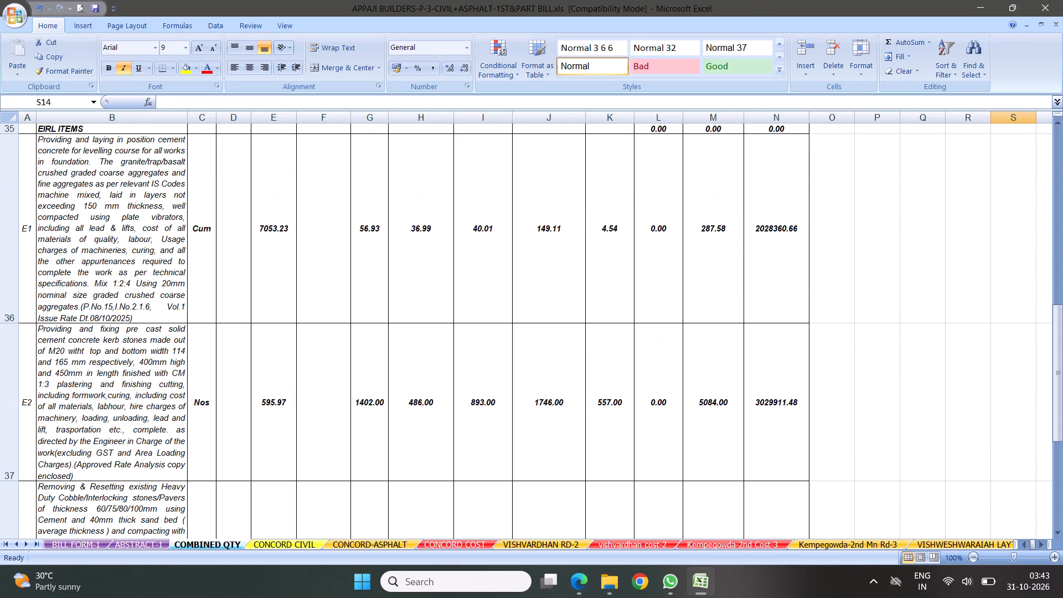
pyautogui.click(86, 236)
pyautogui.press('Return')
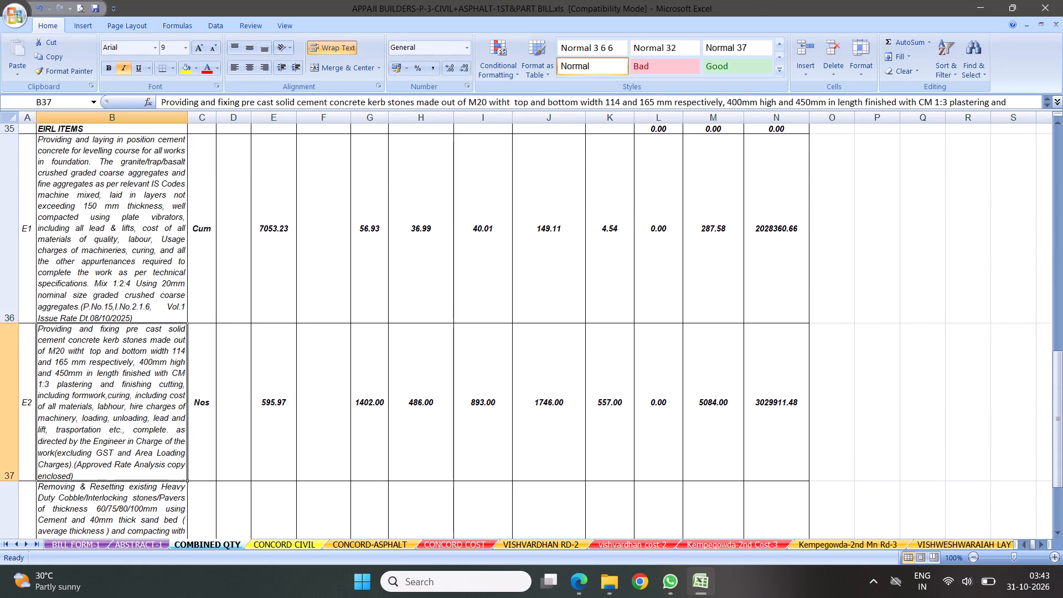
pyautogui.press('Return')
pyautogui.press('Return')
pyautogui.press('Return')
pyautogui.press('Return')
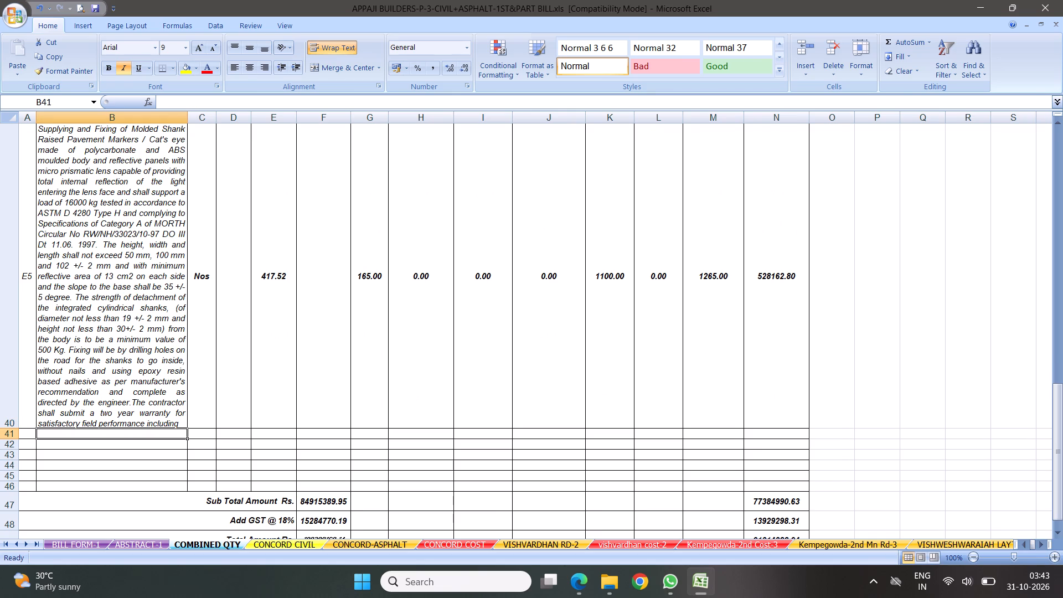
pyautogui.moveTo(12, 435); pyautogui.dragTo(15, 489)
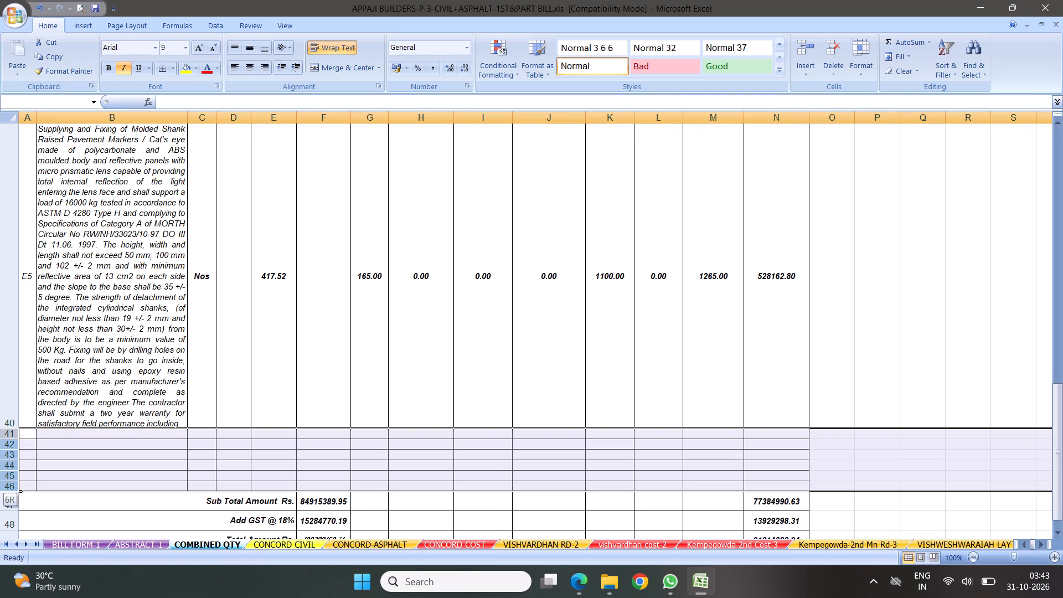
pyautogui.moveTo(15, 489); pyautogui.dragTo(32, 475)
pyautogui.rightClick(63, 456)
pyautogui.click(104, 372)
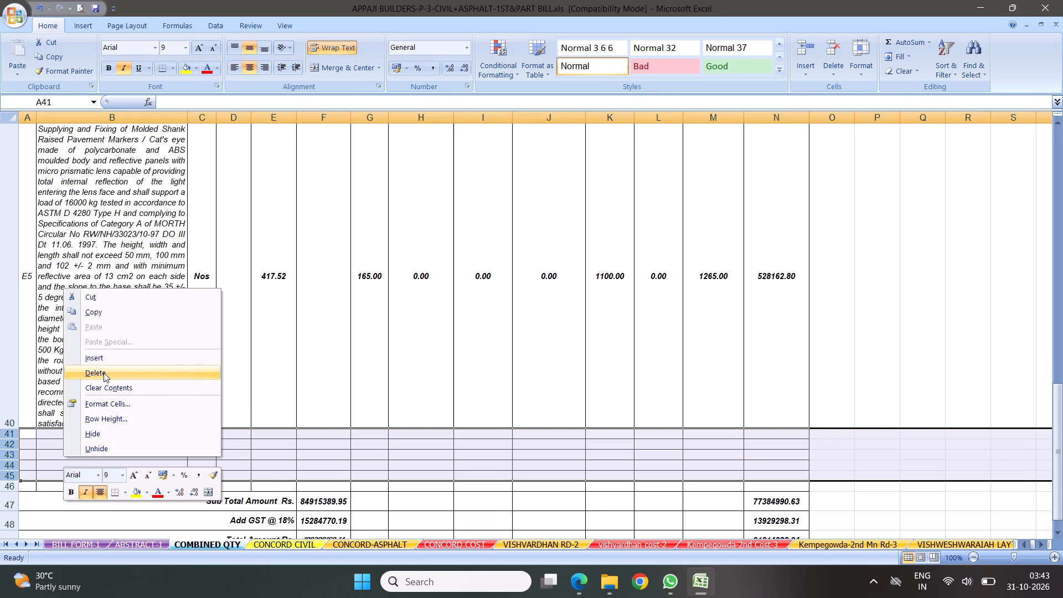
pyautogui.moveTo(732, 340); pyautogui.dragTo(721, 343)
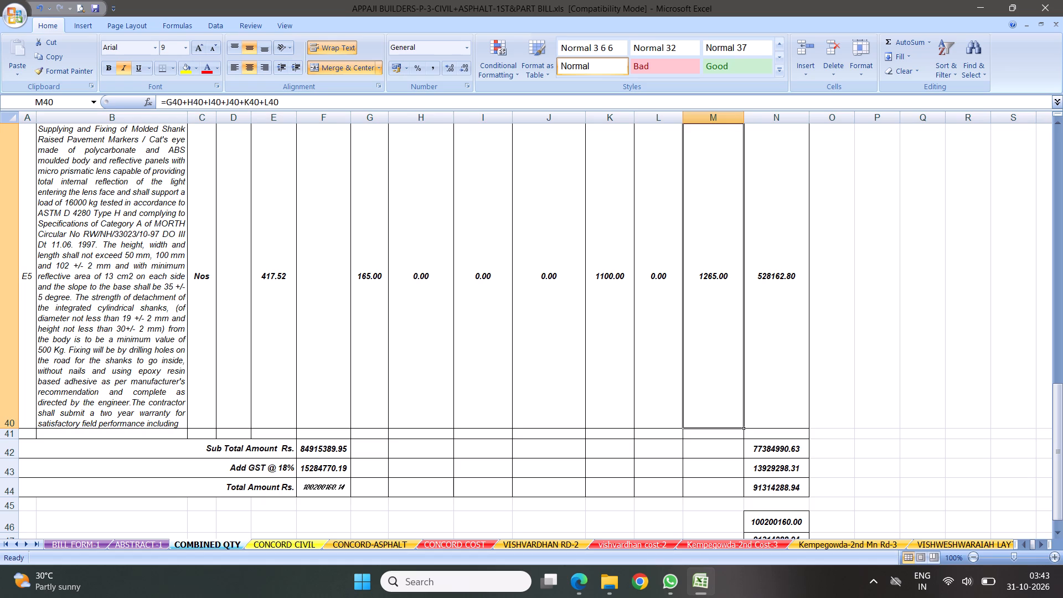
# Examine the EIRL items, total amounts and VG-30 bitumen calculation in ABSTRACT-1, comparing them with COMBINED QTY.
pyautogui.click(144, 545)
pyautogui.scroll(-5, 353, 389)
pyautogui.scroll(-6, 380, 346)
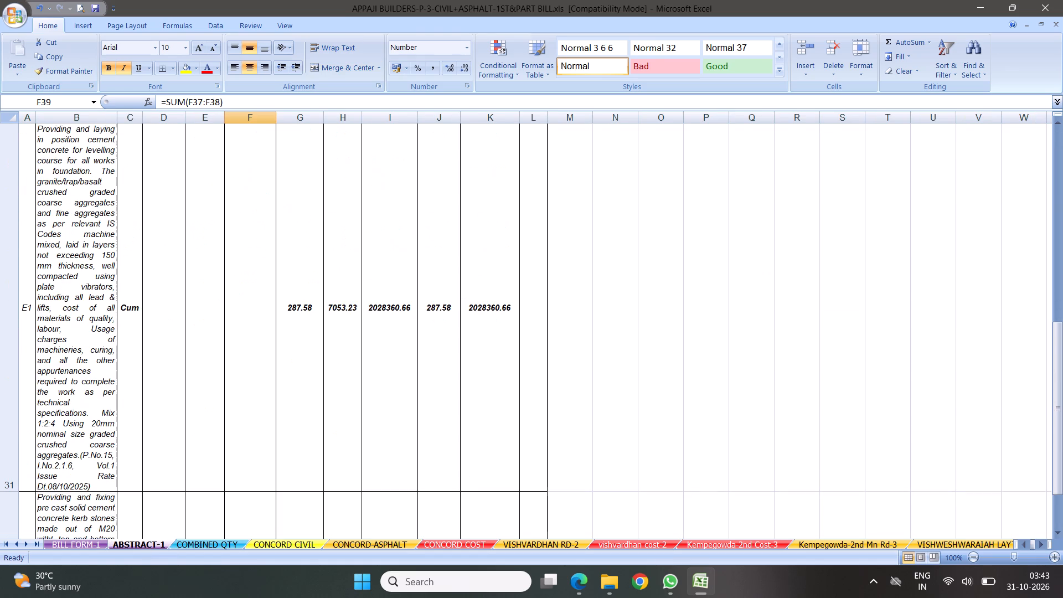
pyautogui.scroll(-2, 66, 315)
pyautogui.scroll(2, 181, 279)
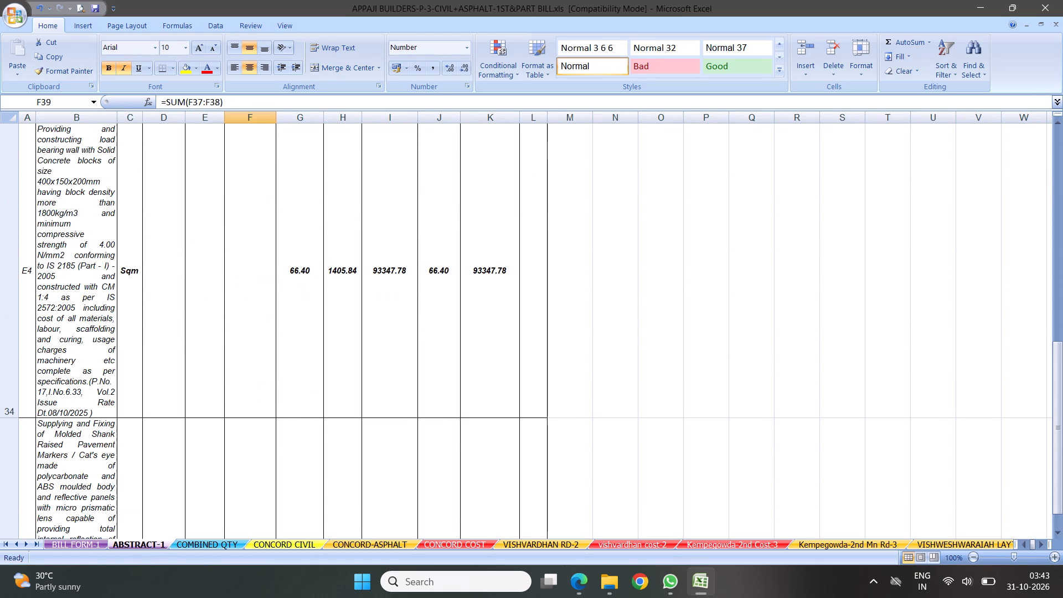
pyautogui.click(66, 253)
pyautogui.press('Down')
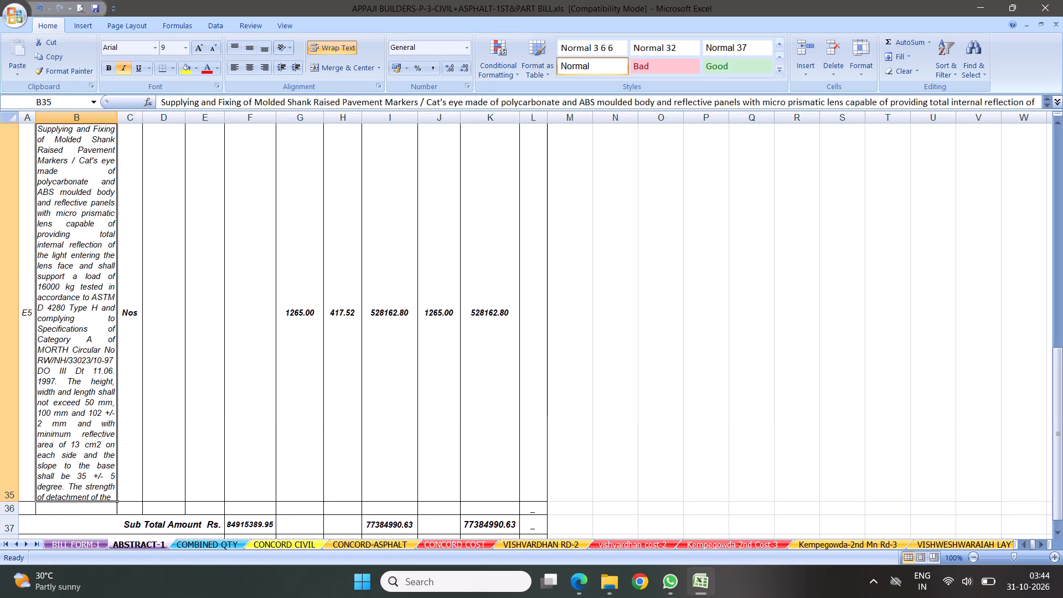
pyautogui.press('Down')
pyautogui.press('Down')
pyautogui.press('Down')
pyautogui.press('Down')
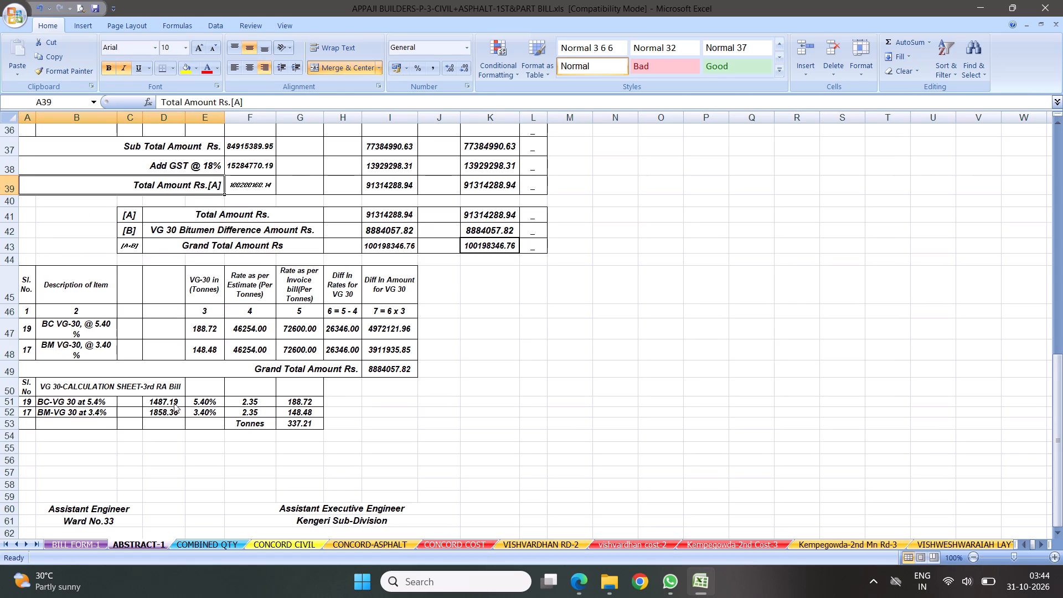
pyautogui.click(207, 544)
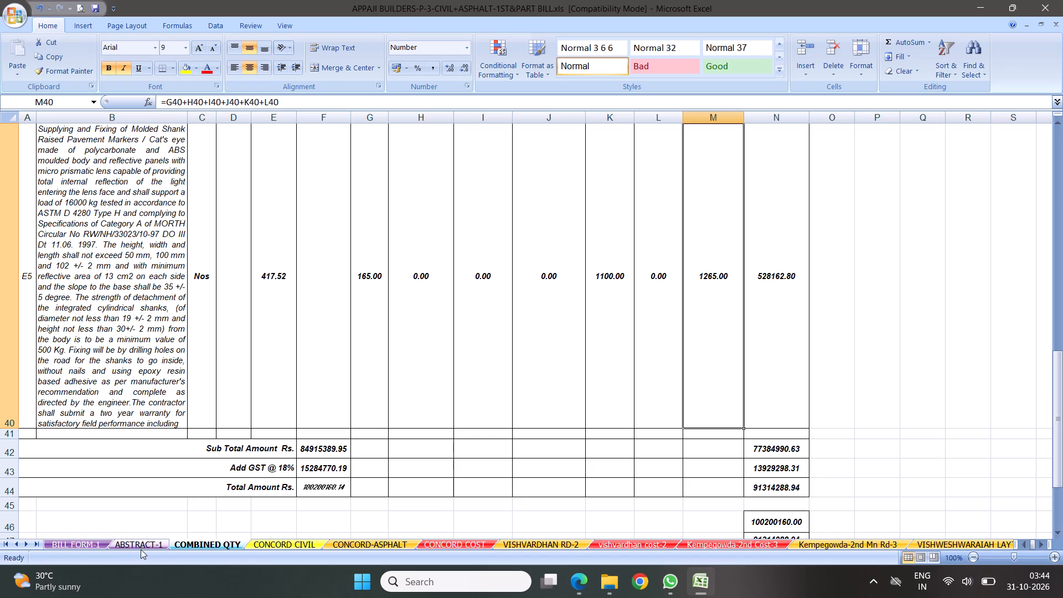
pyautogui.moveTo(137, 543); pyautogui.dragTo(144, 538)
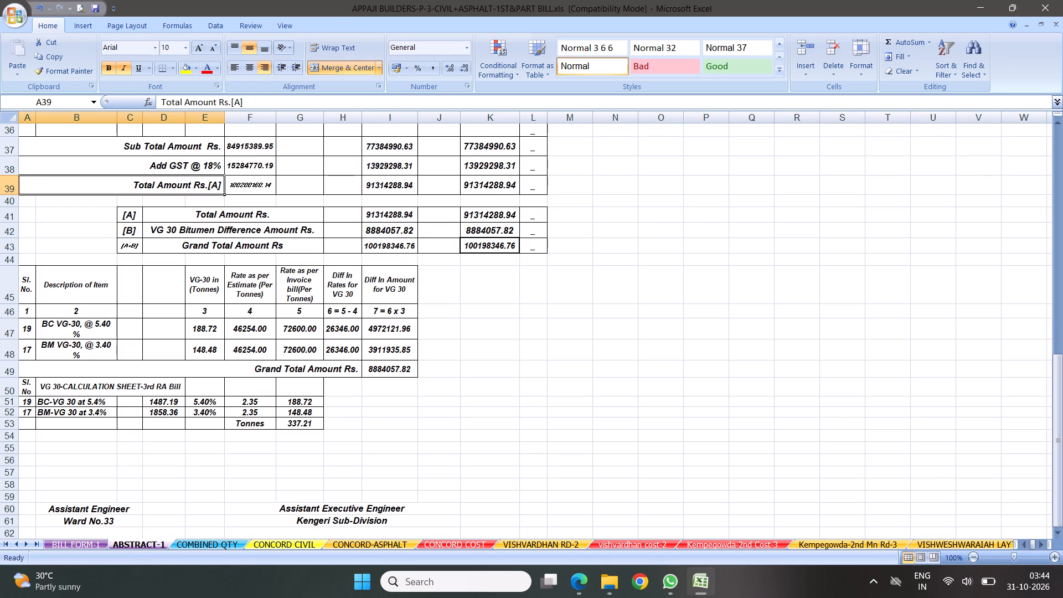
pyautogui.click(214, 543)
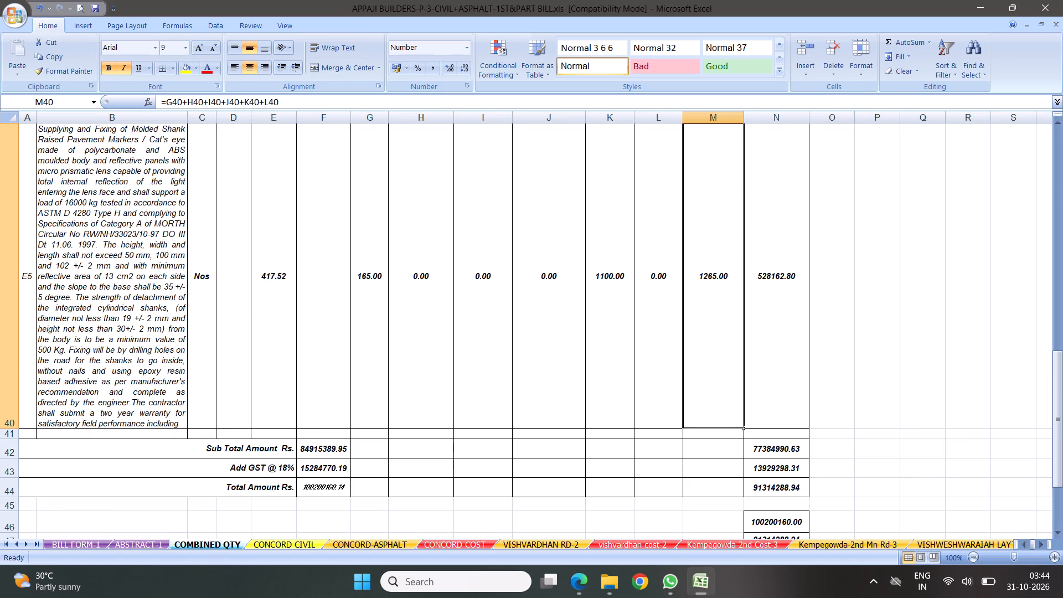
# Delete the Residue Asphalt column from the Package-3 quantities in COMBINED QTY.
pyautogui.scroll(16, 495, 348)
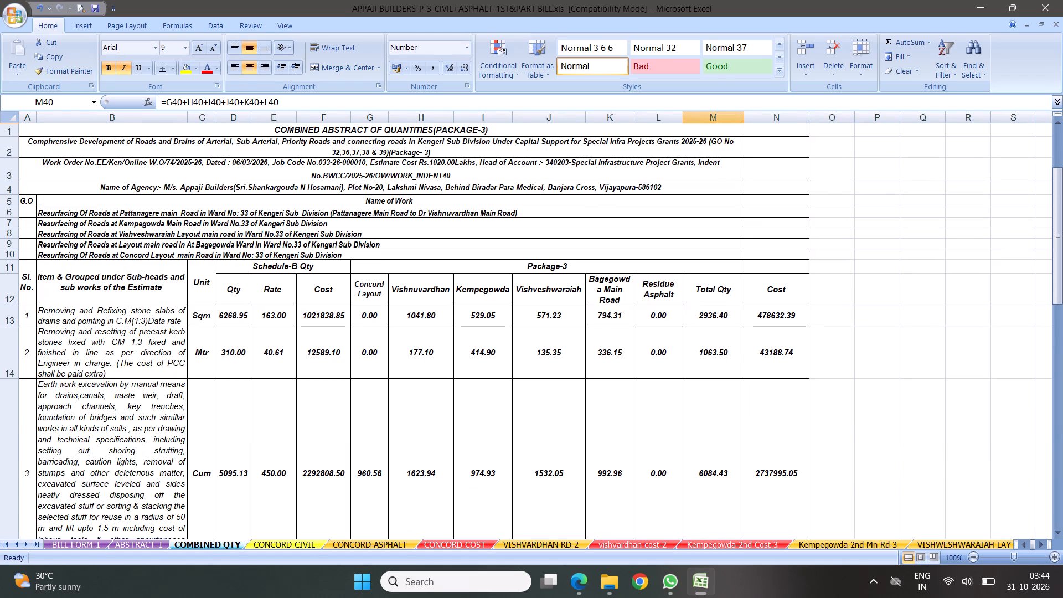
pyautogui.click(657, 118)
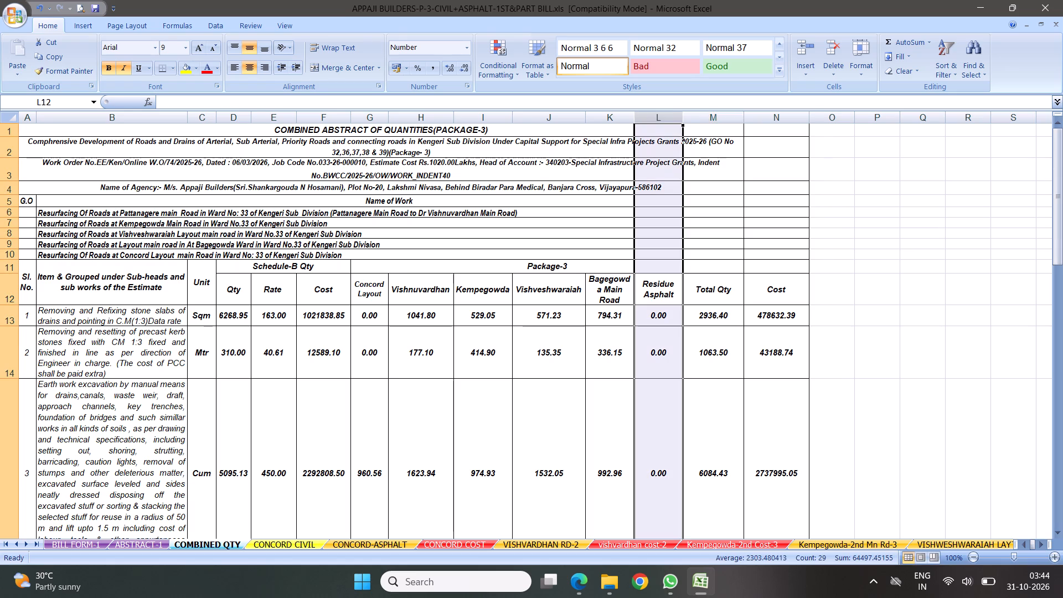
pyautogui.rightClick(657, 118)
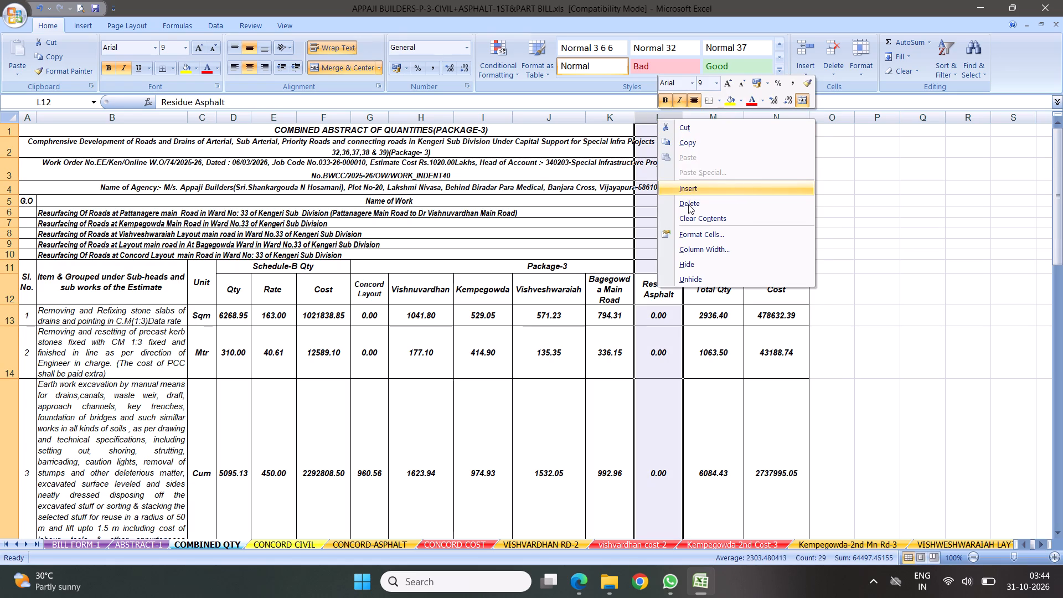
pyautogui.click(688, 202)
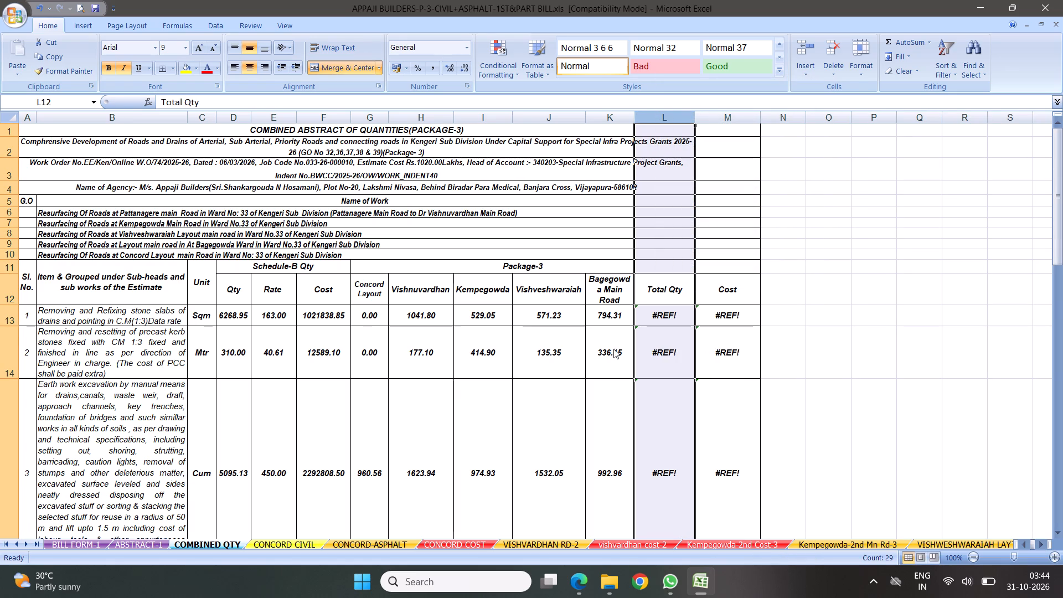
# Correct item 1's Total Qty formula in COMBINED QTY to =G13+H13+I13+J13+K13, removing the broken reference.
pyautogui.click(666, 313)
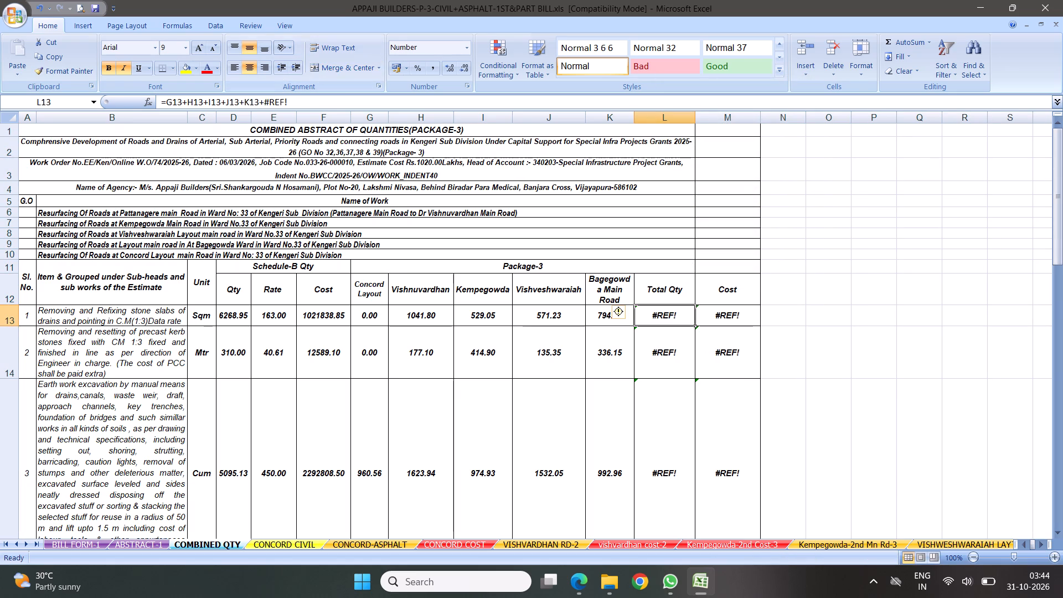
pyautogui.click(295, 100)
pyautogui.press('BackSpace')
pyautogui.press('BackSpace')
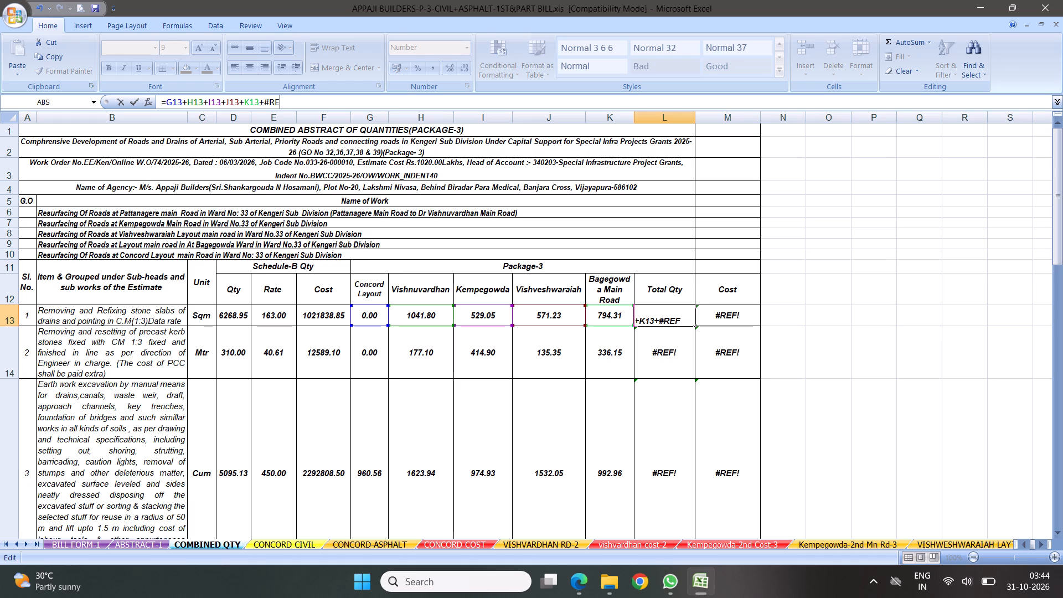
pyautogui.press('BackSpace')
pyautogui.press('BackSpace')
pyautogui.press('BackSpace')
pyautogui.press('BackSpace')
pyautogui.press('Return')
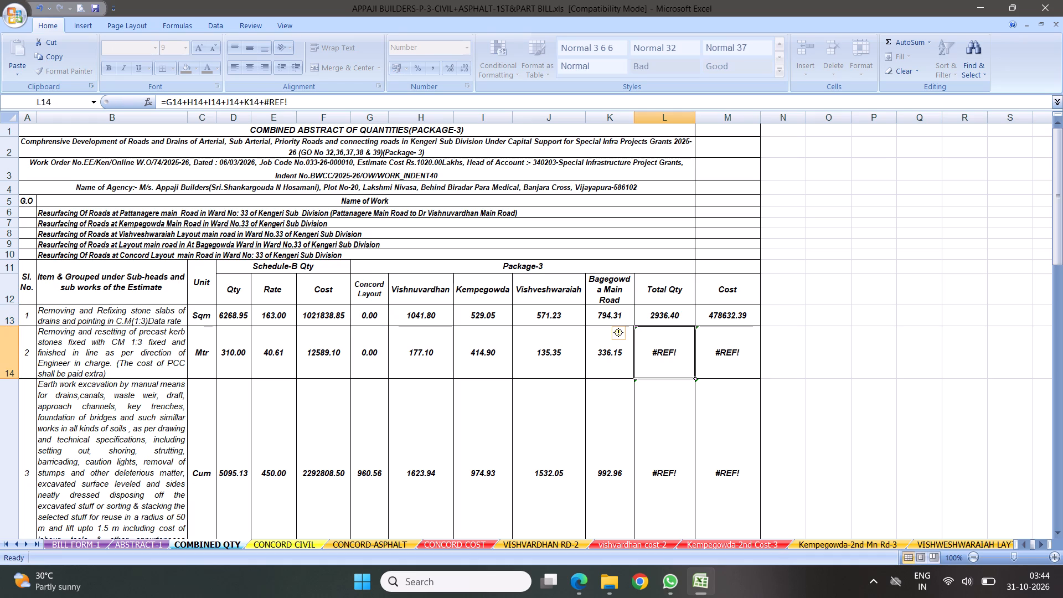
pyautogui.click(658, 317)
pyautogui.click(270, 102)
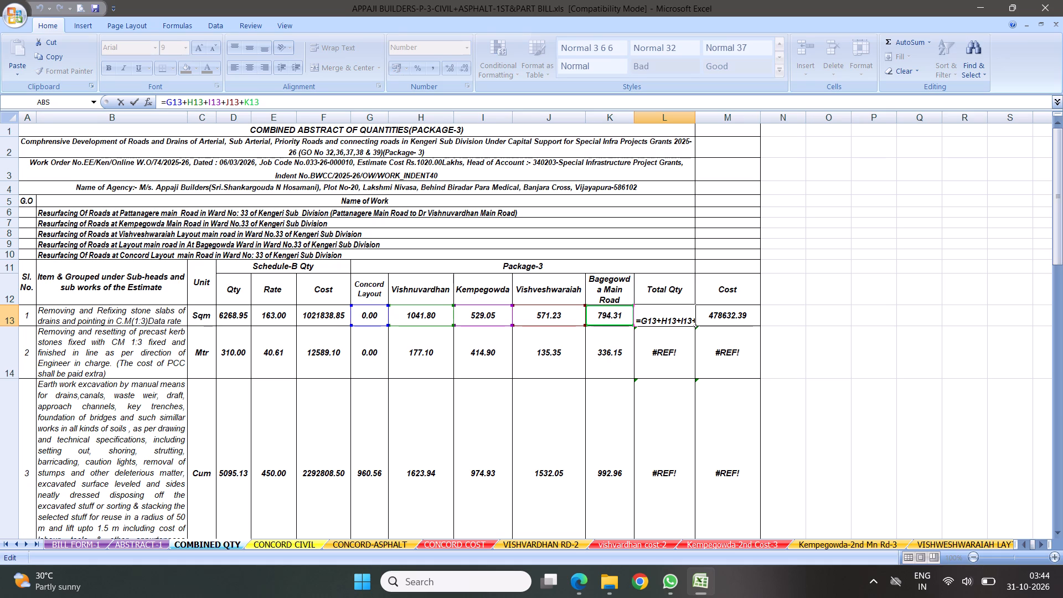
pyautogui.click(772, 388)
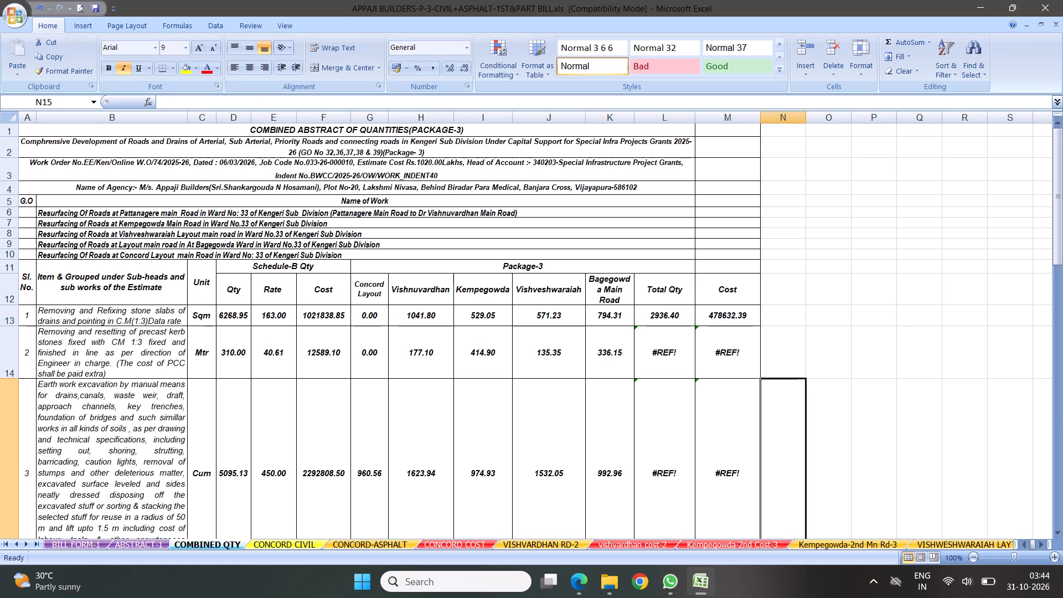
# Fill item 1's Total Qty formula down the column through item E5 in COMBINED QTY.
pyautogui.click(659, 310)
pyautogui.moveTo(693, 327); pyautogui.dragTo(692, 337)
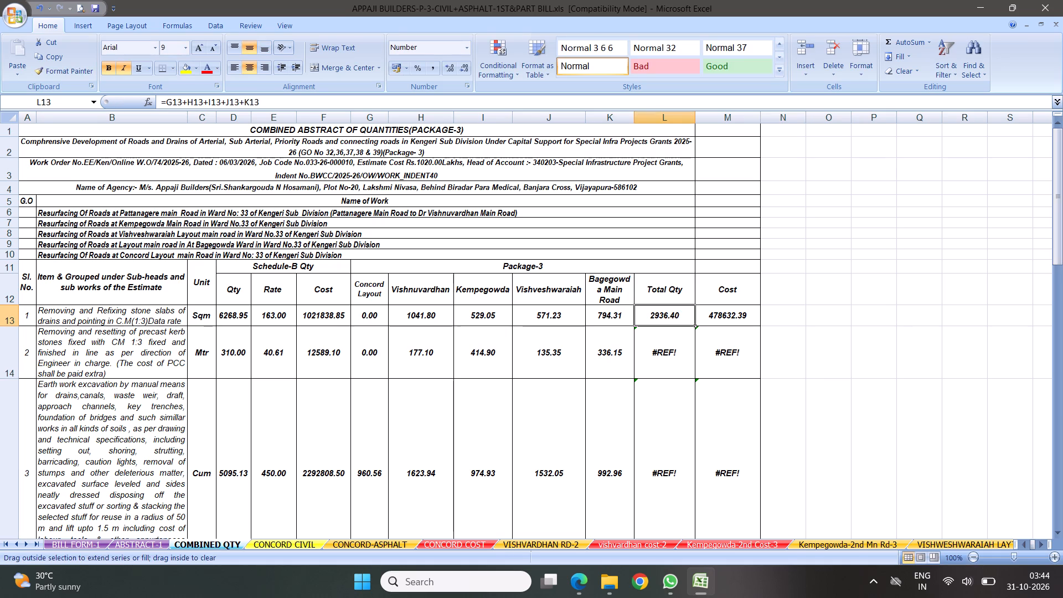
pyautogui.moveTo(692, 337); pyautogui.dragTo(698, 520)
pyautogui.click(657, 313)
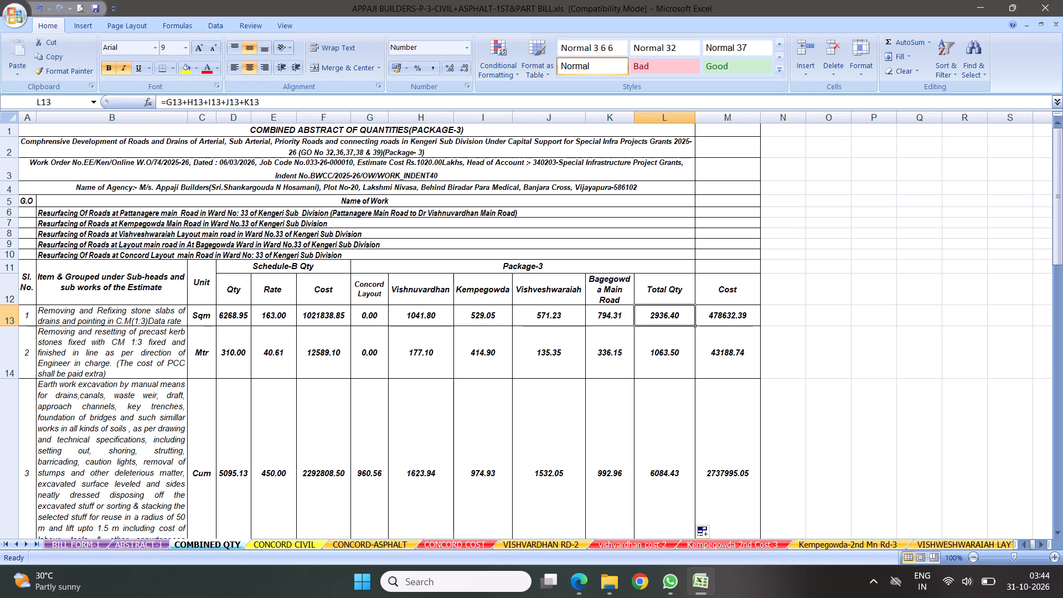
pyautogui.moveTo(696, 327); pyautogui.dragTo(695, 597)
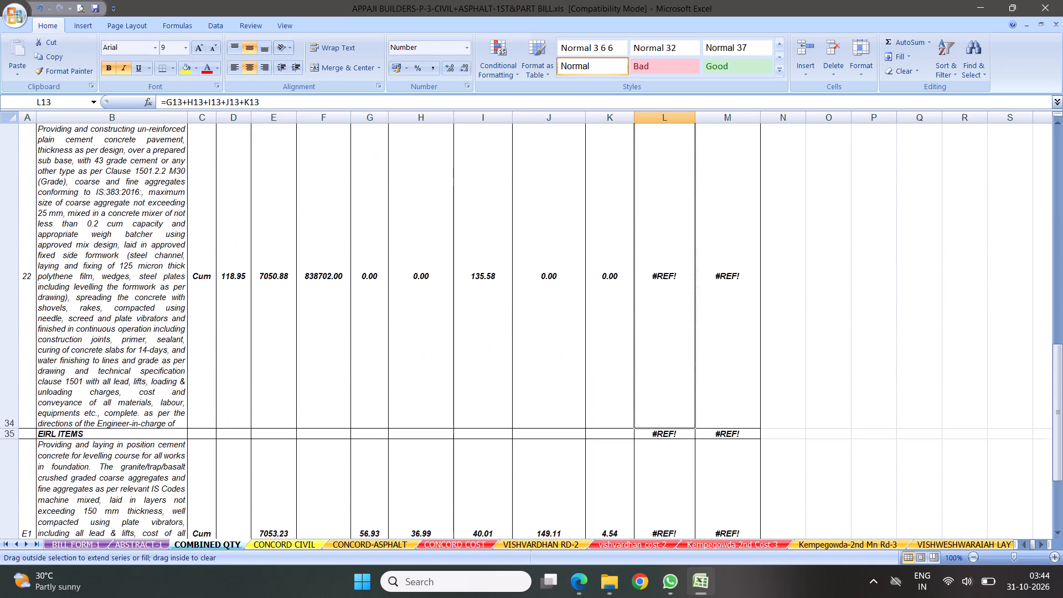
pyautogui.moveTo(695, 597); pyautogui.dragTo(678, 424)
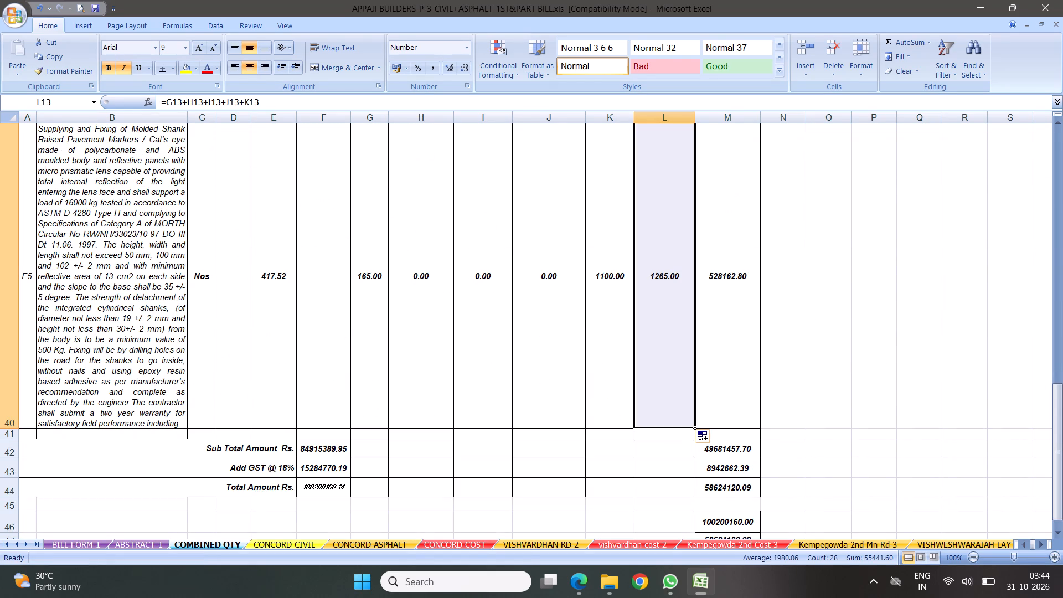
# Examine the Total Qty and Cost columns of COMBINED QTY from item 1 down to the total and signature rows.
pyautogui.scroll(7, 533, 324)
pyautogui.scroll(3, 594, 311)
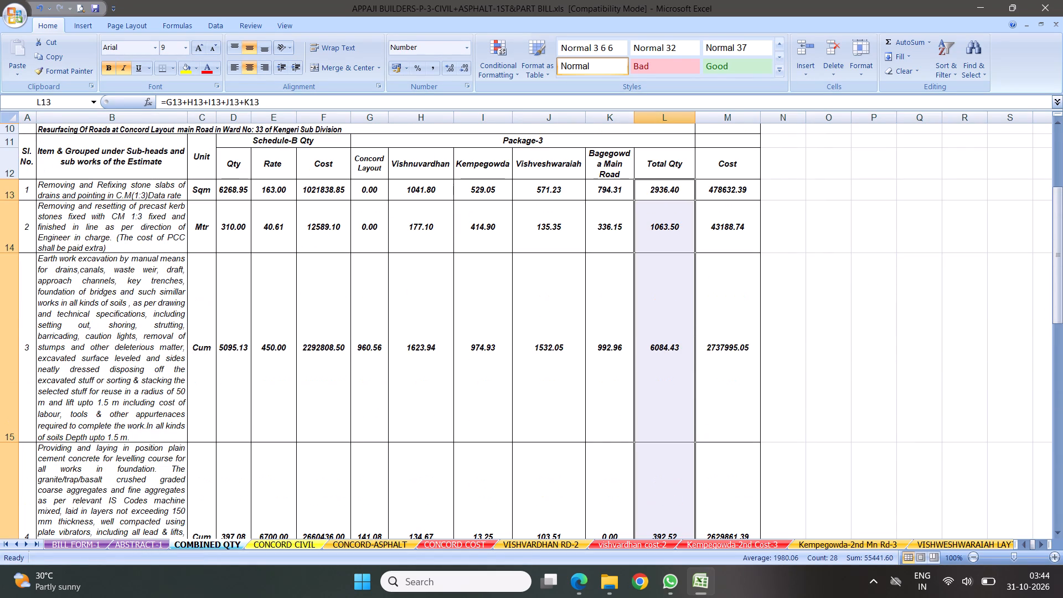
pyautogui.scroll(-9, 647, 305)
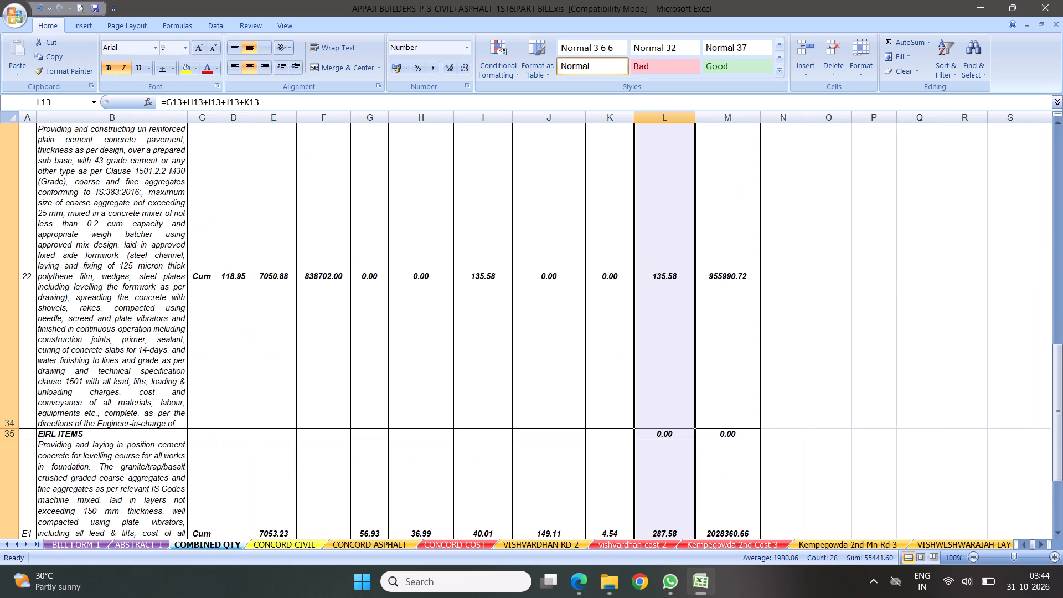
pyautogui.scroll(-8, 647, 314)
pyautogui.scroll(7, 657, 288)
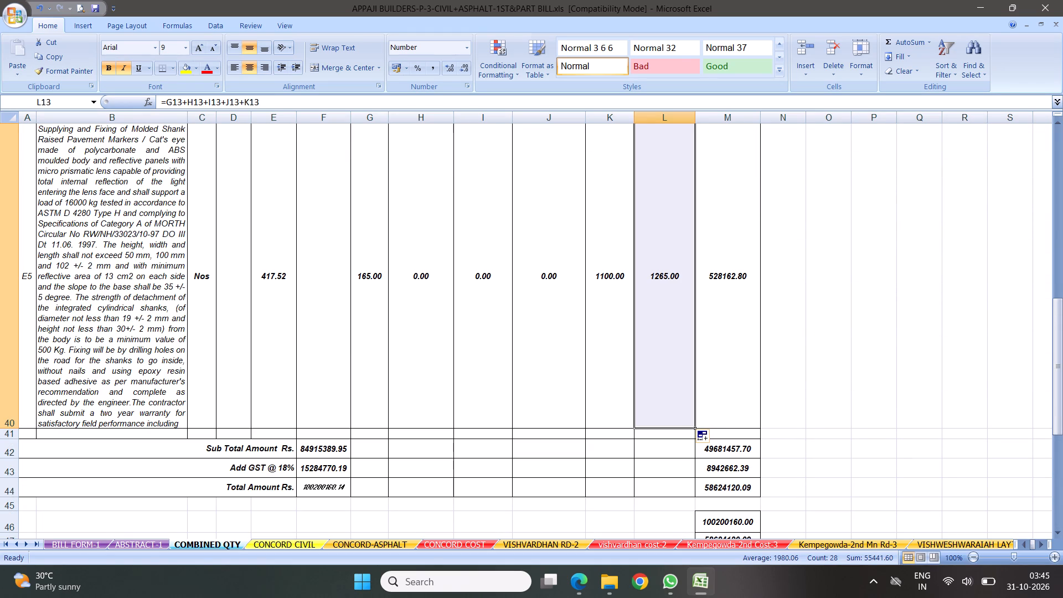
pyautogui.click(13, 436)
pyautogui.scroll(-3, 437, 356)
pyautogui.scroll(2, 446, 318)
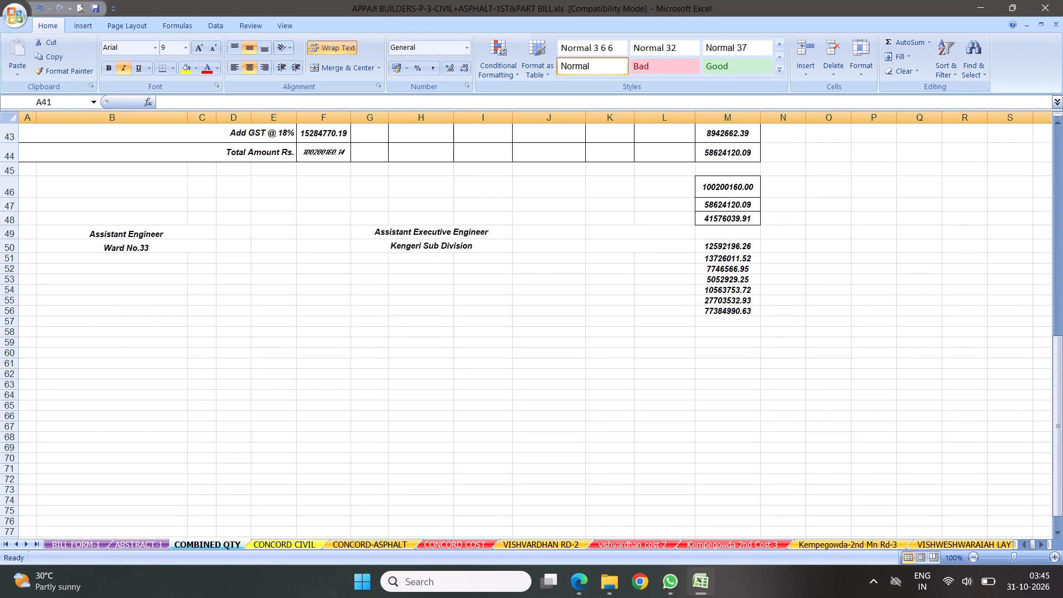
pyautogui.scroll(1, 460, 291)
pyautogui.scroll(-2, 497, 324)
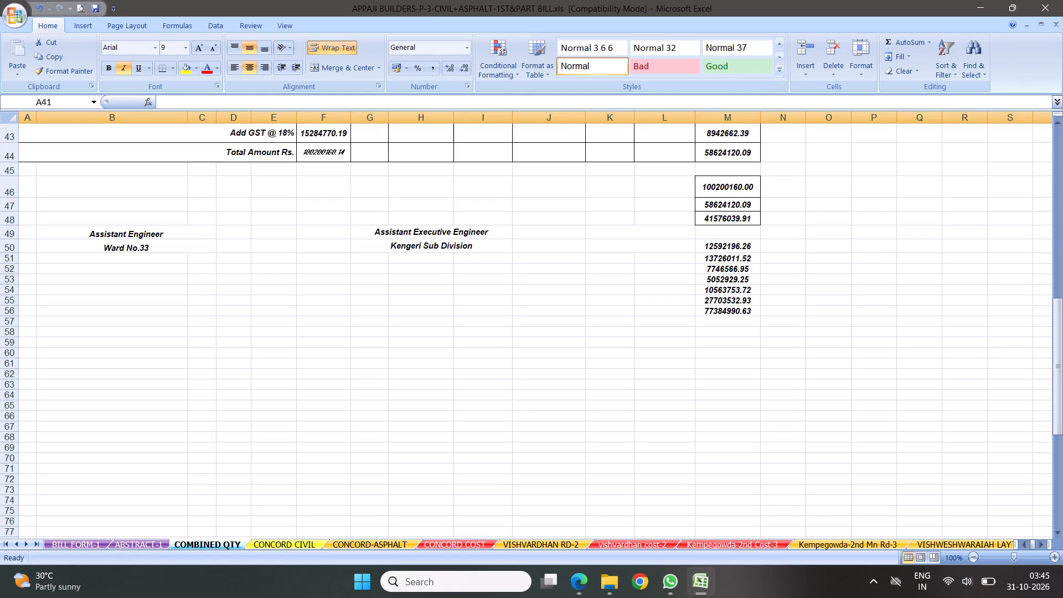
# Add a merged, centred BWCC line below Kengeri Sub Division in the Assistant Executive Engineer signature block.
pyautogui.click(434, 205)
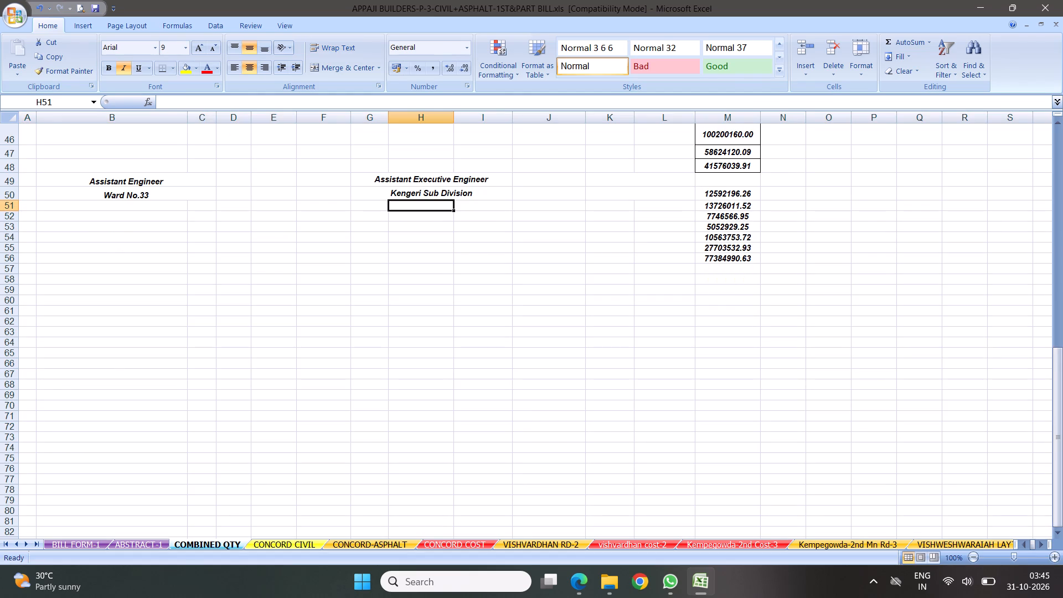
pyautogui.click(435, 190)
pyautogui.moveTo(509, 202); pyautogui.dragTo(508, 210)
pyautogui.click(424, 203)
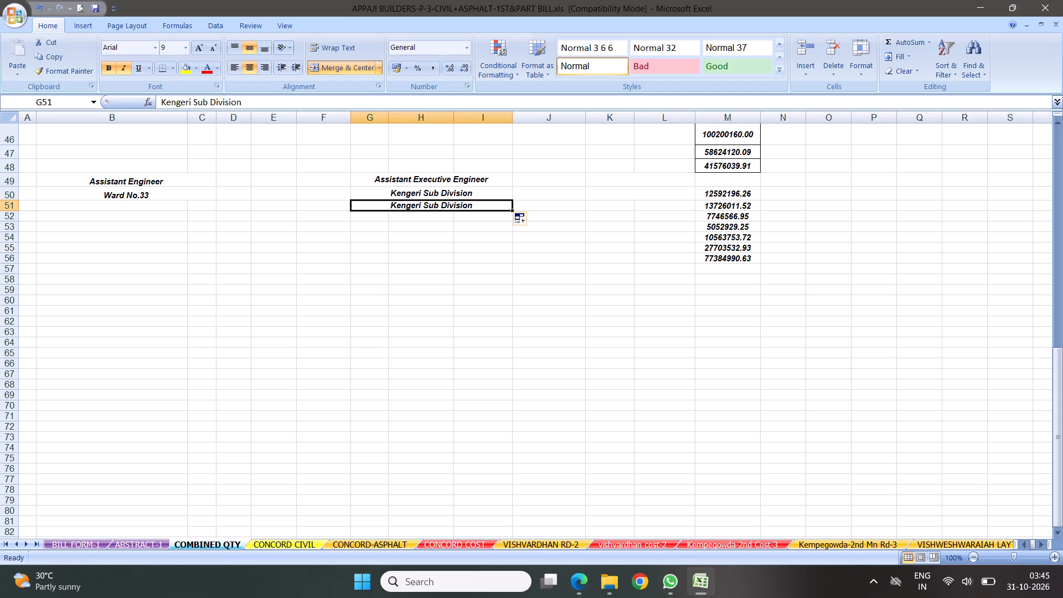
pyautogui.write('bw')
pyautogui.press('BackSpace')
pyautogui.press('BackSpace')
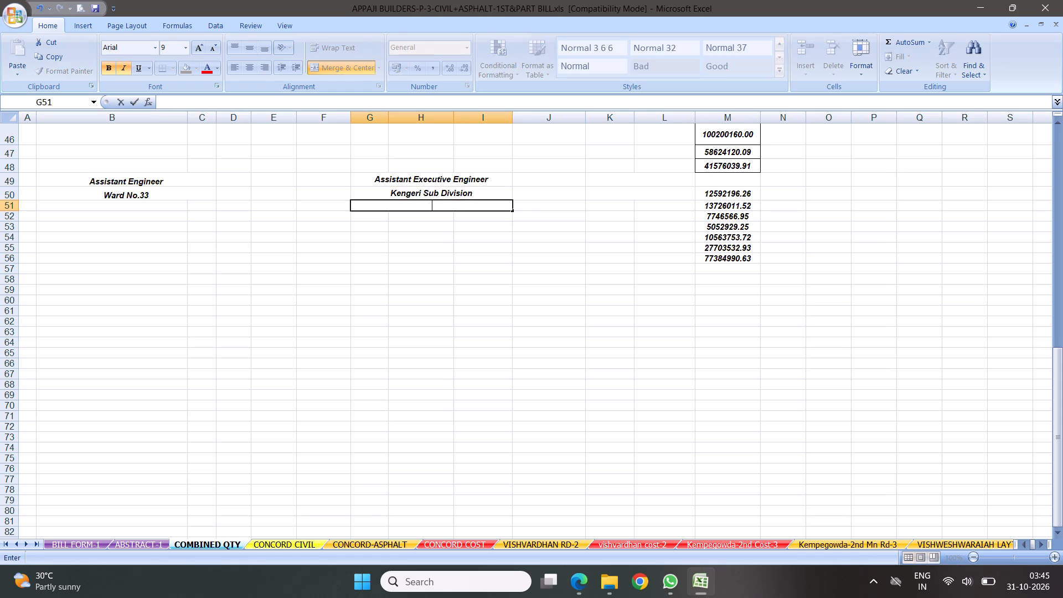
pyautogui.write('BWCC')
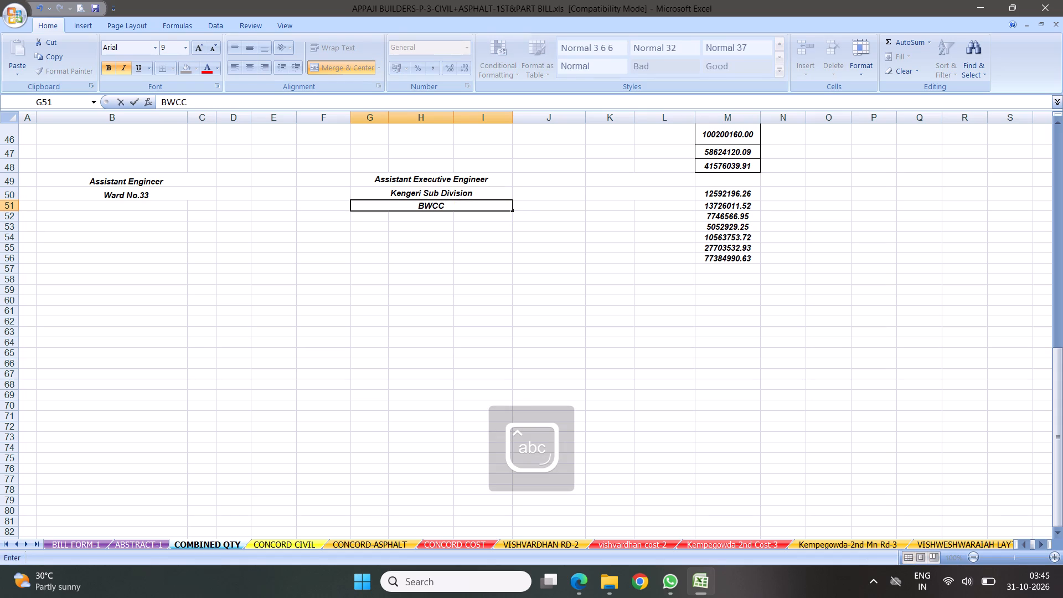
pyautogui.click(336, 320)
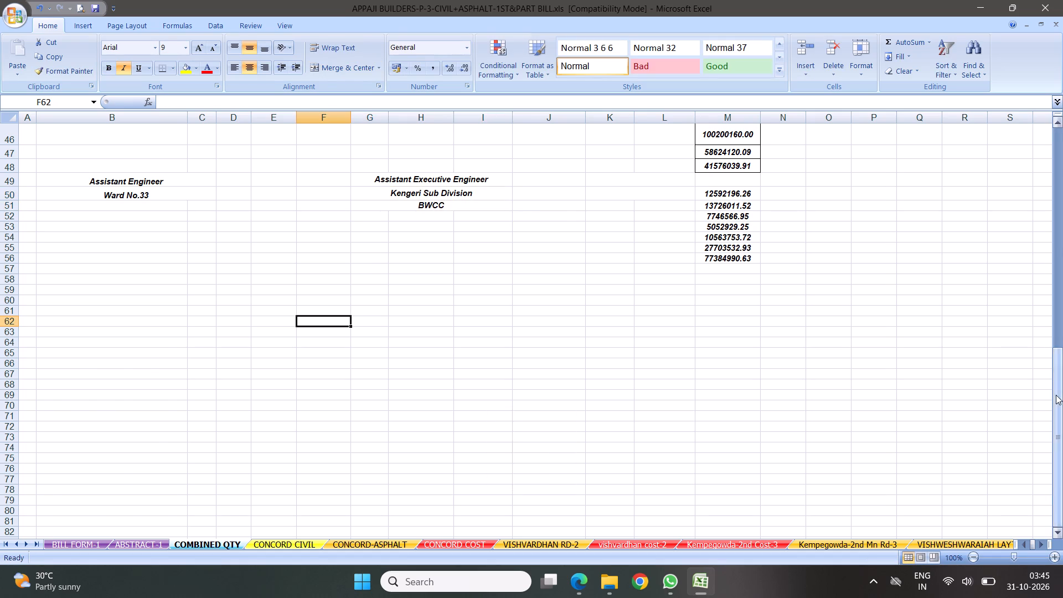
# Preview the printed pages of COMBINED QTY through to the signature page.
pyautogui.moveTo(1056, 395); pyautogui.dragTo(1048, 53)
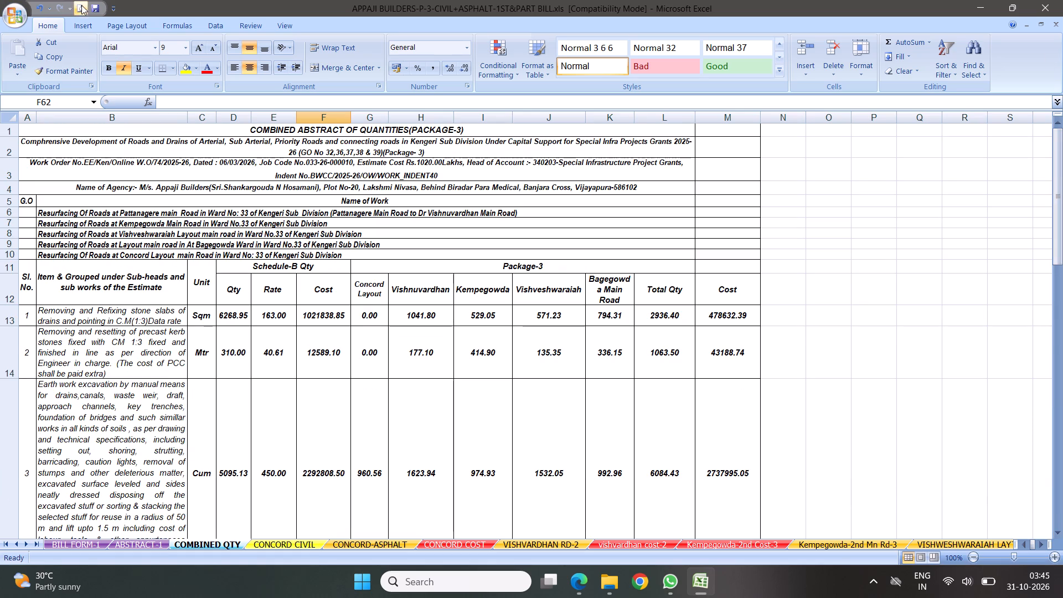
pyautogui.click(82, 5)
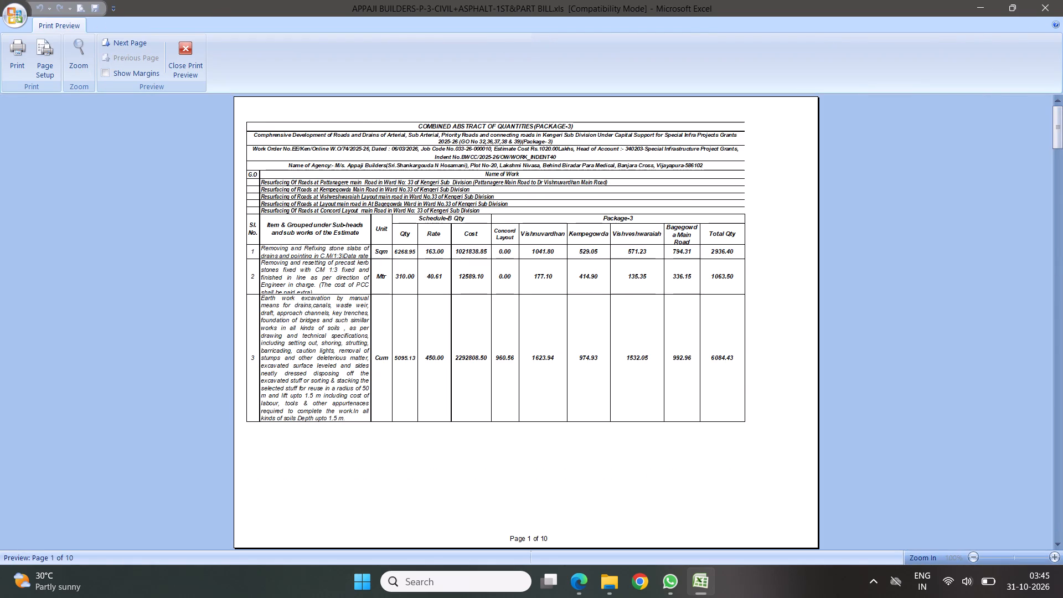
pyautogui.scroll(-17, 789, 276)
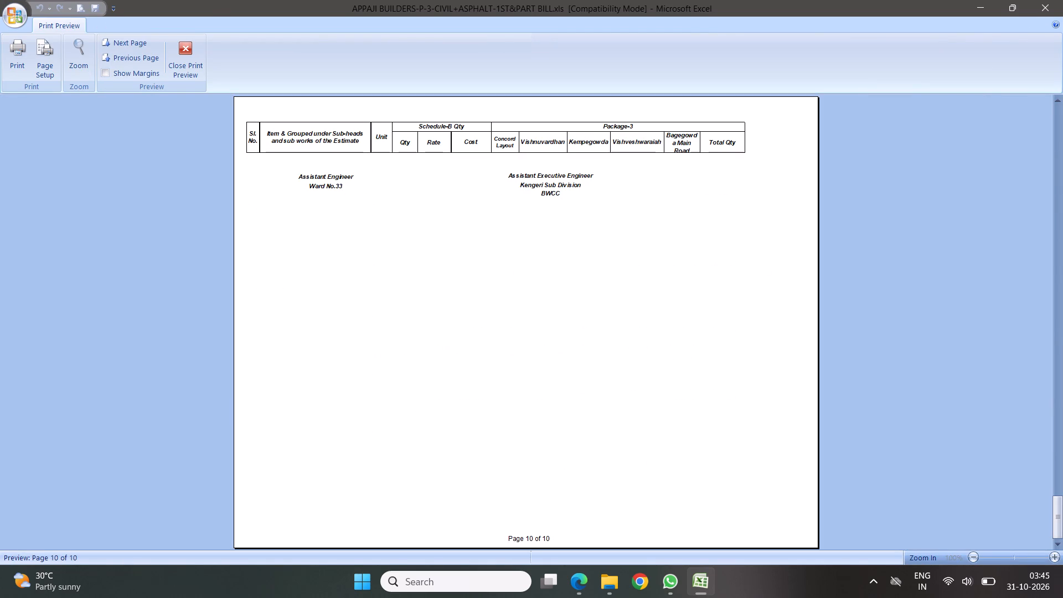
pyautogui.press('Escape')
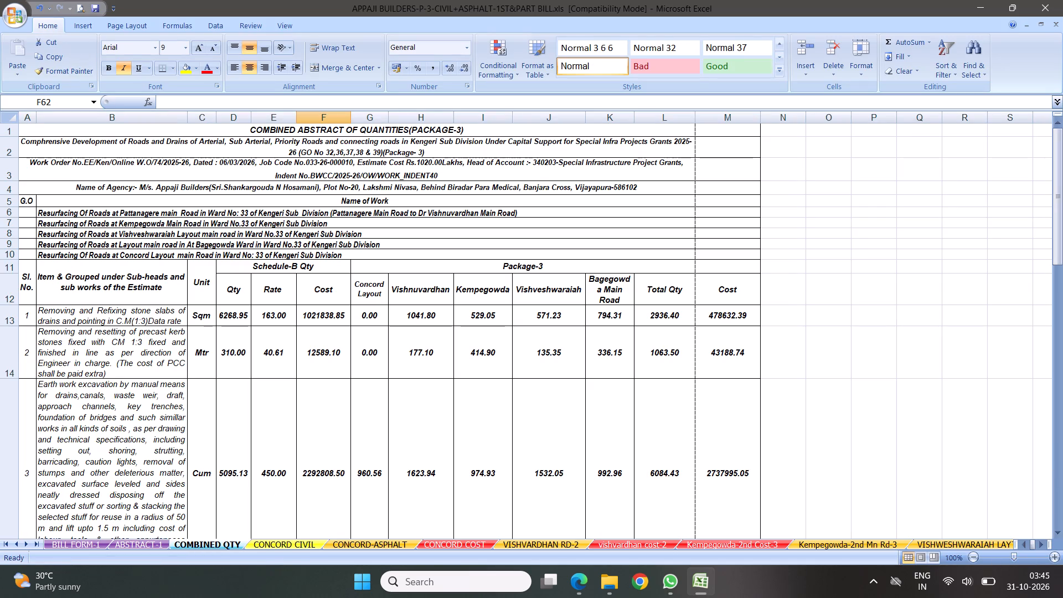
# Show COMBINED QTY with its page breaks and set the print scaling to 100% of normal size.
pyautogui.click(931, 559)
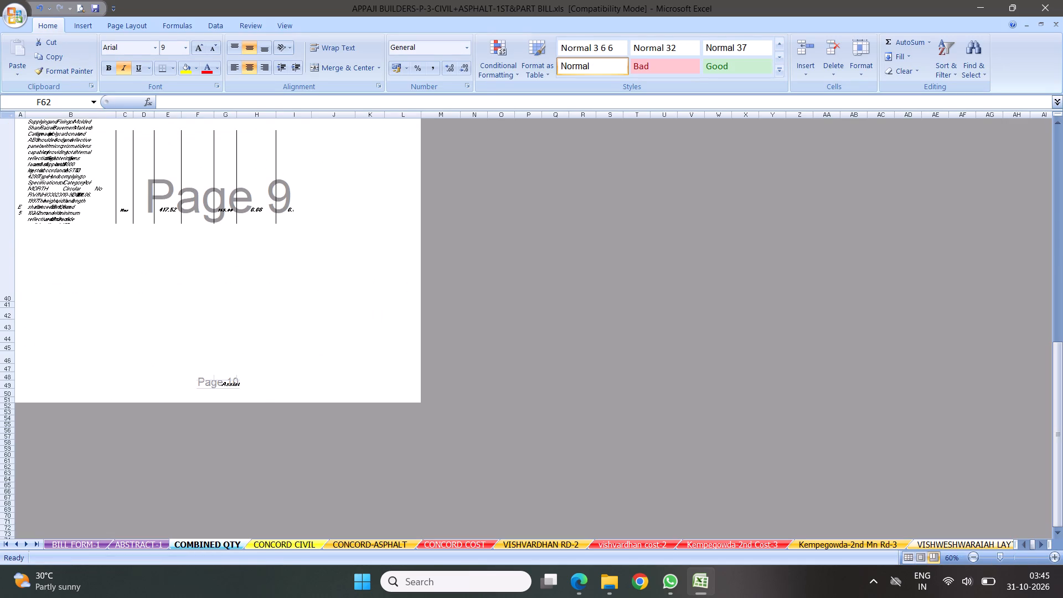
pyautogui.moveTo(1056, 429); pyautogui.dragTo(1053, 38)
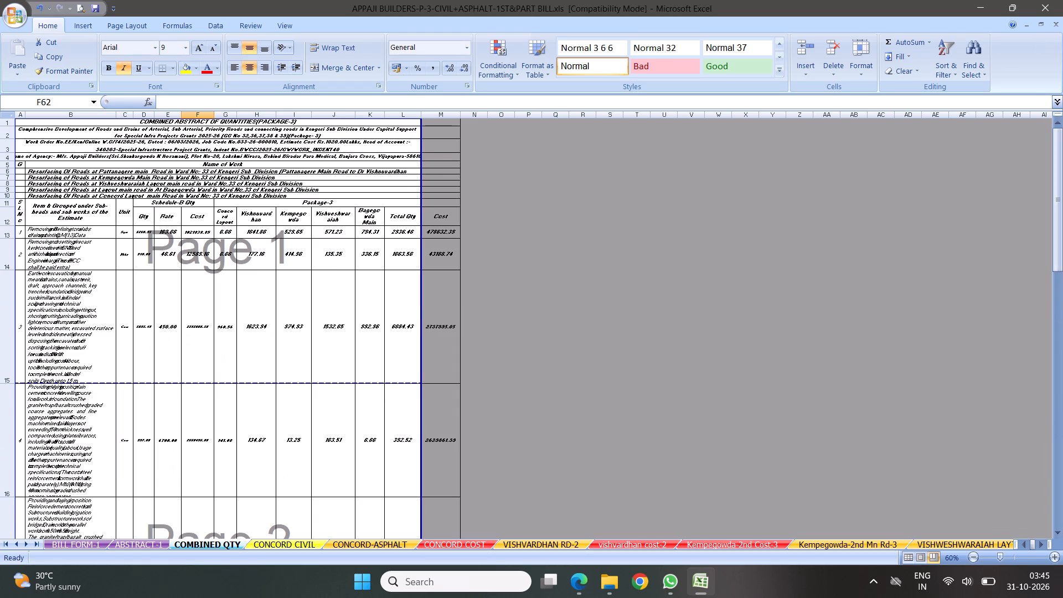
pyautogui.click(113, 23)
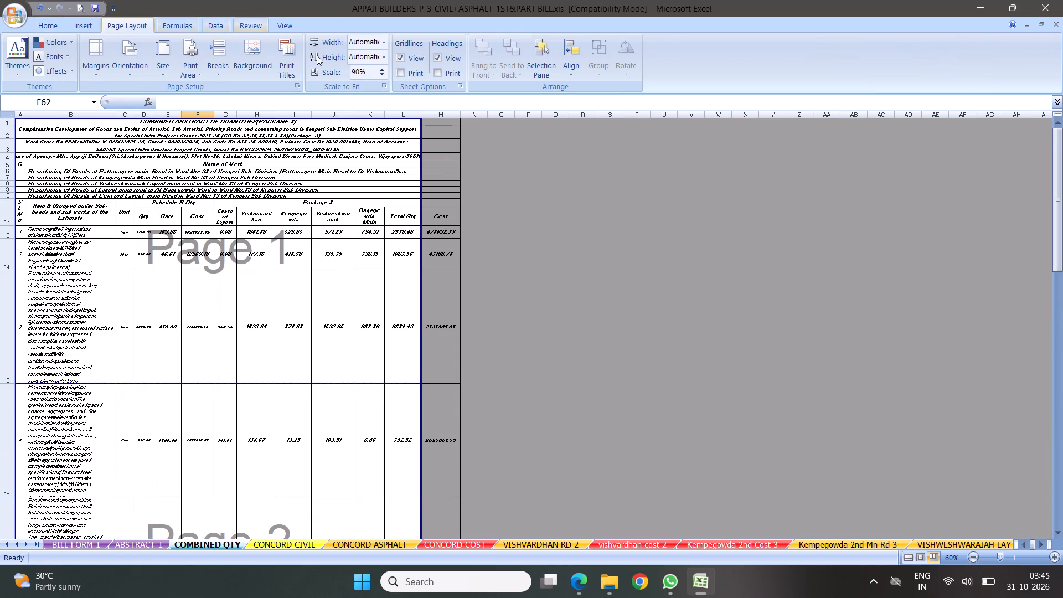
pyautogui.click(296, 81)
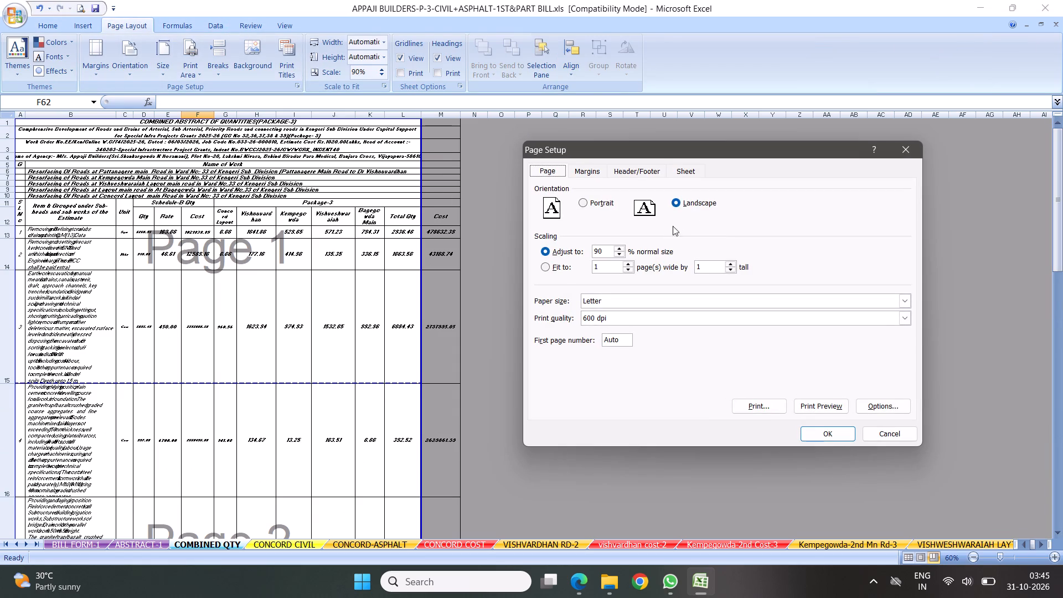
pyautogui.doubleClick(619, 247)
pyautogui.click(819, 434)
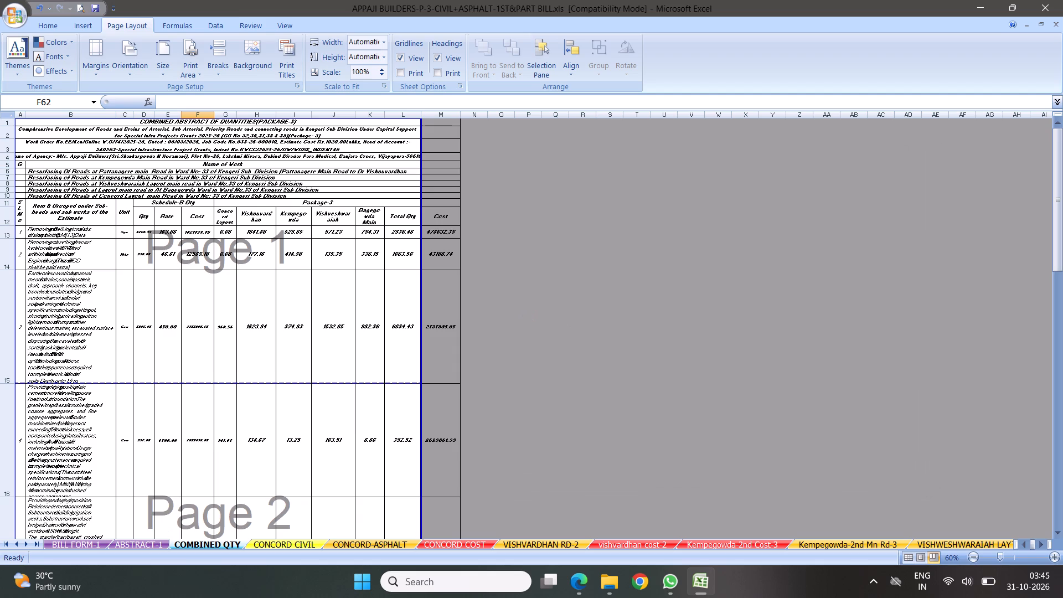
# Check the rescaled COMBINED QTY pages in print preview, including the first page and the last page with the signatures.
pyautogui.click(78, 6)
pyautogui.scroll(-11, 655, 297)
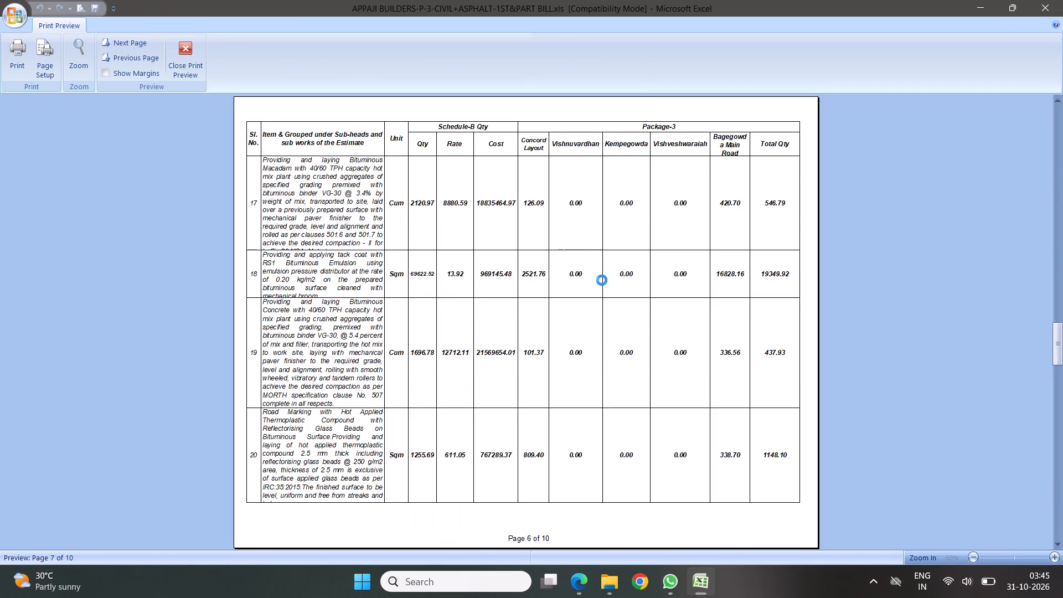
pyautogui.scroll(-9, 602, 280)
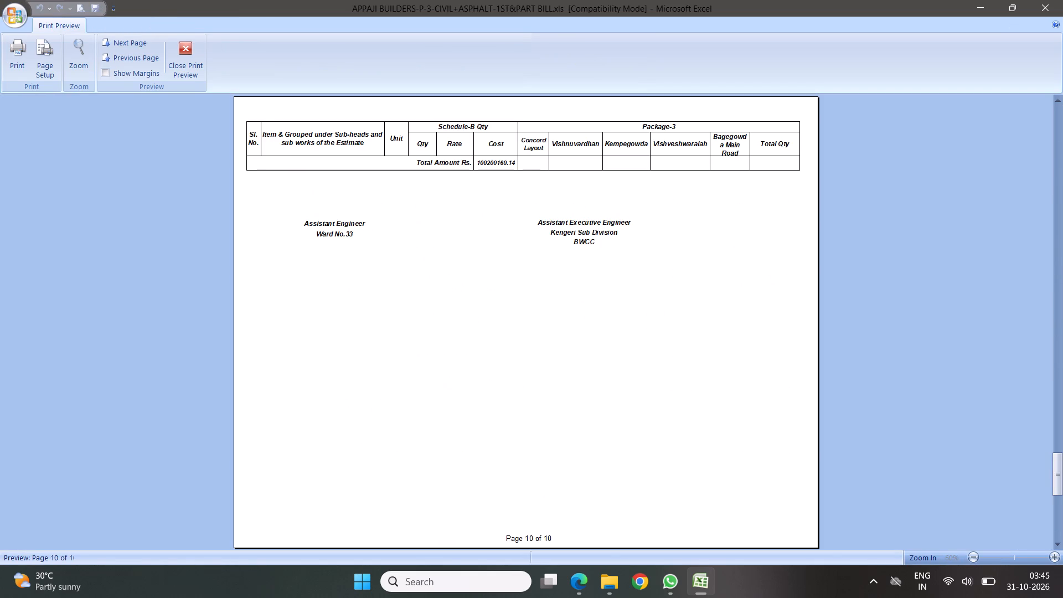
pyautogui.scroll(20, 587, 252)
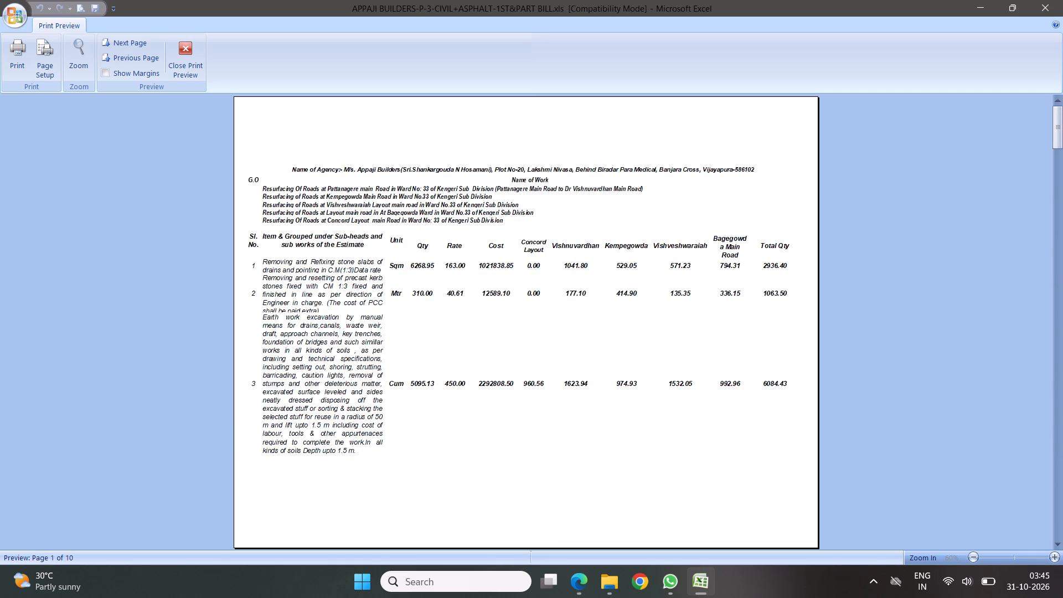
pyautogui.scroll(1, 581, 255)
pyautogui.scroll(-9, 555, 263)
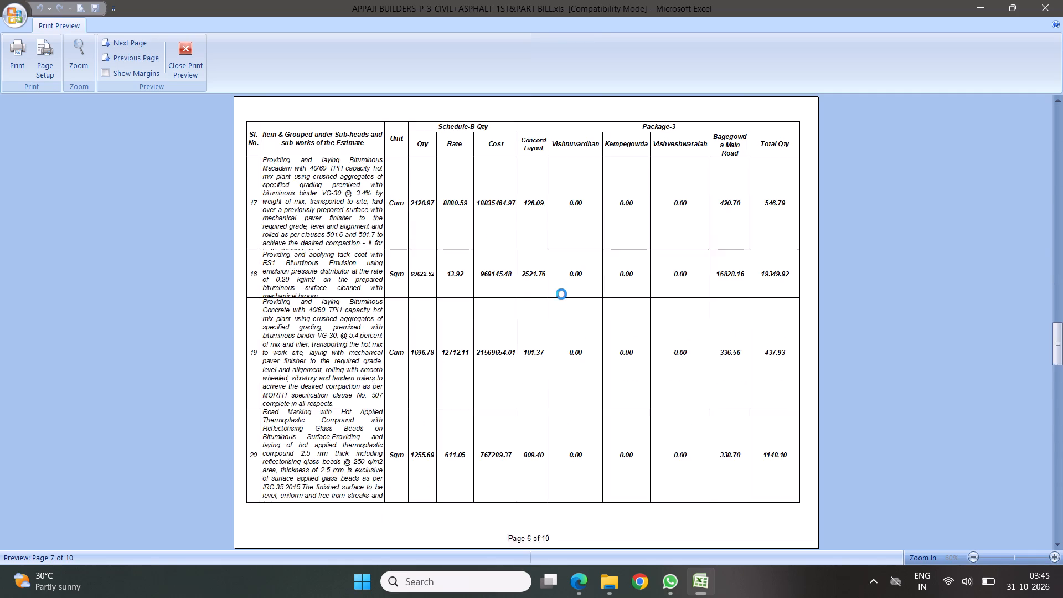
pyautogui.scroll(-8, 561, 294)
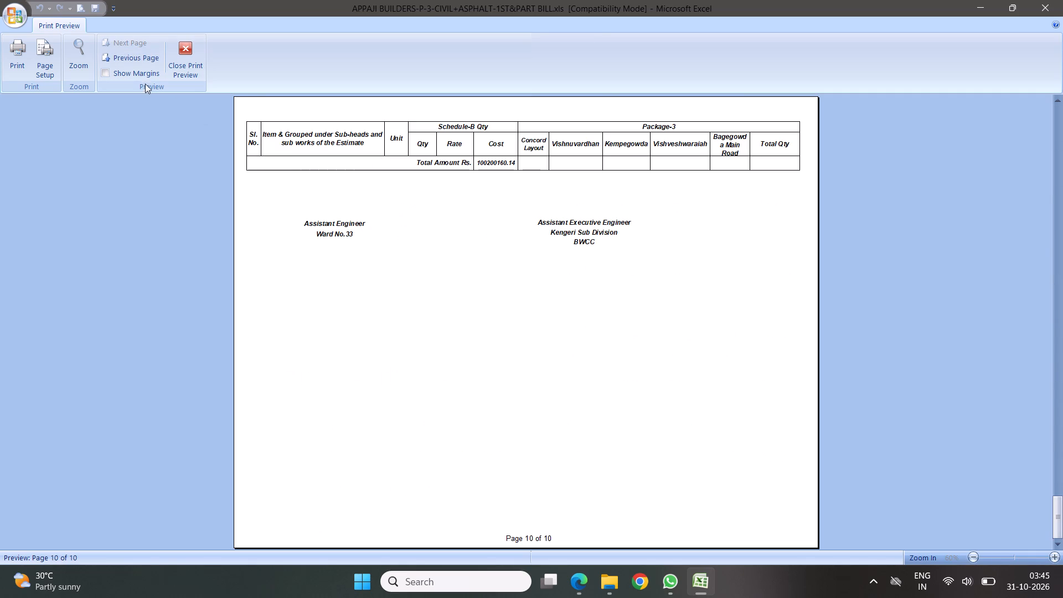
# Show the print margins and set the bottom margin to about 1.60 and the top margin to about 1.30, raising the header margin slightly.
pyautogui.click(137, 75)
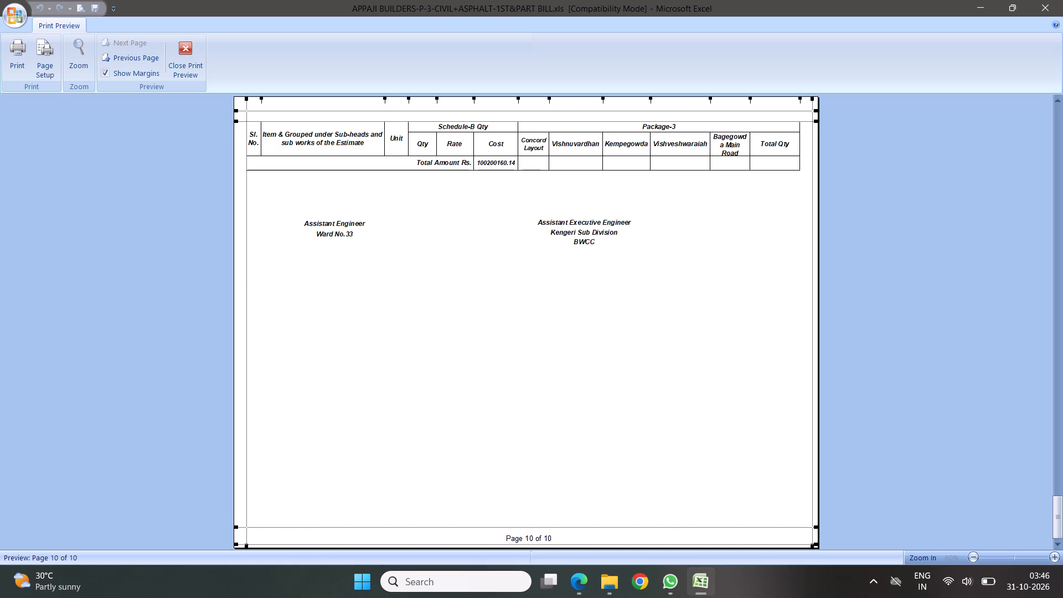
pyautogui.moveTo(528, 527); pyautogui.dragTo(529, 514)
pyautogui.scroll(-1, 592, 491)
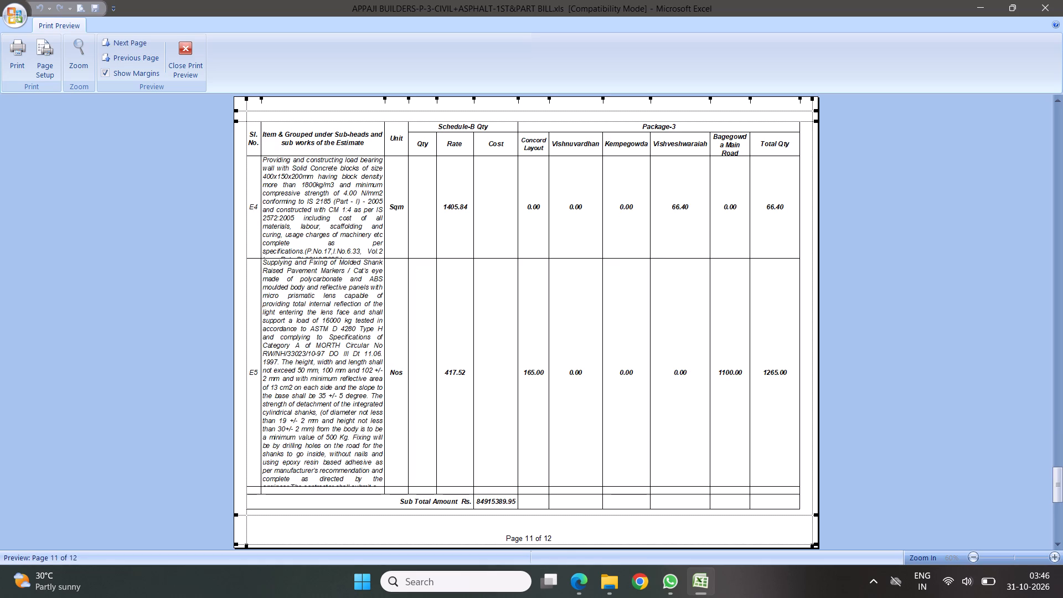
pyautogui.moveTo(498, 111); pyautogui.dragTo(503, 107)
pyautogui.click(500, 122)
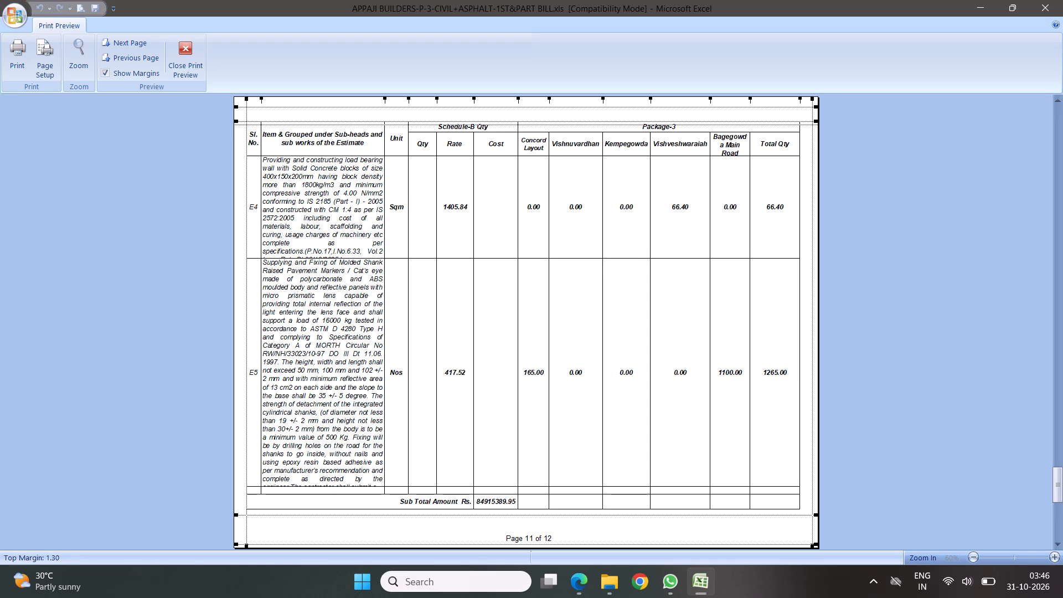
pyautogui.scroll(-2, 556, 256)
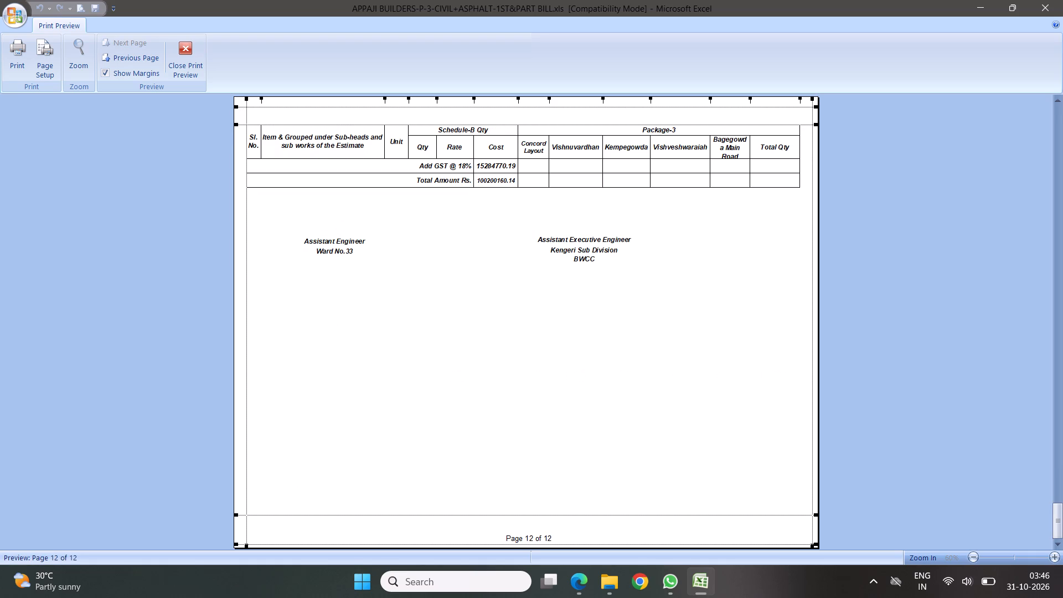
# Reduce the COMBINED QTY print margins to about 1.20 at the bottom and about 1.00 at the top.
pyautogui.moveTo(538, 516); pyautogui.dragTo(536, 524)
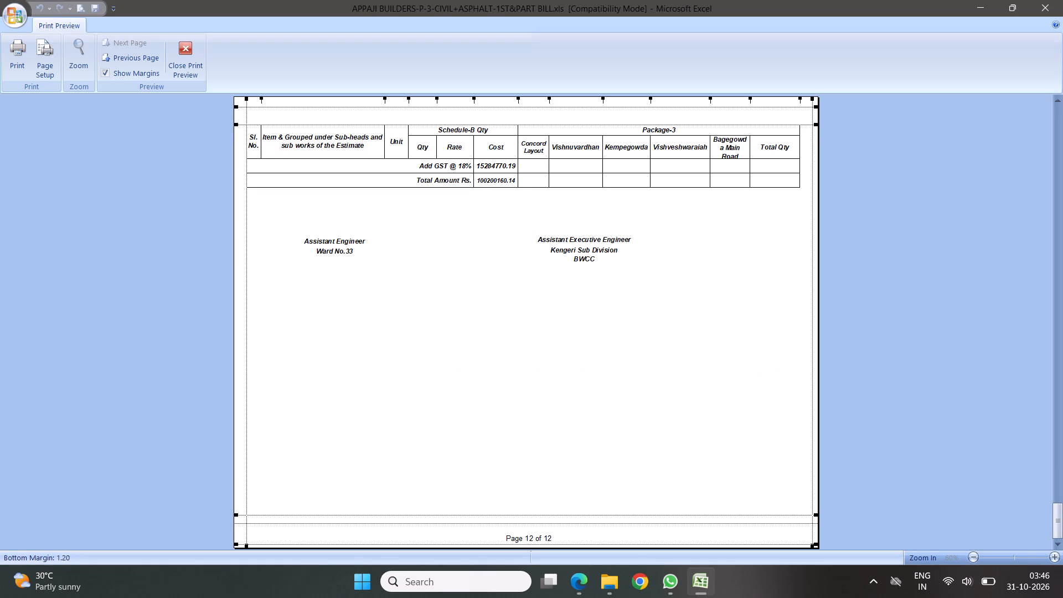
pyautogui.moveTo(536, 524); pyautogui.dragTo(536, 525)
pyautogui.scroll(1, 492, 278)
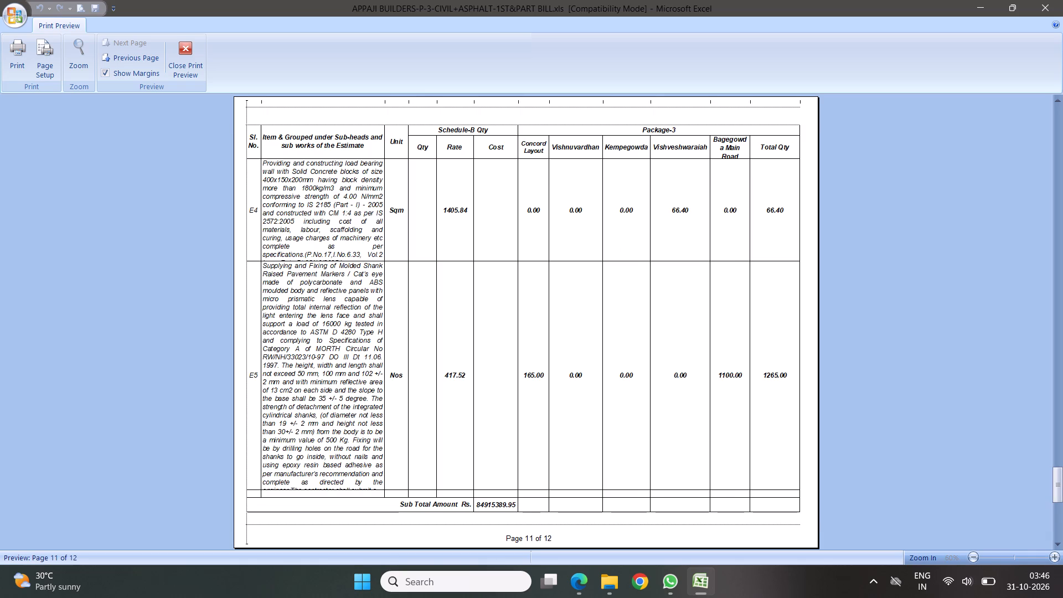
pyautogui.moveTo(420, 125); pyautogui.dragTo(428, 117)
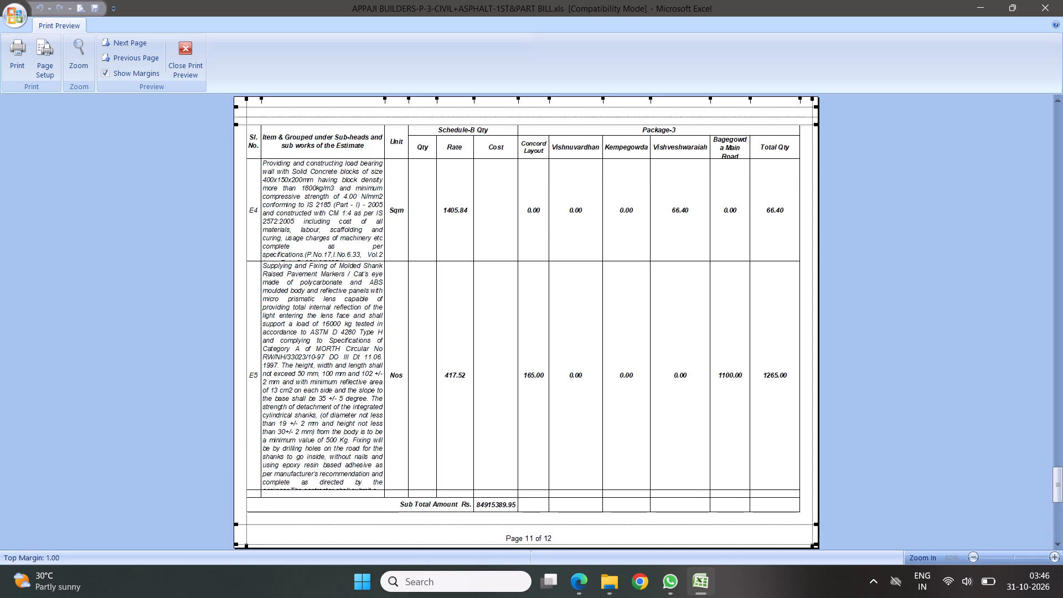
pyautogui.moveTo(428, 117); pyautogui.dragTo(430, 115)
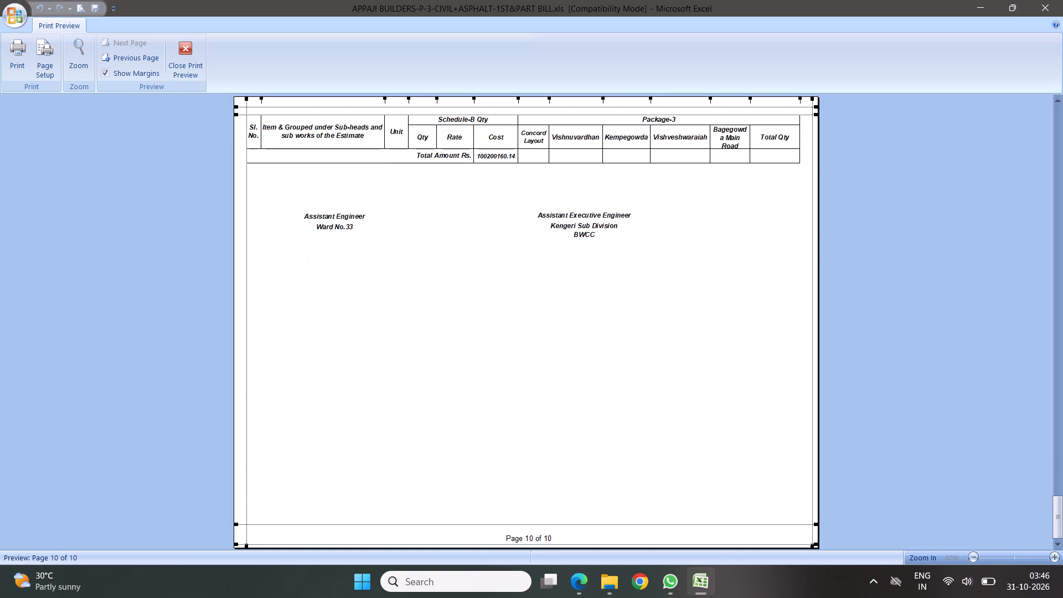
pyautogui.scroll(1, 528, 209)
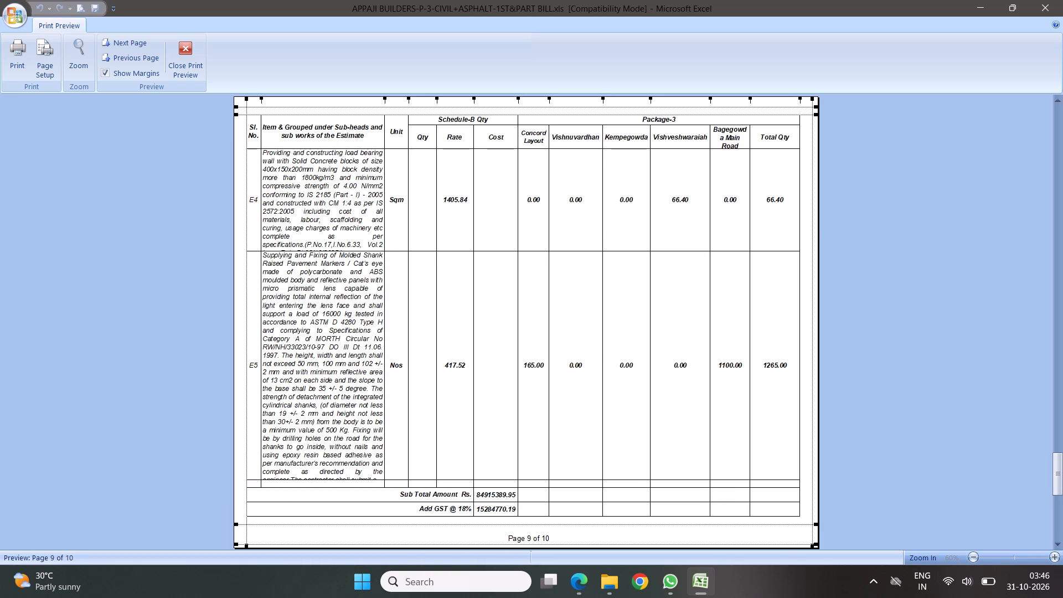
# Widen the Bagegowda Main Road column slightly so its heading fits on two lines, and leave print preview.
pyautogui.click(752, 147)
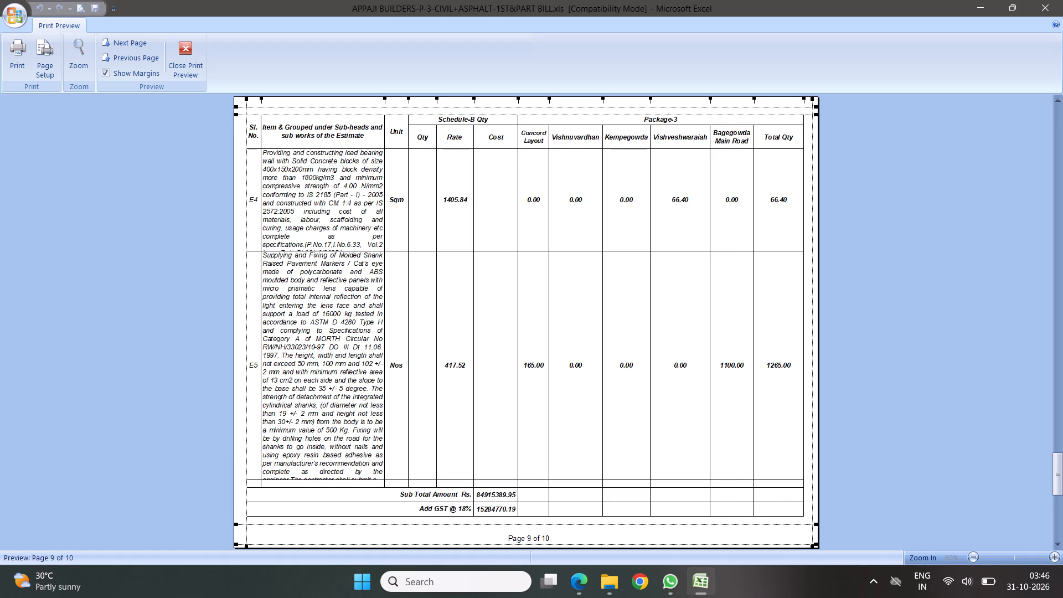
pyautogui.press('Escape')
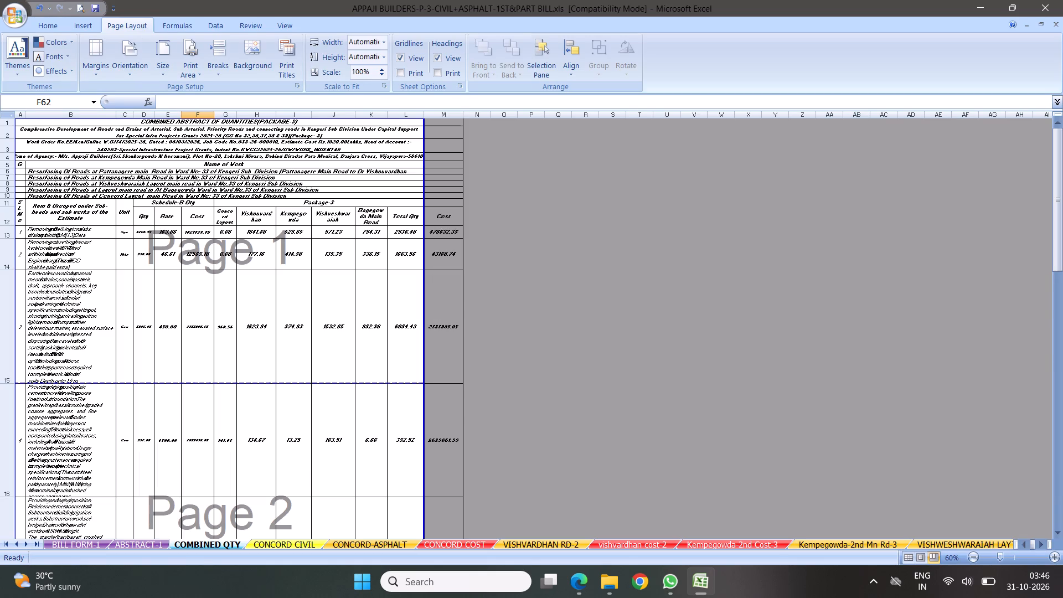
# Return COMBINED QTY to Normal view and autofit the height of heading row 12.
pyautogui.click(905, 558)
pyautogui.moveTo(1056, 394); pyautogui.dragTo(1059, 0)
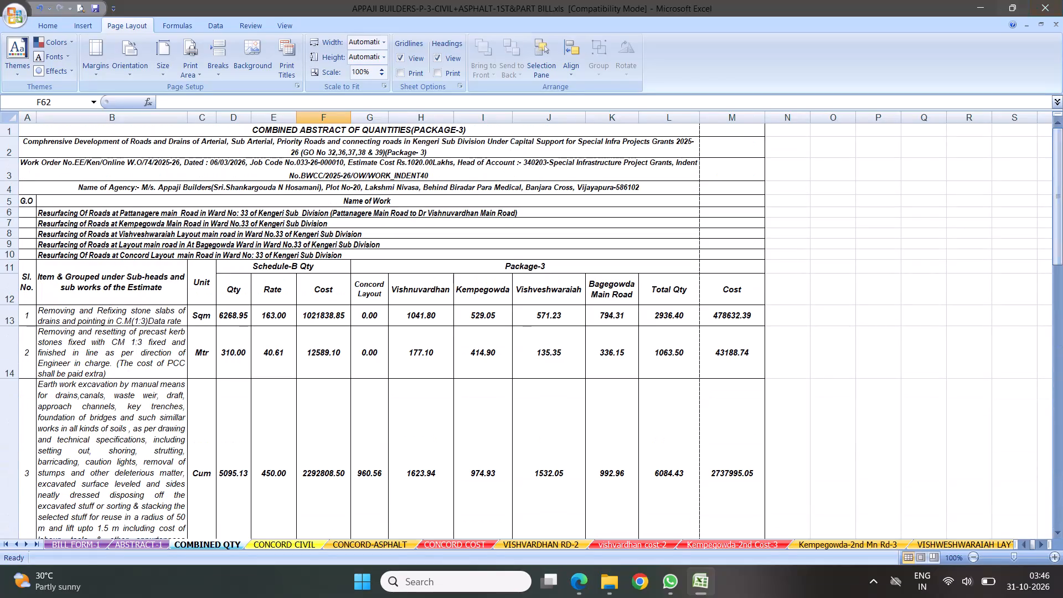
pyautogui.click(0, 277)
pyautogui.click(4, 293)
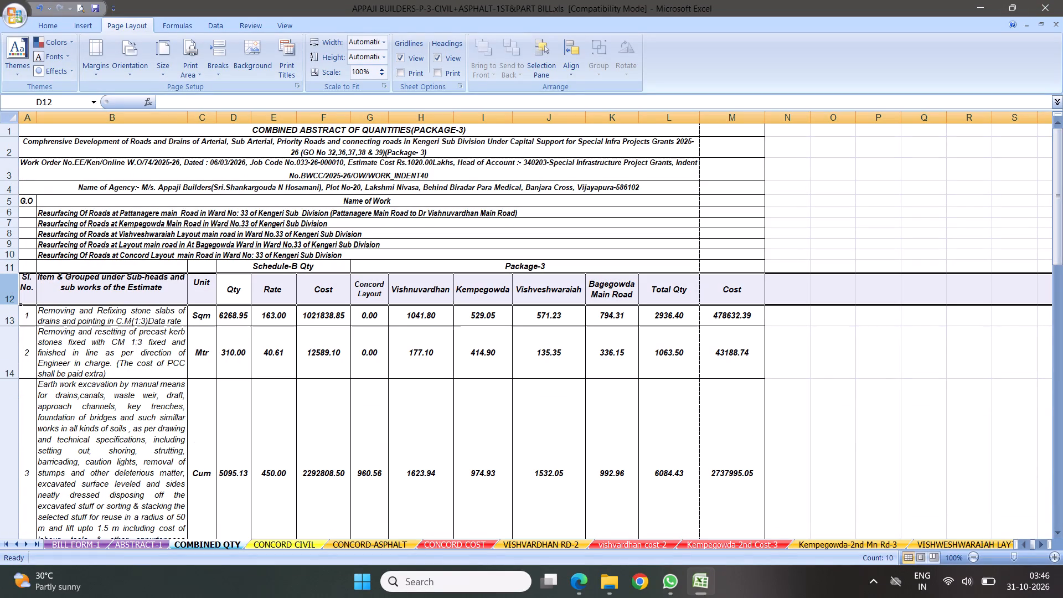
pyautogui.click(54, 25)
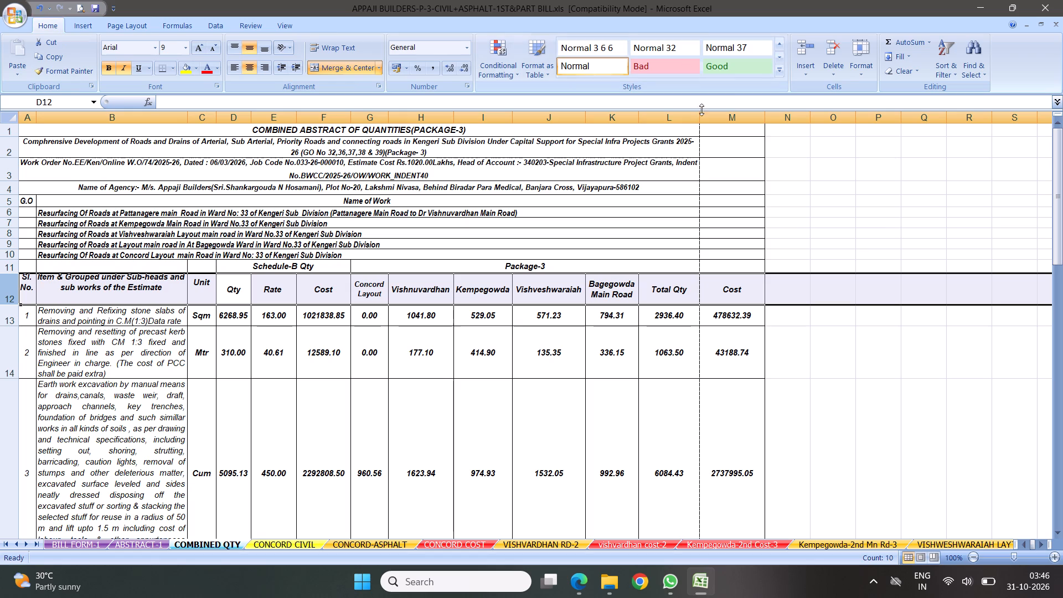
pyautogui.click(864, 76)
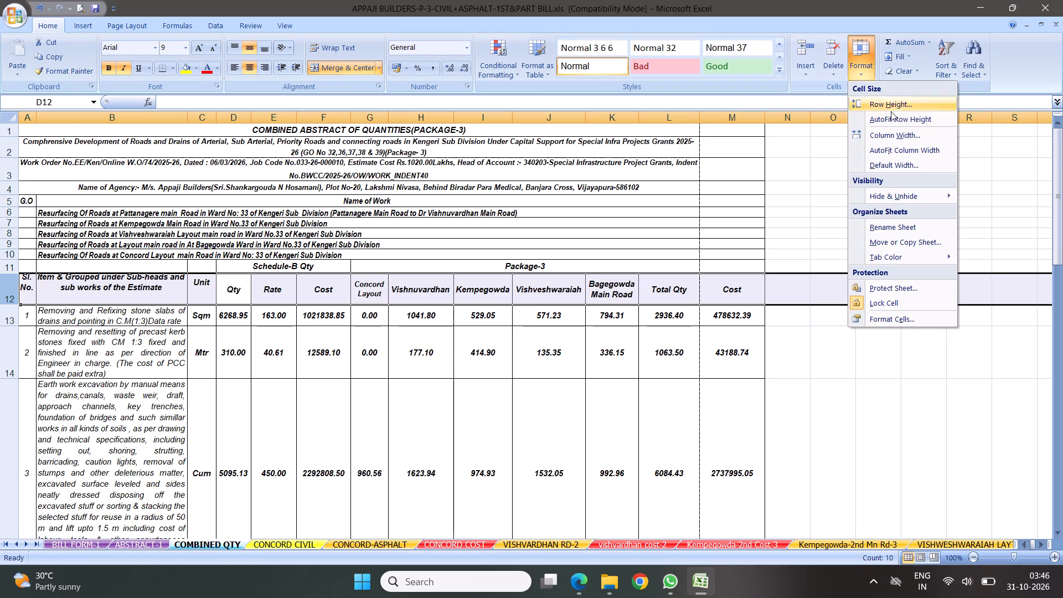
pyautogui.click(891, 119)
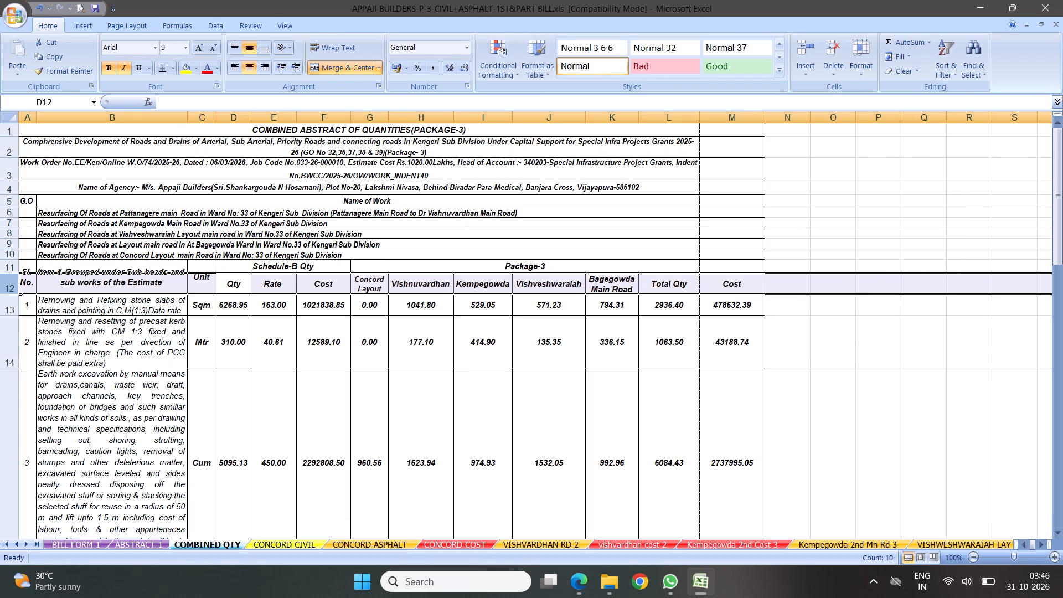
pyautogui.click(510, 362)
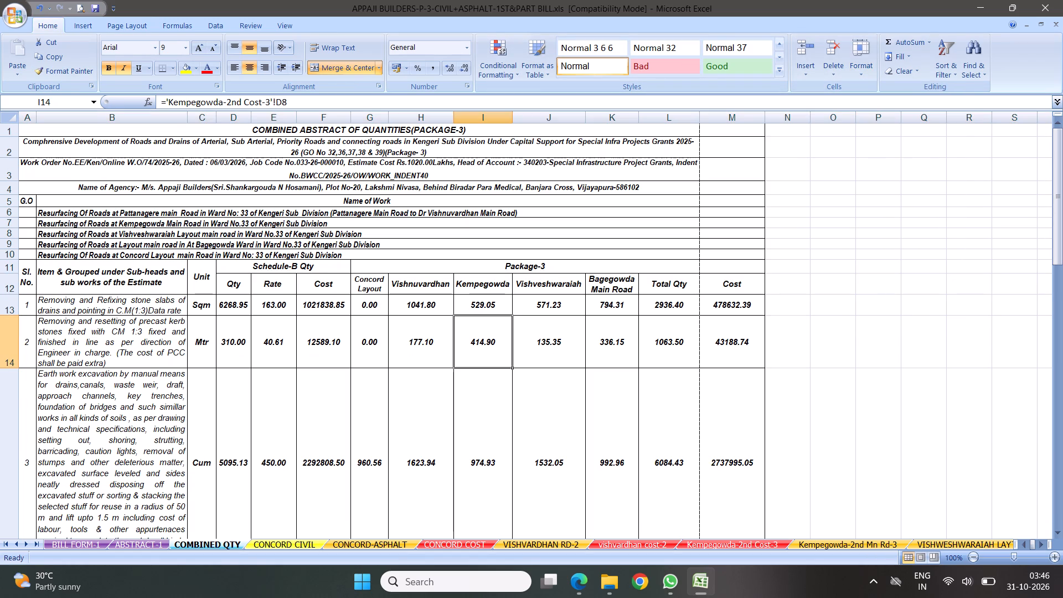
# Preview the COMBINED QTY pages again, checking how the totals and signatures fall on the last two pages.
pyautogui.click(79, 8)
pyautogui.scroll(-6, 650, 302)
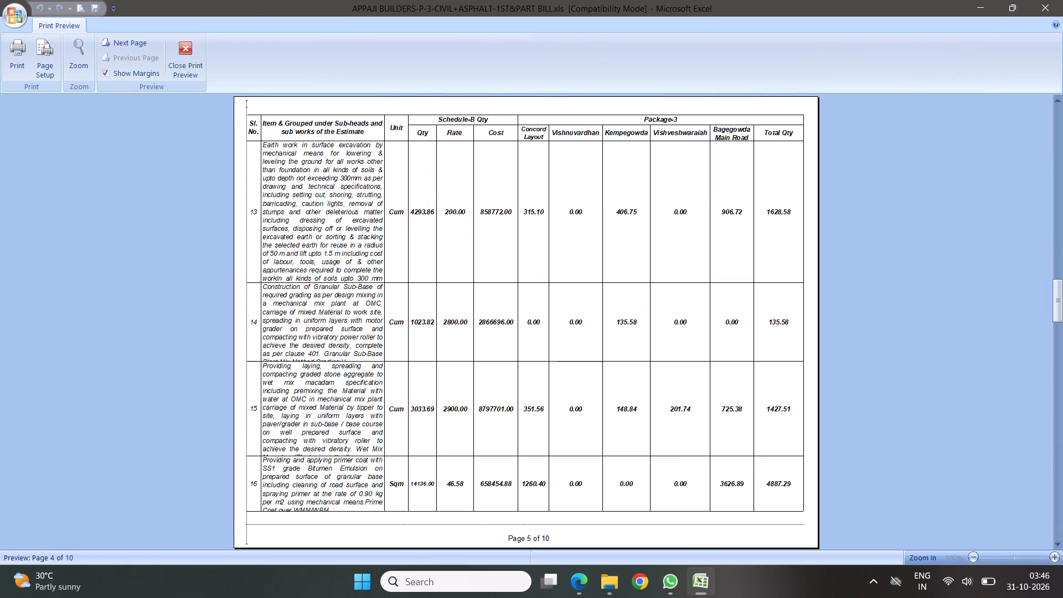
pyautogui.scroll(-14, 632, 276)
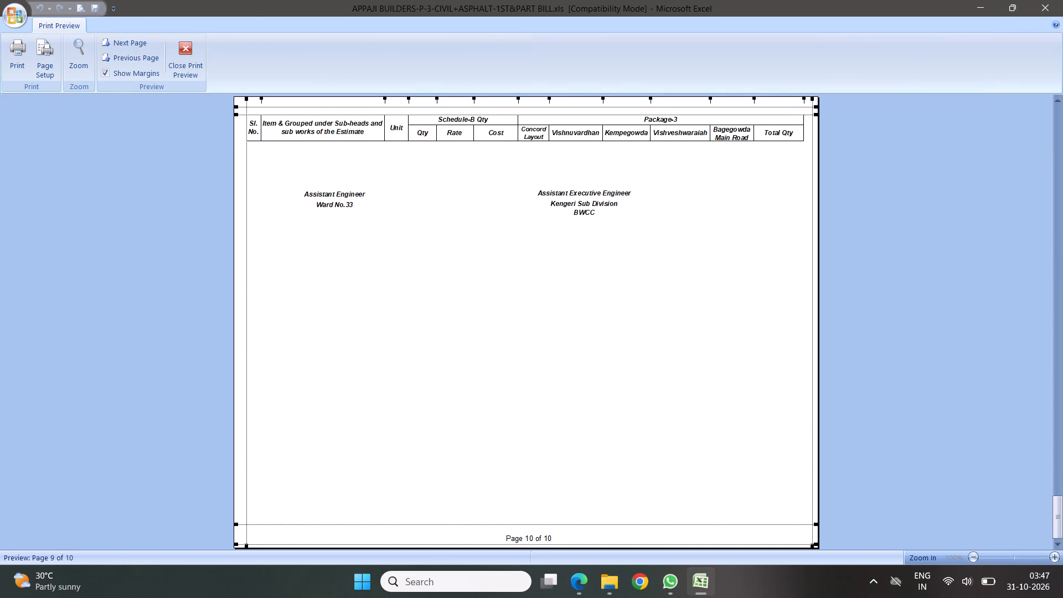
pyautogui.scroll(1, 622, 248)
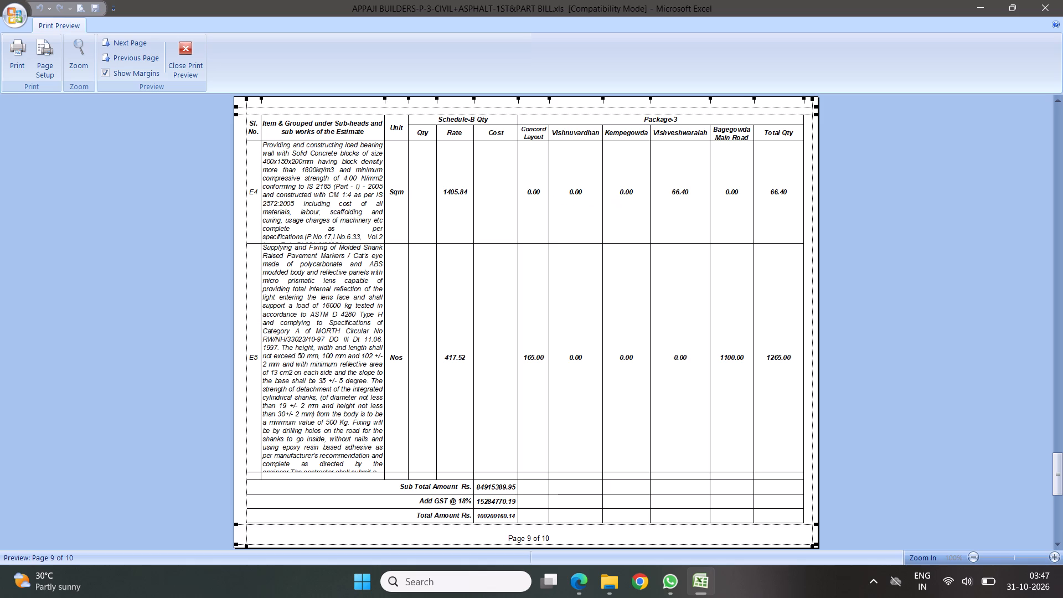
pyautogui.press('Escape')
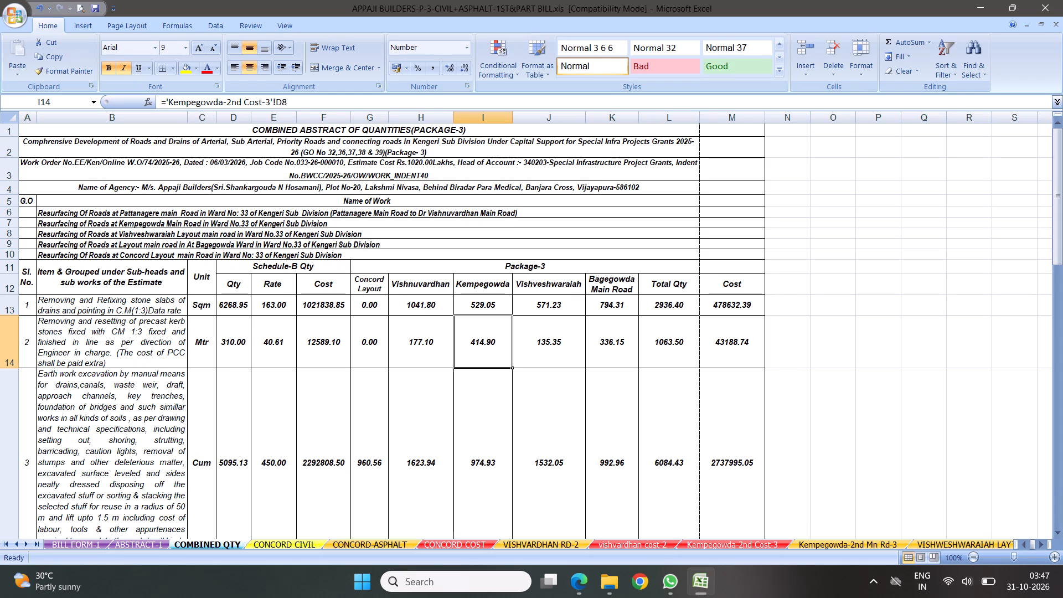
# Insert six blank rows at row 41, between item E5 and the Sub Total Amount row.
pyautogui.scroll(-7, 432, 318)
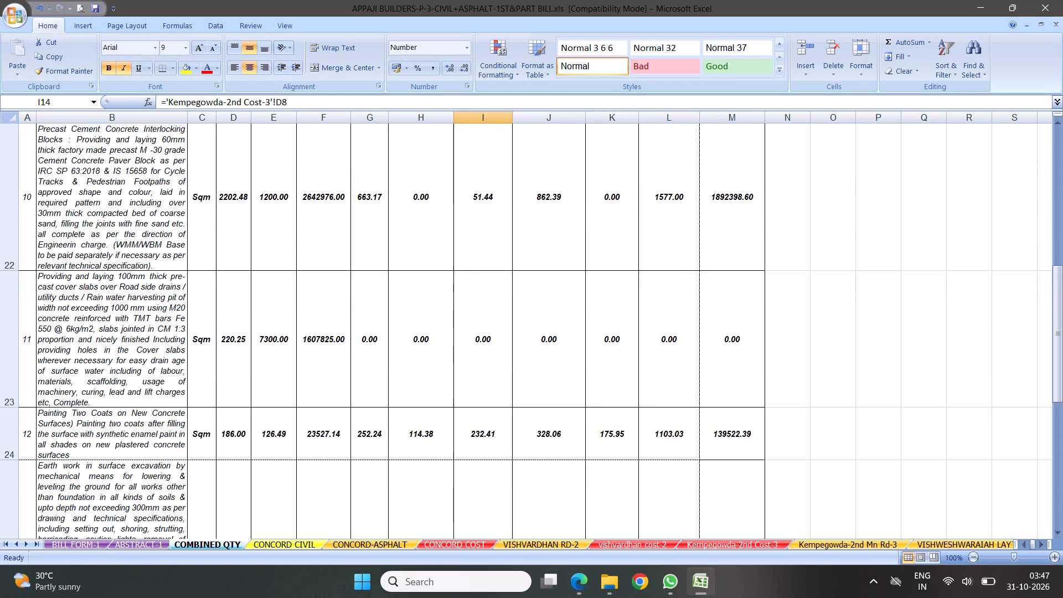
pyautogui.scroll(-10, 463, 309)
pyautogui.scroll(1, 457, 253)
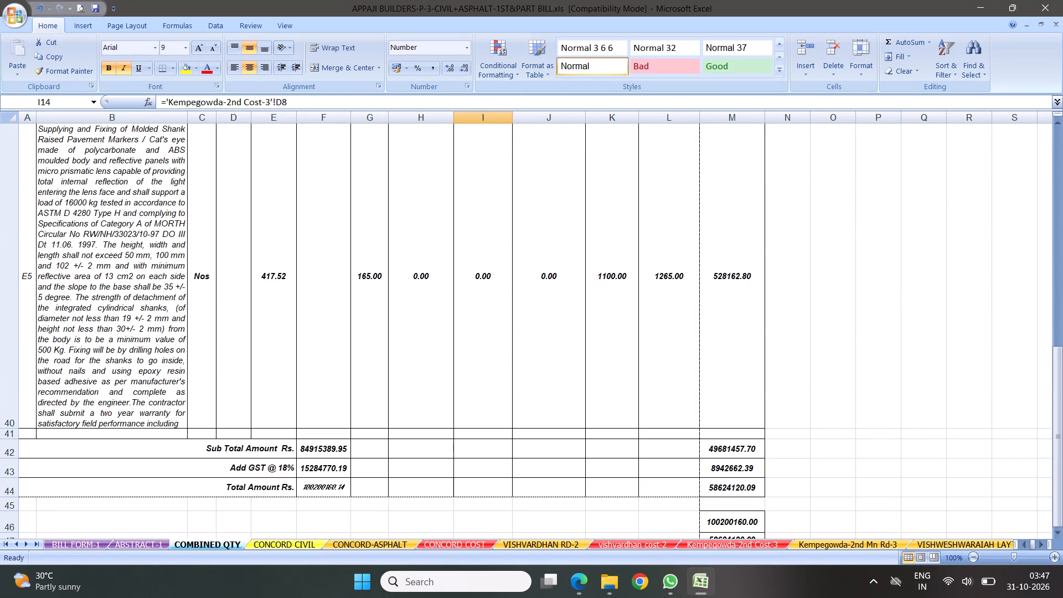
pyautogui.scroll(-1, 403, 319)
pyautogui.scroll(1, 398, 274)
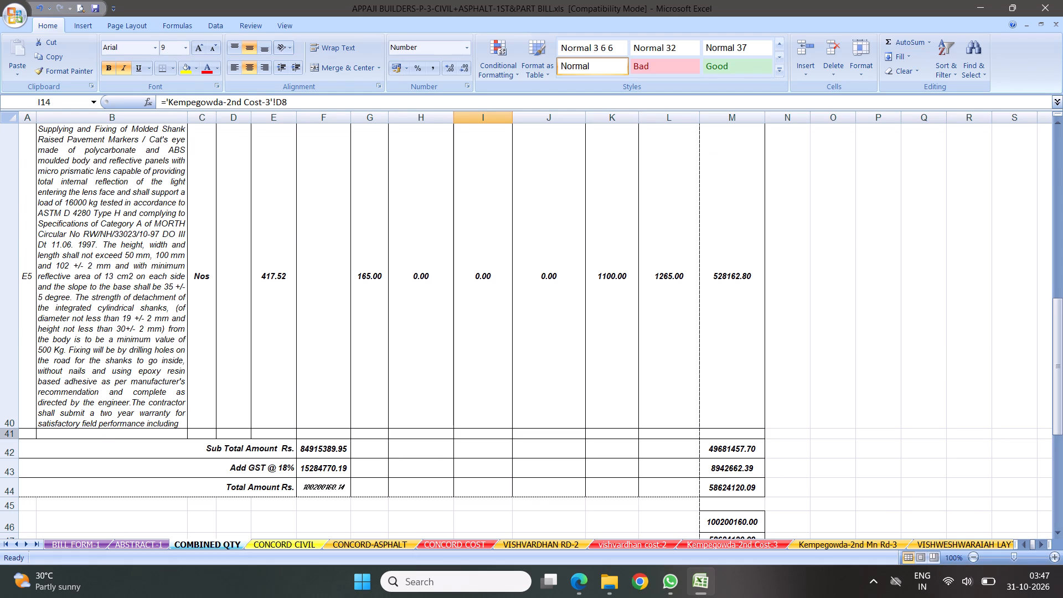
pyautogui.moveTo(13, 435); pyautogui.dragTo(16, 511)
pyautogui.rightClick(113, 478)
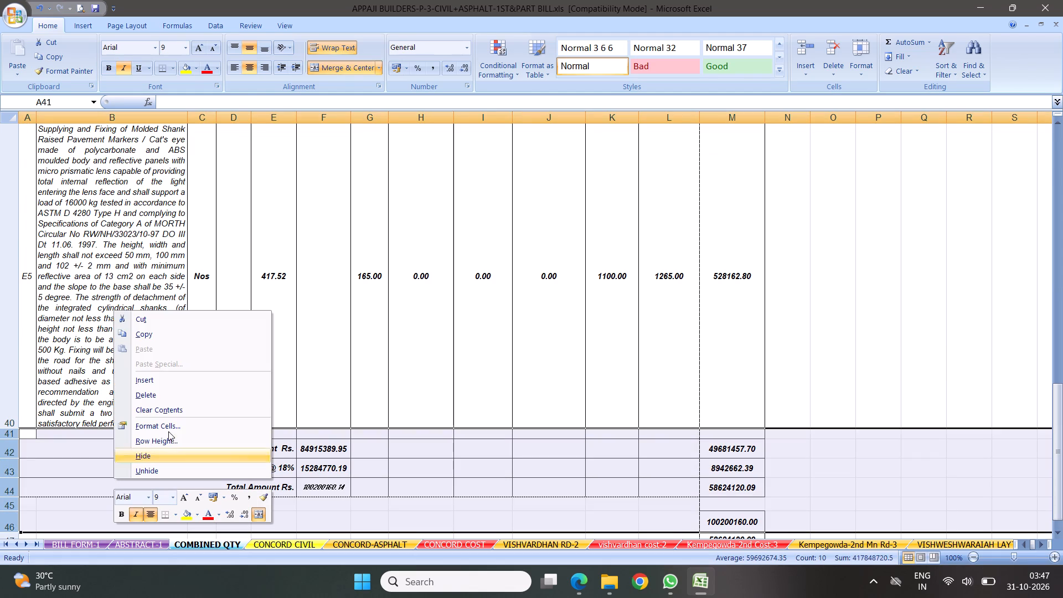
pyautogui.click(147, 383)
# Insert four more blank rows at row 44, above the Sub Total Amount row.
pyautogui.scroll(-1, 492, 358)
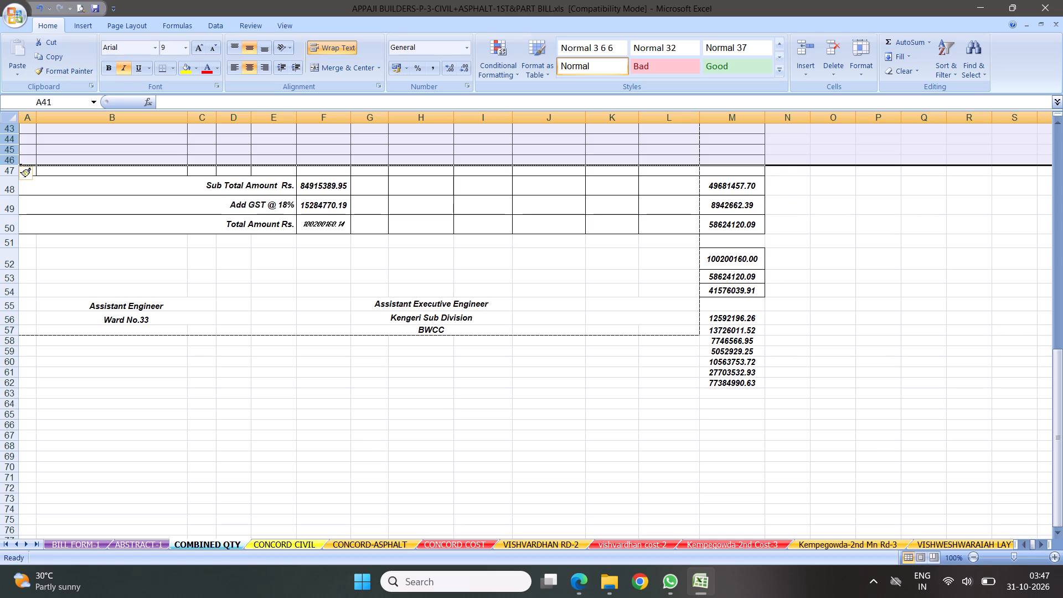
pyautogui.scroll(1, 218, 277)
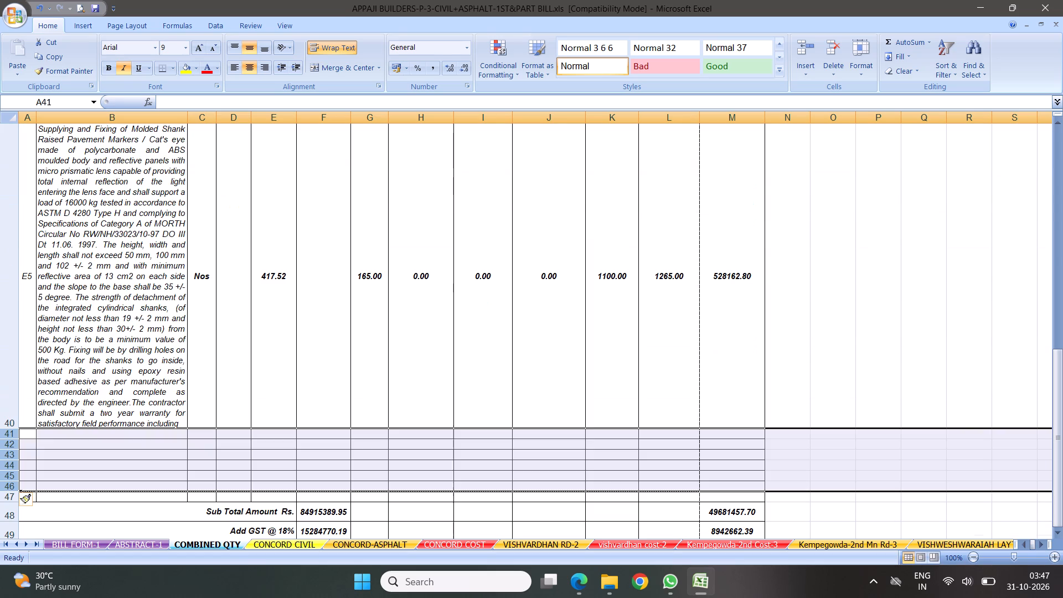
pyautogui.scroll(-1, 303, 286)
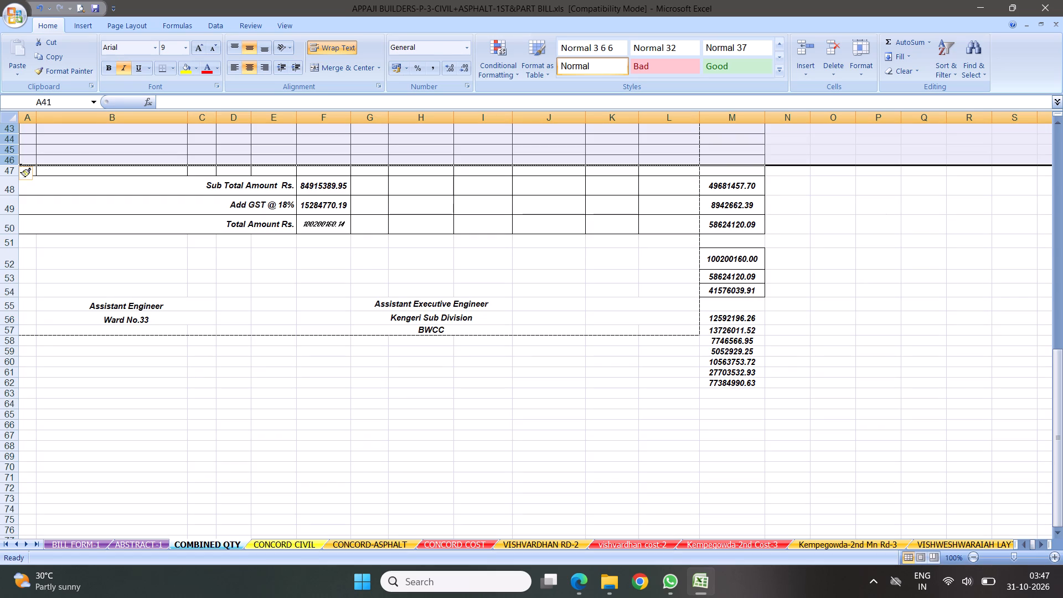
pyautogui.moveTo(11, 138); pyautogui.dragTo(15, 174)
pyautogui.rightClick(121, 147)
pyautogui.click(156, 220)
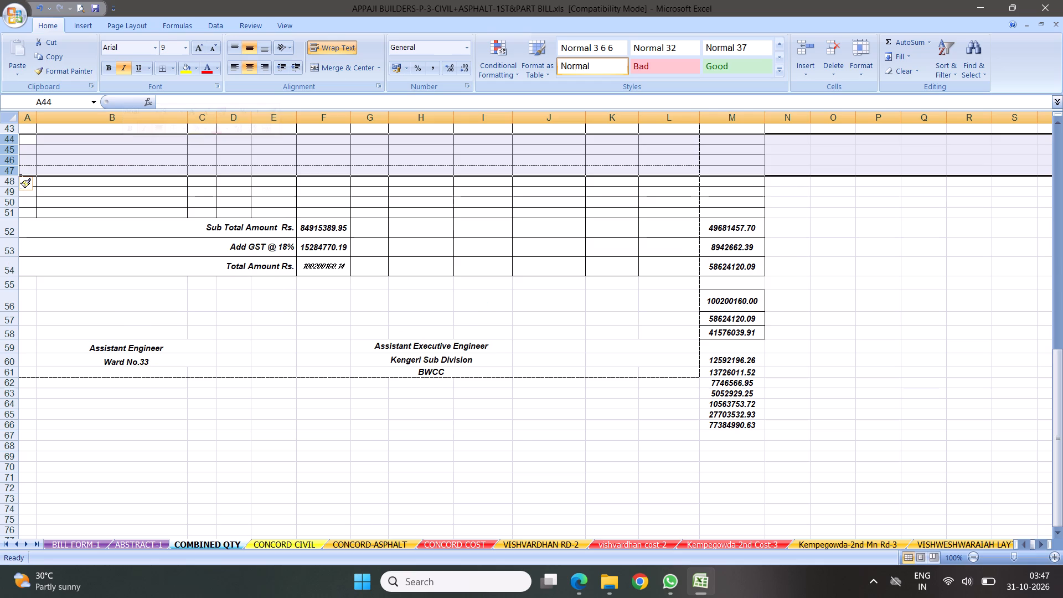
# Copy the Assistant Engineer and Assistant Executive Engineer signature block into the blank rows above the totals, starting at B46.
pyautogui.moveTo(103, 348); pyautogui.dragTo(400, 377)
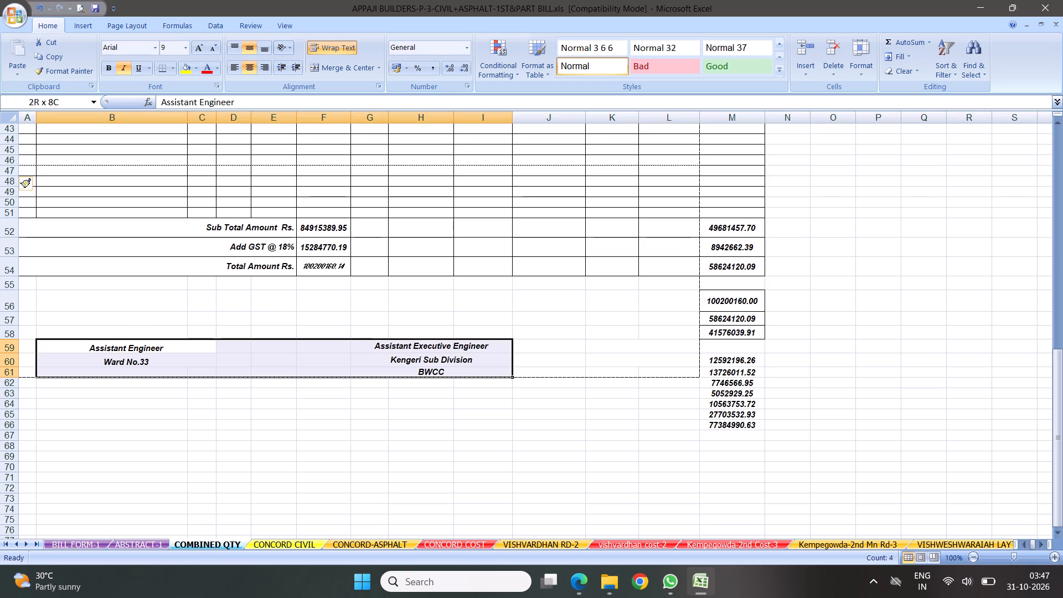
pyautogui.moveTo(400, 377); pyautogui.dragTo(400, 378)
pyautogui.moveTo(140, 346); pyautogui.dragTo(449, 373)
pyautogui.rightClick(419, 355)
pyautogui.click(450, 162)
pyautogui.scroll(1, 337, 288)
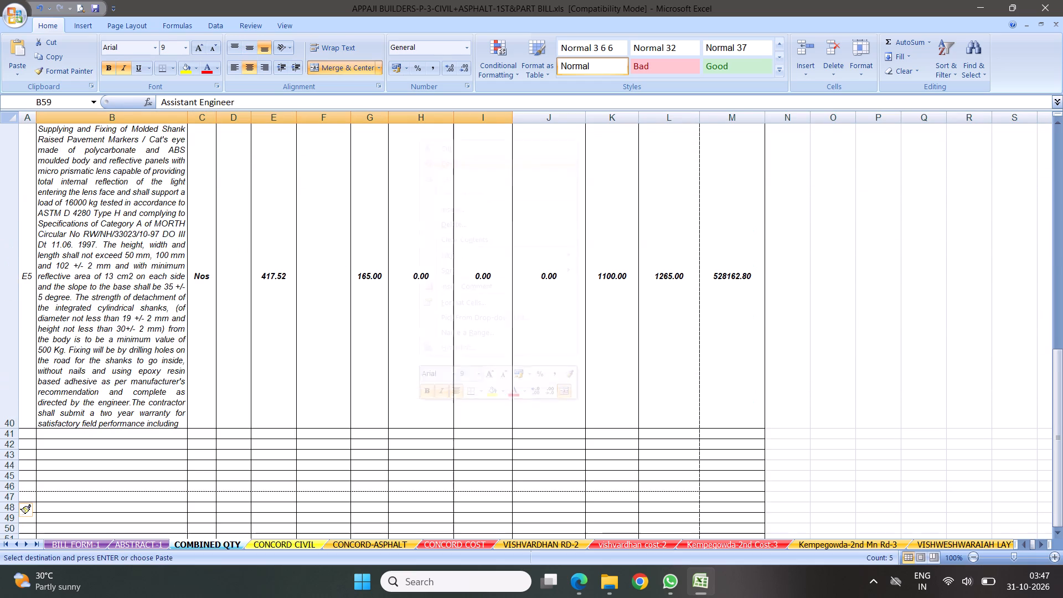
pyautogui.scroll(-1, 305, 327)
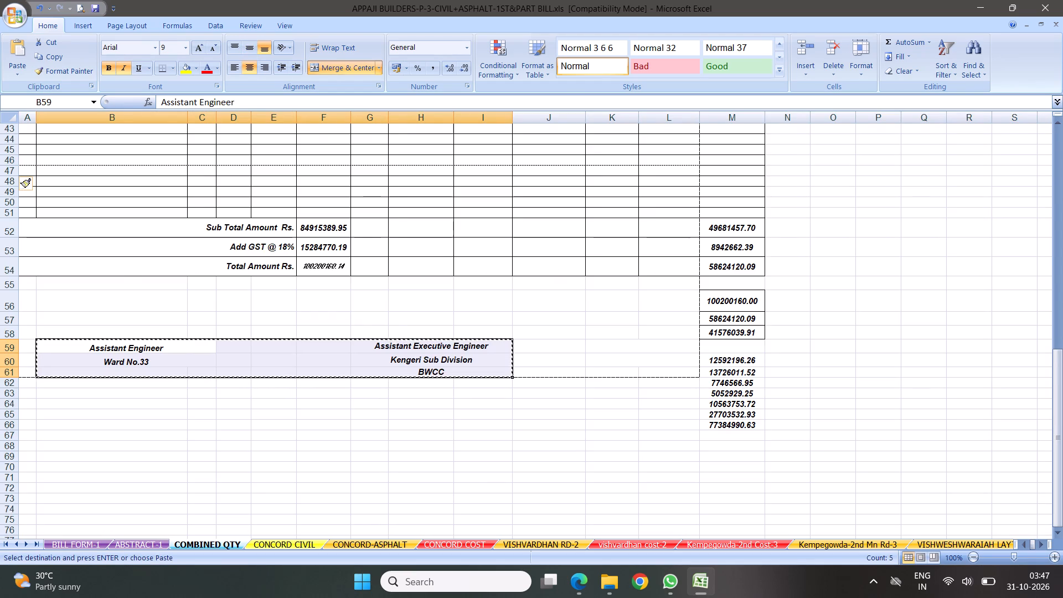
pyautogui.rightClick(93, 161)
pyautogui.click(128, 195)
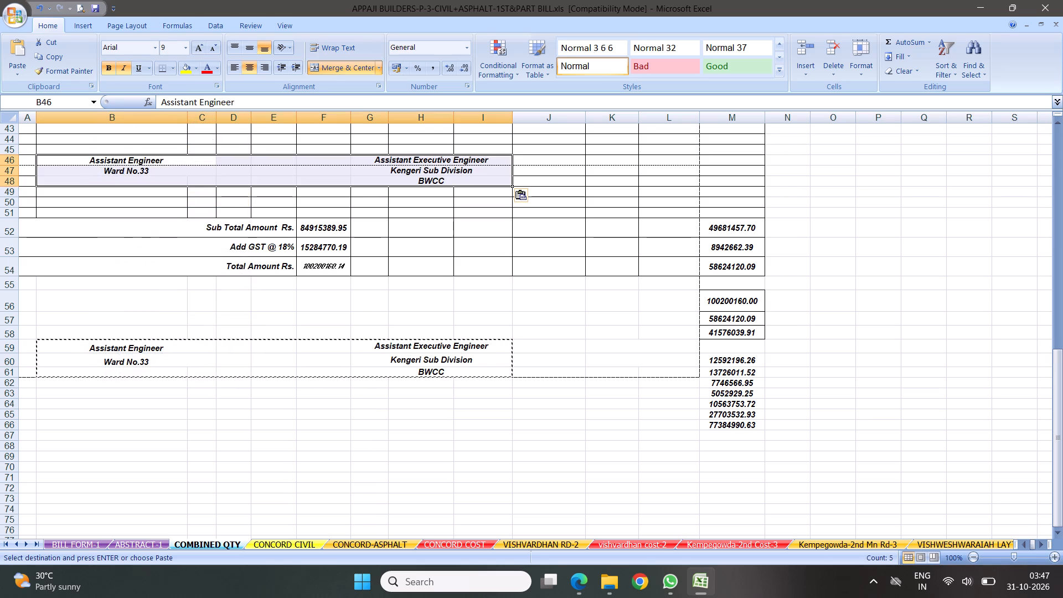
# Clear the original signature block in rows 59 to 61 below the totals.
pyautogui.click(328, 248)
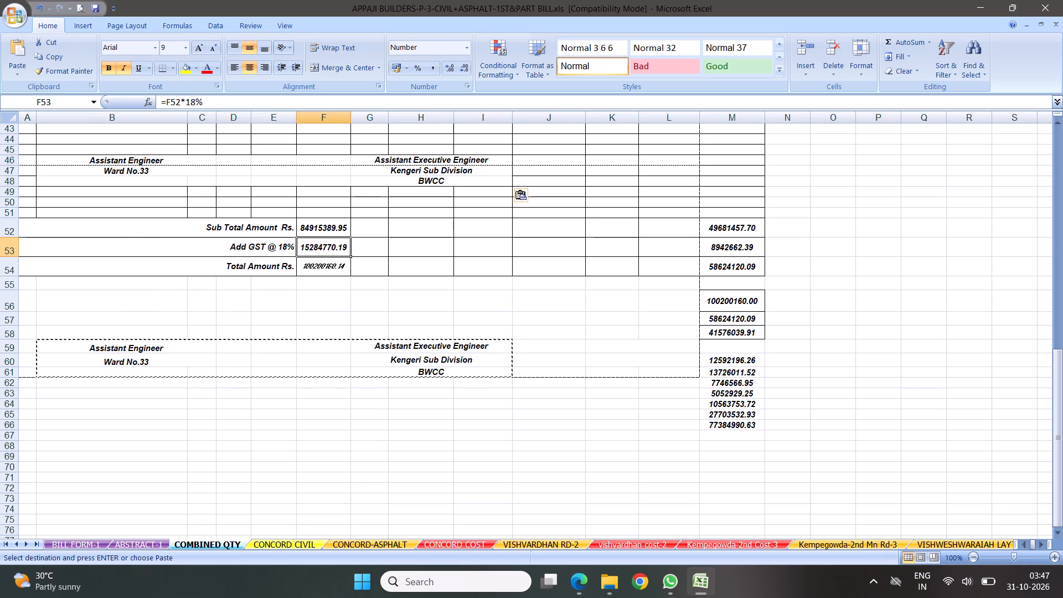
pyautogui.moveTo(131, 345); pyautogui.dragTo(424, 373)
pyautogui.press('Delete')
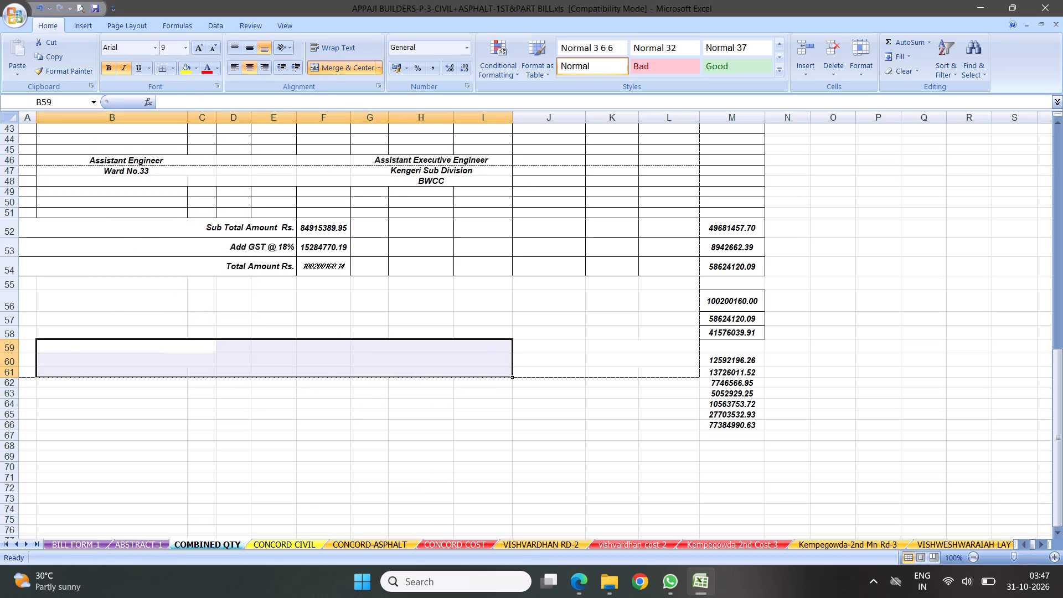
# Remove all borders from the blank rows and signature block in A41:M50 below item E5.
pyautogui.scroll(1, 390, 286)
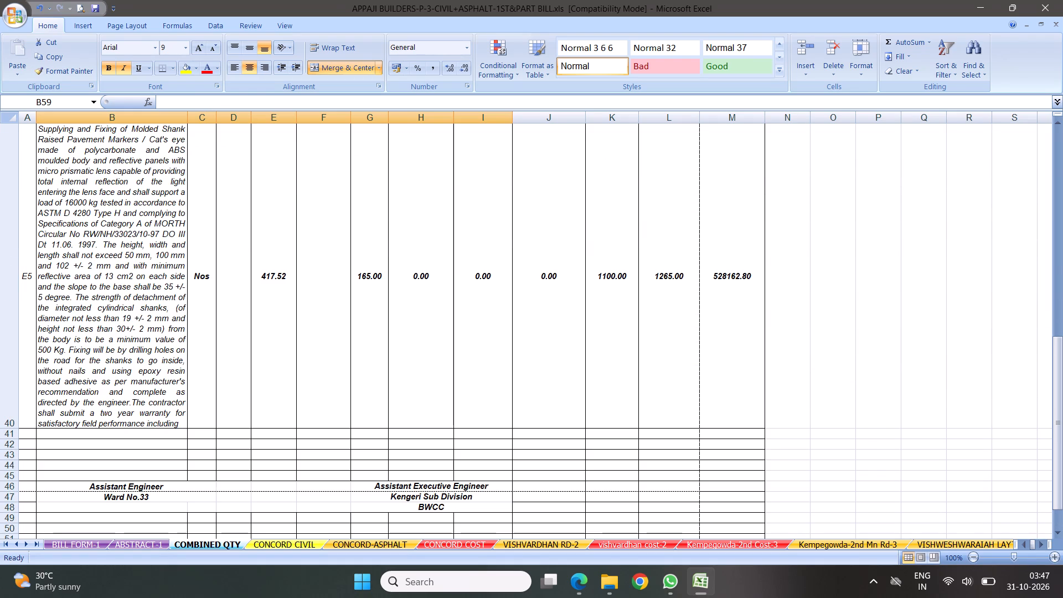
pyautogui.moveTo(24, 434); pyautogui.dragTo(734, 533)
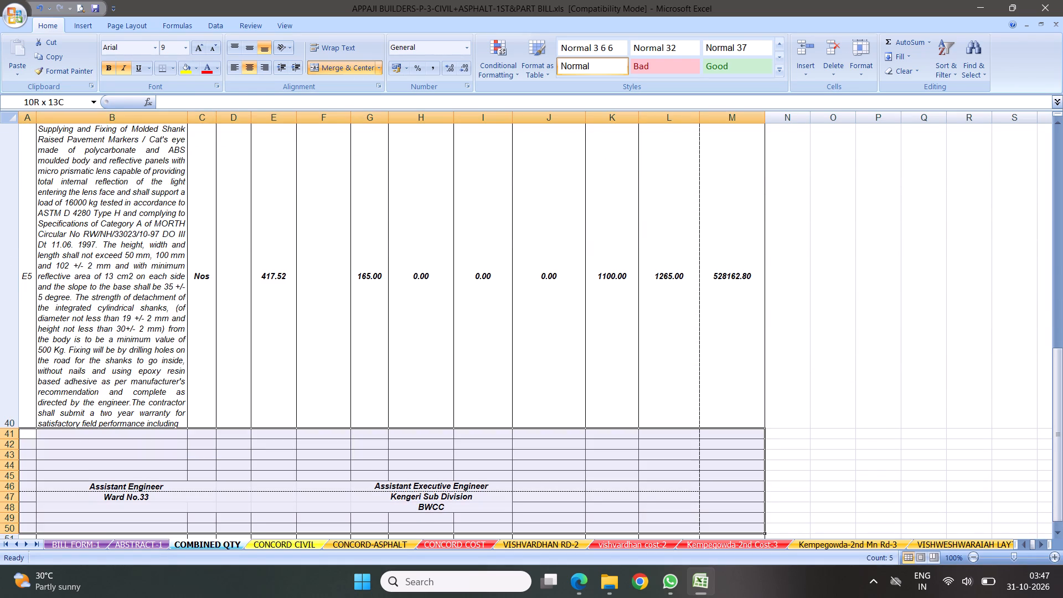
pyautogui.moveTo(734, 533); pyautogui.dragTo(750, 508)
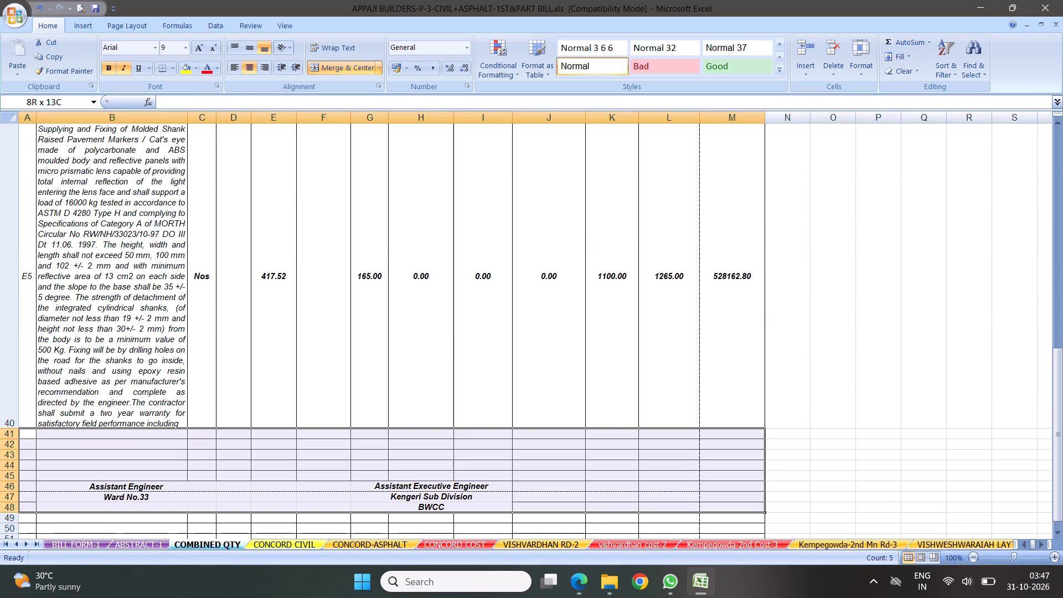
pyautogui.moveTo(750, 508); pyautogui.dragTo(749, 523)
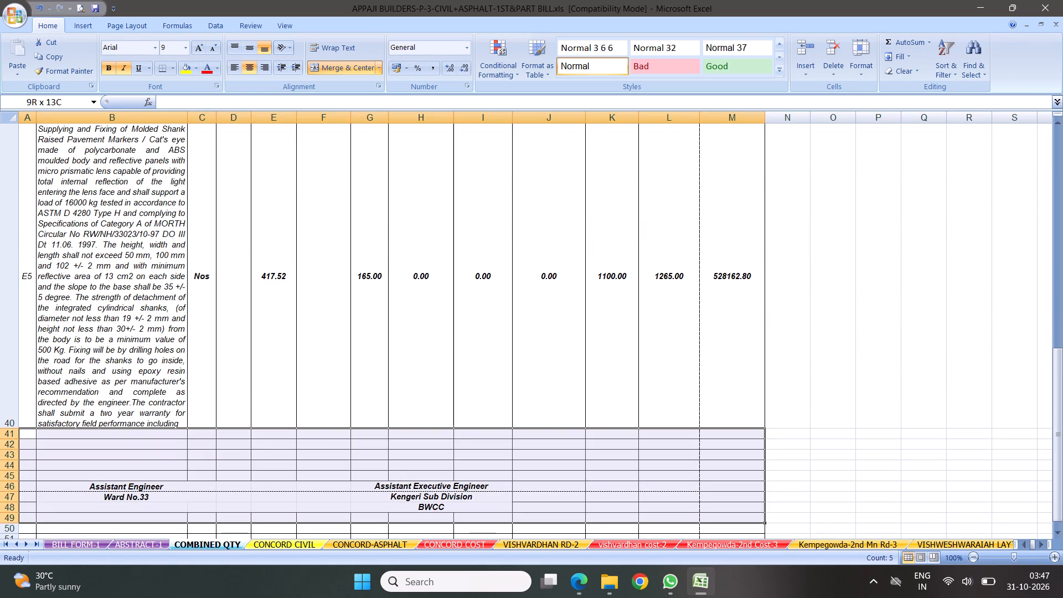
pyautogui.moveTo(749, 523); pyautogui.dragTo(749, 527)
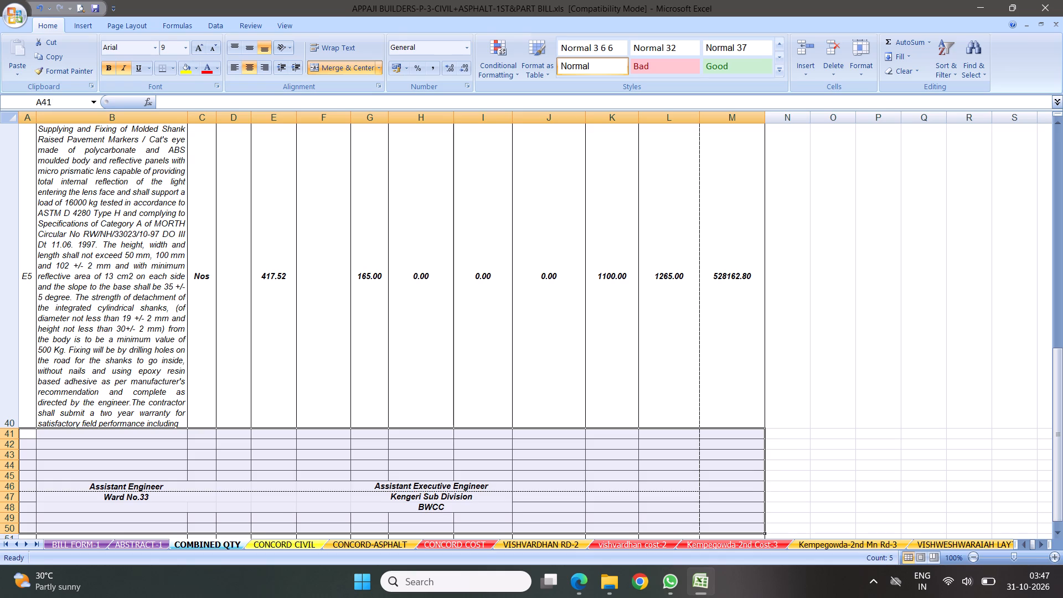
pyautogui.click(171, 67)
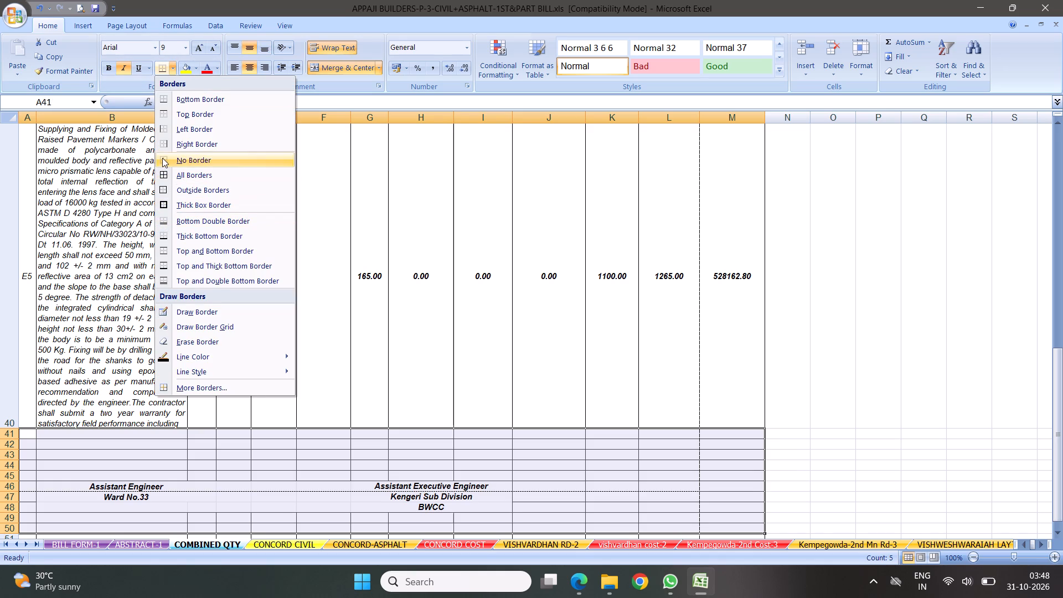
pyautogui.click(163, 159)
pyautogui.click(443, 350)
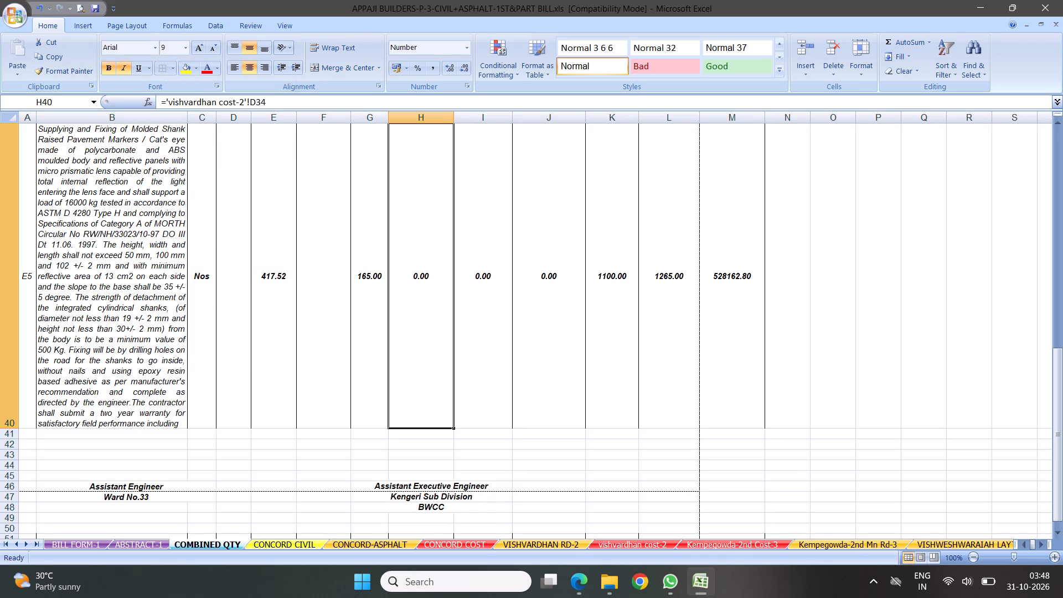
# Apply all borders to the item E5 row, cells A40 to M40.
pyautogui.moveTo(24, 341); pyautogui.dragTo(735, 359)
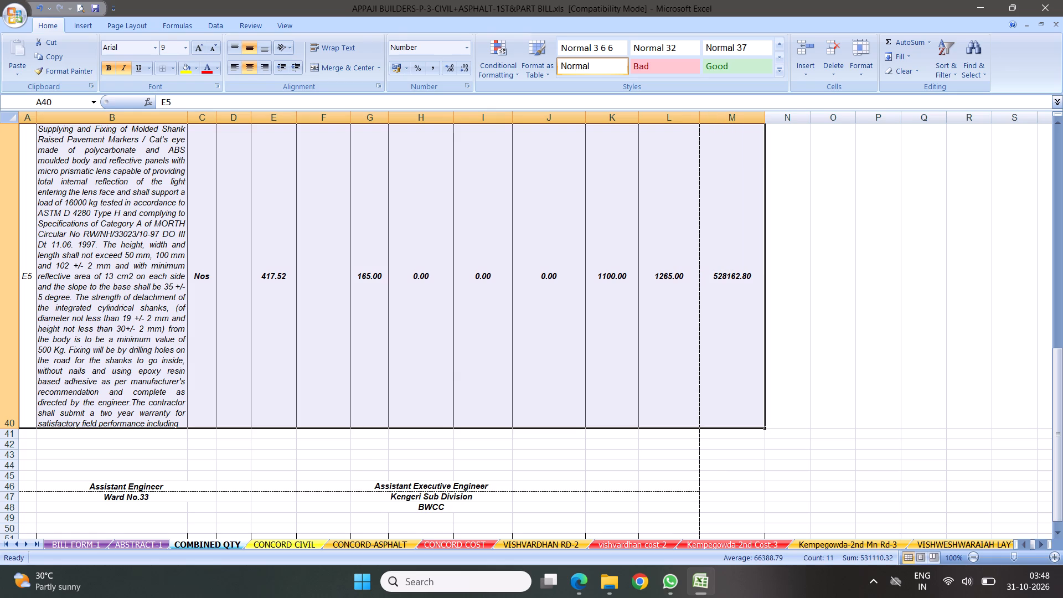
pyautogui.click(169, 69)
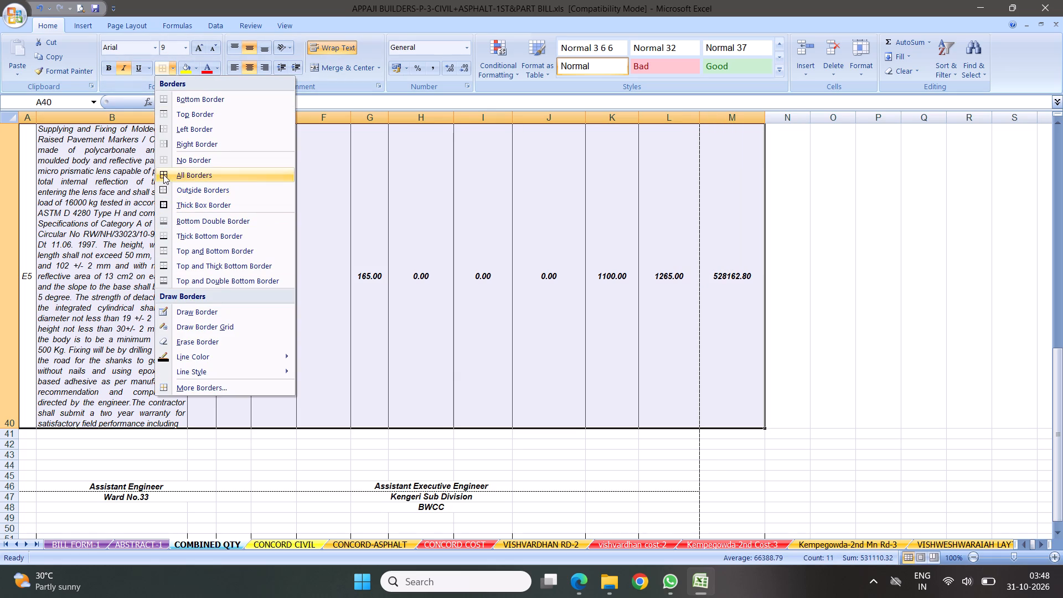
pyautogui.click(163, 174)
pyautogui.click(515, 318)
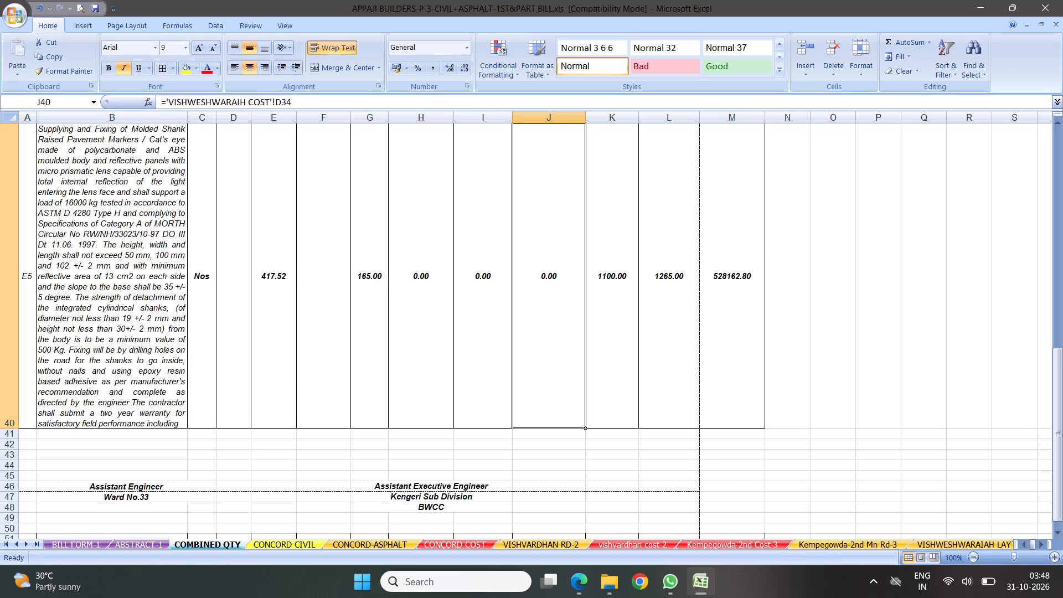
# Shorten the print area in page break preview so it ends at row 49, just below the signature block.
pyautogui.click(930, 559)
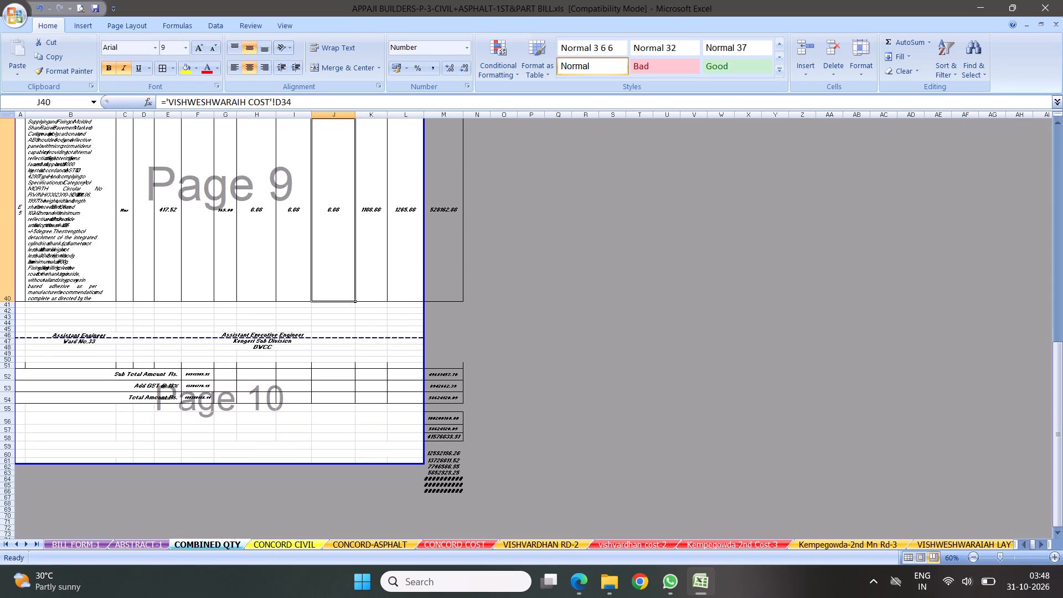
pyautogui.moveTo(421, 463); pyautogui.dragTo(420, 352)
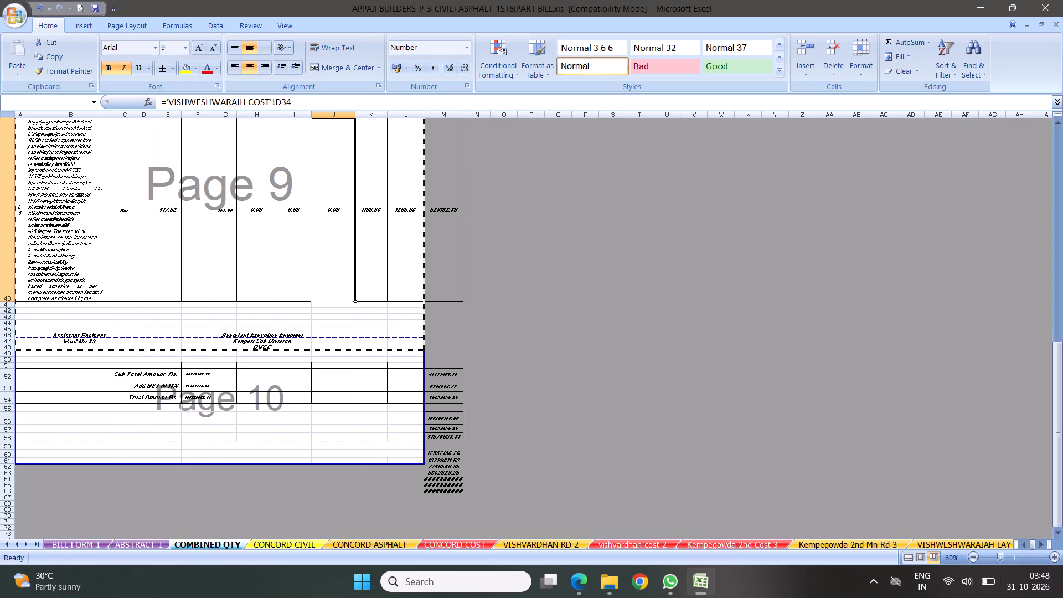
pyautogui.moveTo(420, 352); pyautogui.dragTo(420, 356)
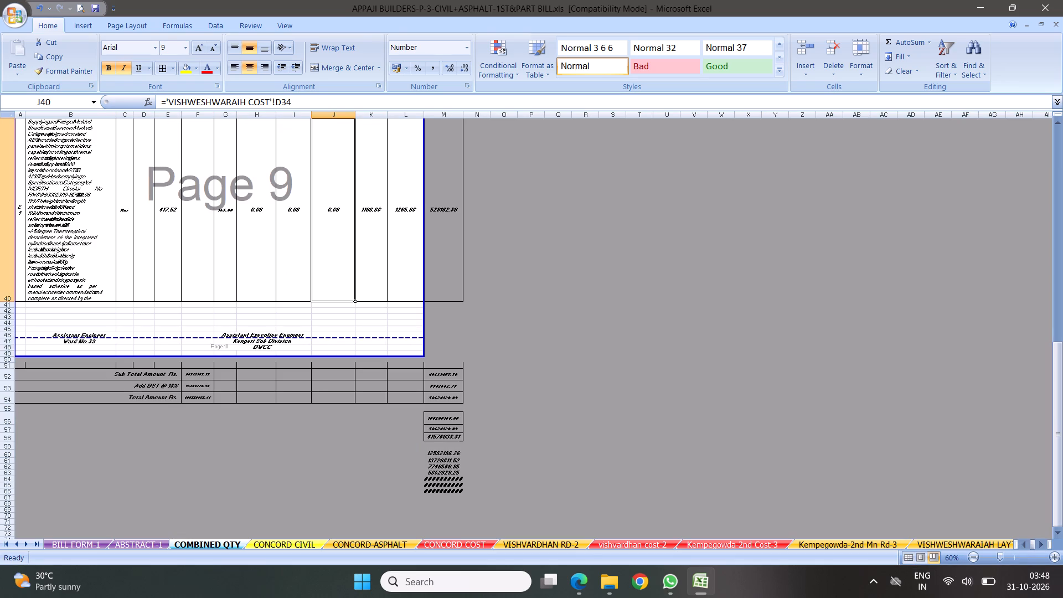
pyautogui.click(560, 321)
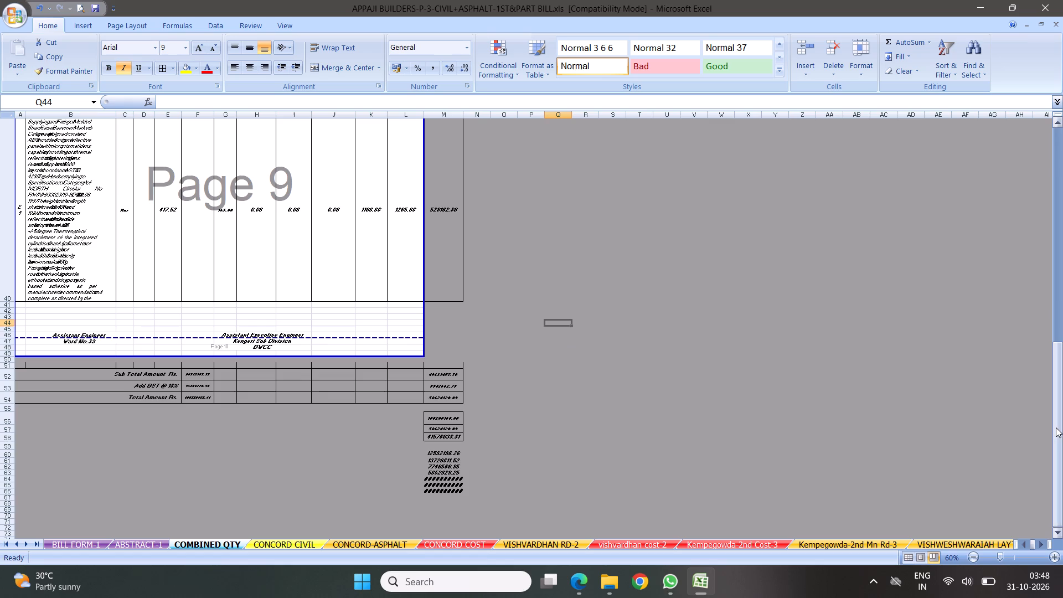
# Review the COMBINED QTY pages in print preview, checking the layout from the first page onward.
pyautogui.moveTo(1062, 425); pyautogui.dragTo(1049, 96)
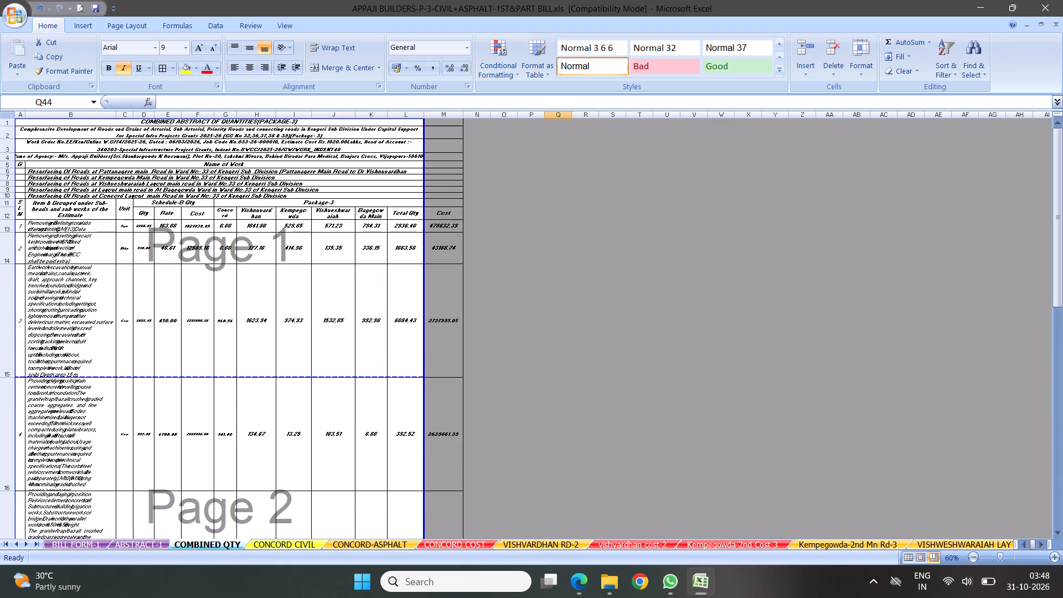
pyautogui.click(79, 6)
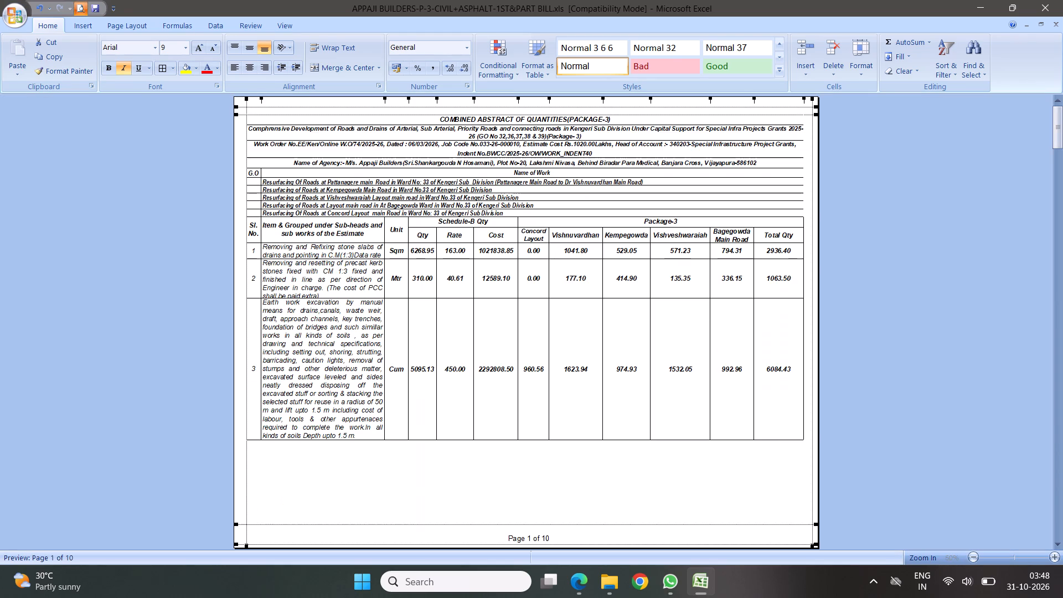
pyautogui.scroll(-4, 710, 287)
pyautogui.scroll(-6, 530, 253)
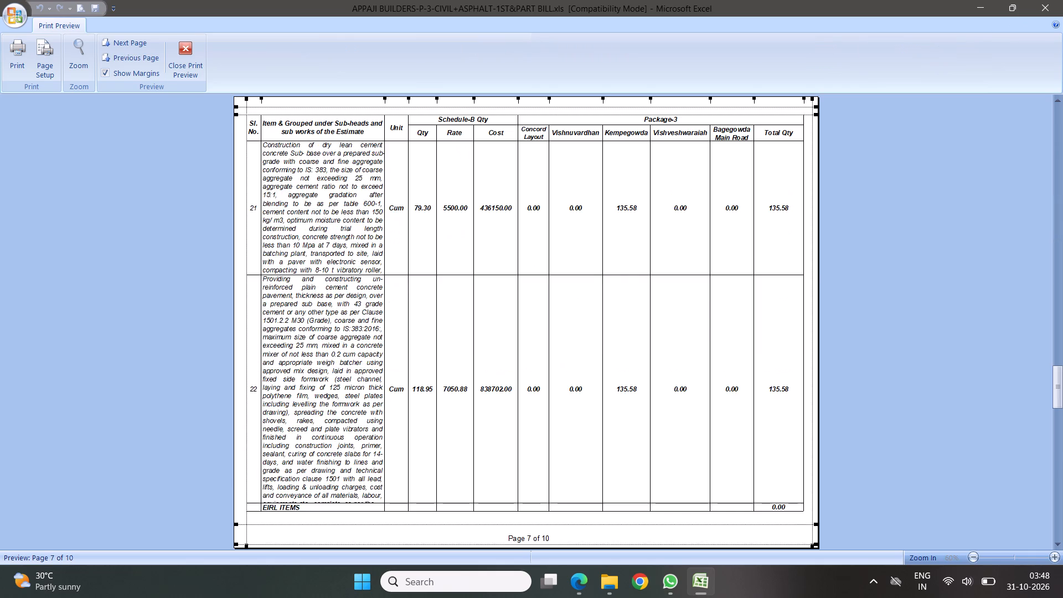
pyautogui.scroll(-7, 566, 243)
pyautogui.scroll(7, 545, 187)
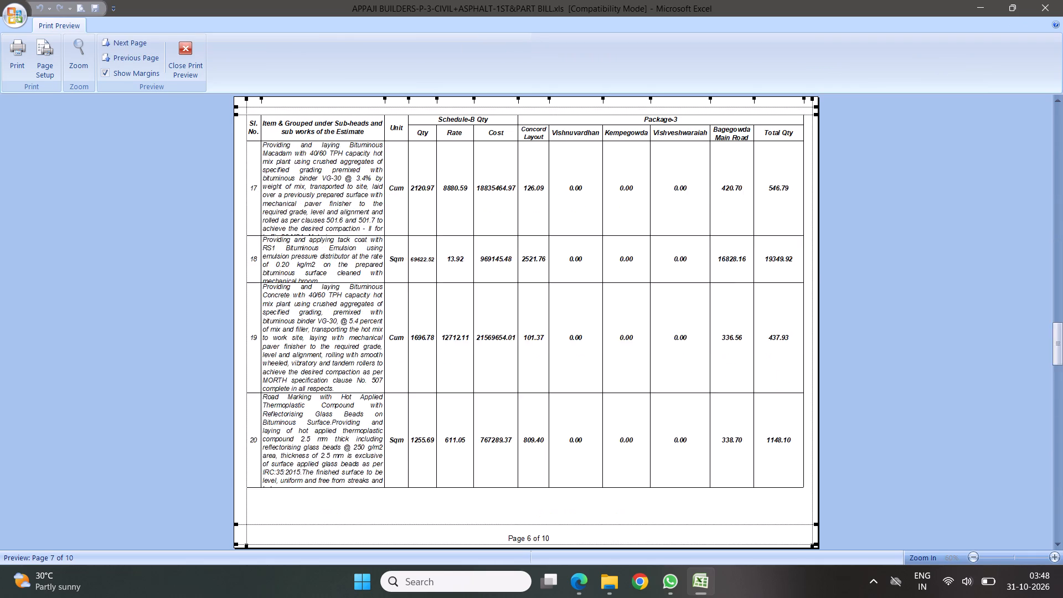
pyautogui.scroll(20, 558, 202)
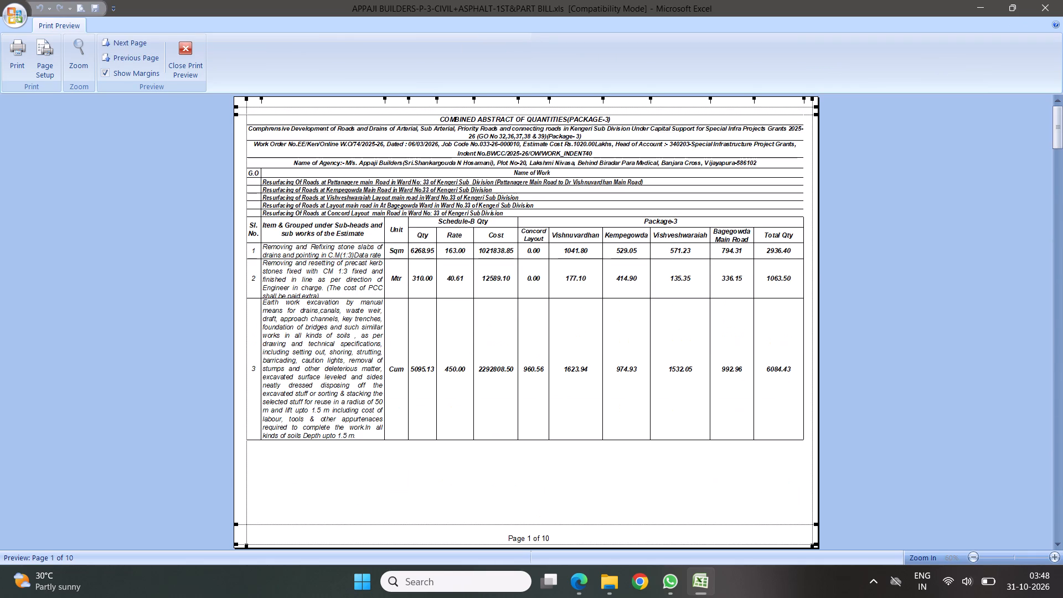
pyautogui.press('Escape')
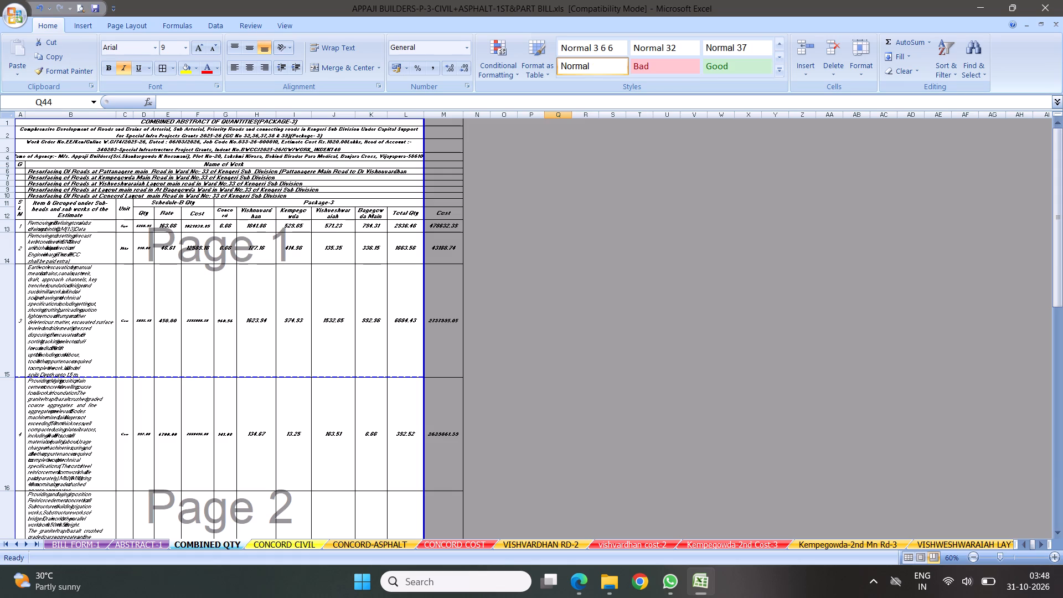
# Return to normal view and hide the Schedule-B Rate and Cost columns, E and F, by reducing their widths to zero.
pyautogui.click(907, 556)
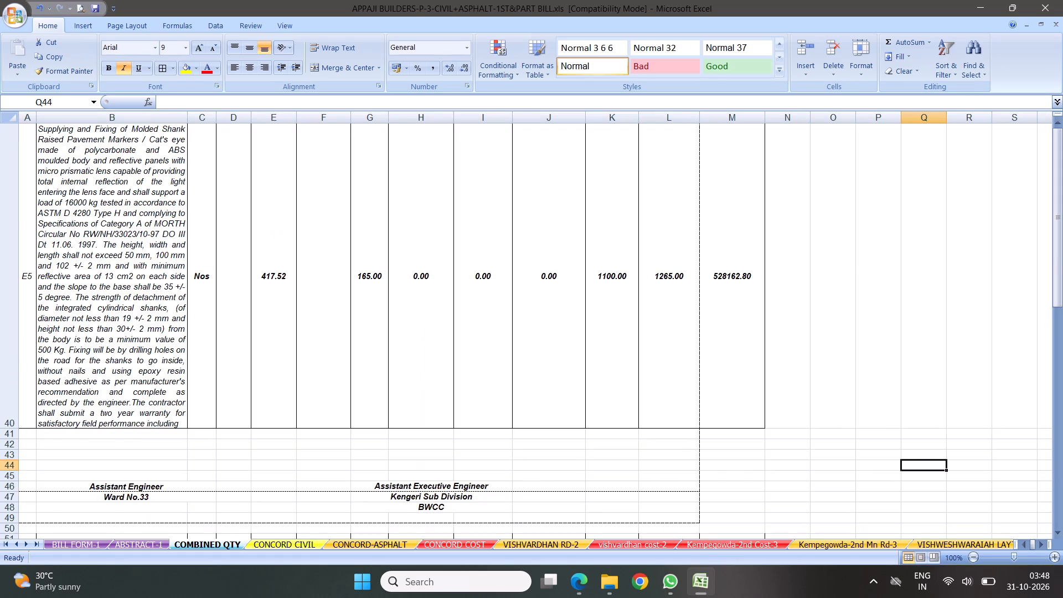
pyautogui.scroll(20, 403, 306)
pyautogui.scroll(9, 403, 306)
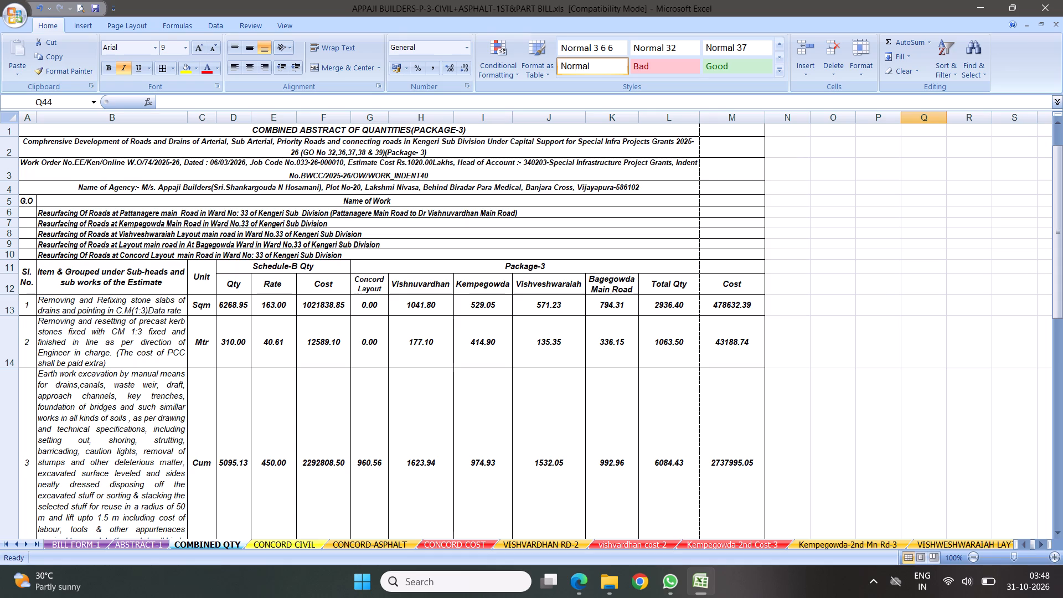
pyautogui.moveTo(294, 116); pyautogui.dragTo(261, 117)
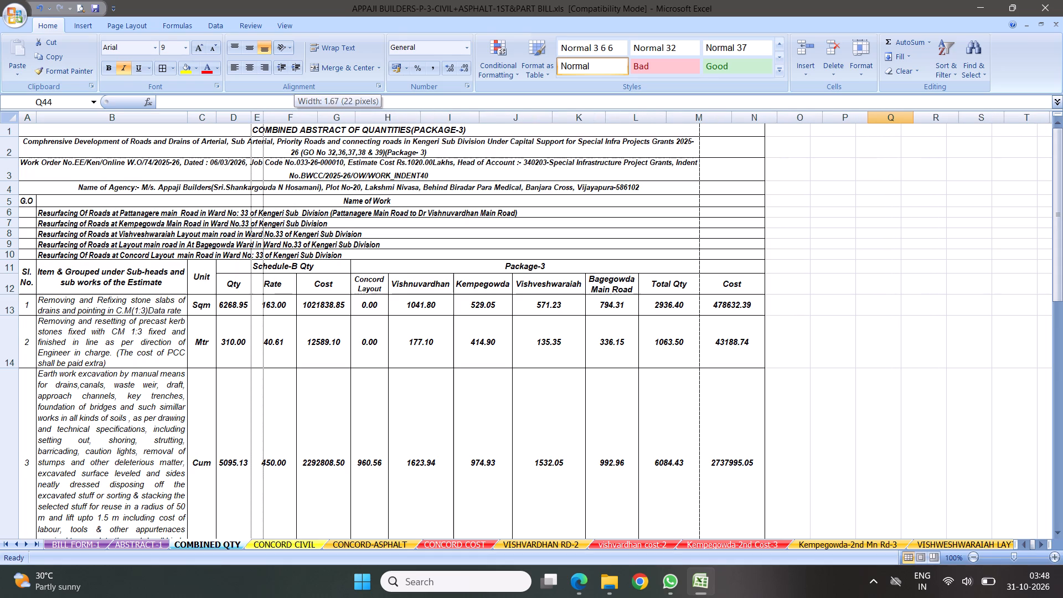
pyautogui.moveTo(261, 117); pyautogui.dragTo(249, 131)
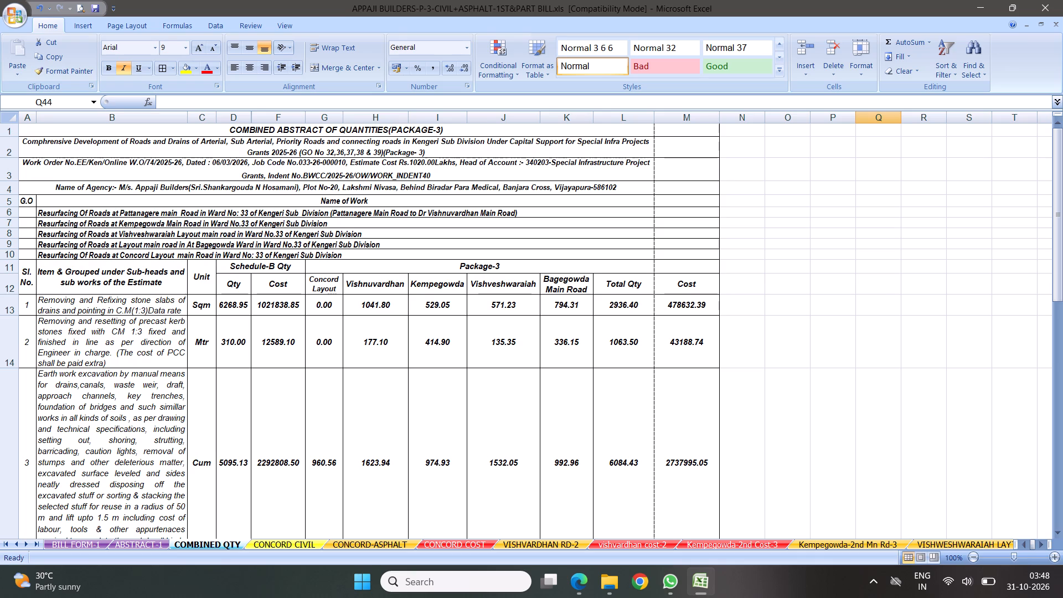
pyautogui.moveTo(307, 118); pyautogui.dragTo(284, 121)
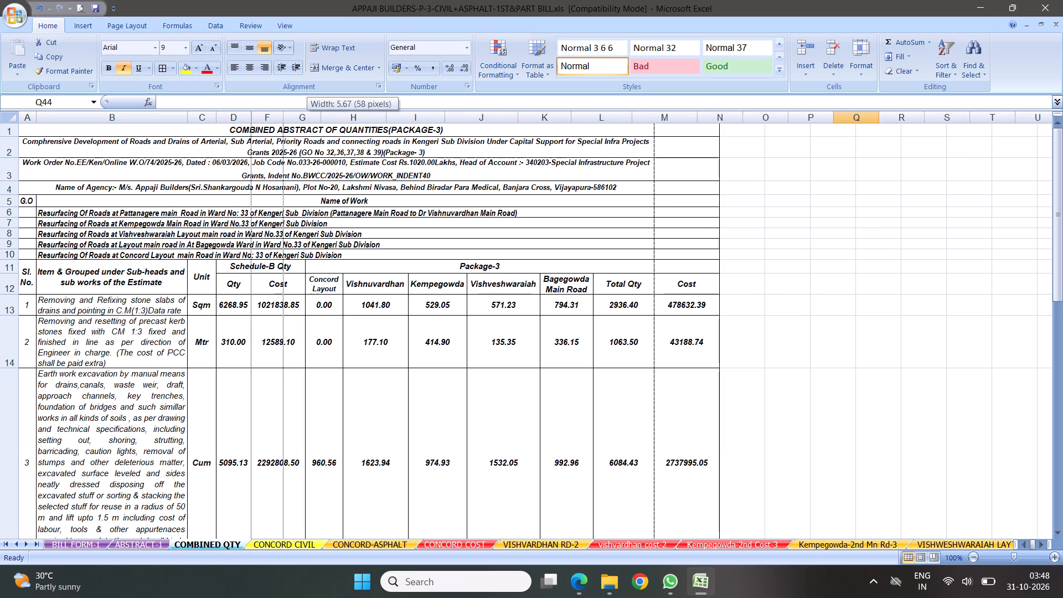
pyautogui.moveTo(284, 121); pyautogui.dragTo(252, 137)
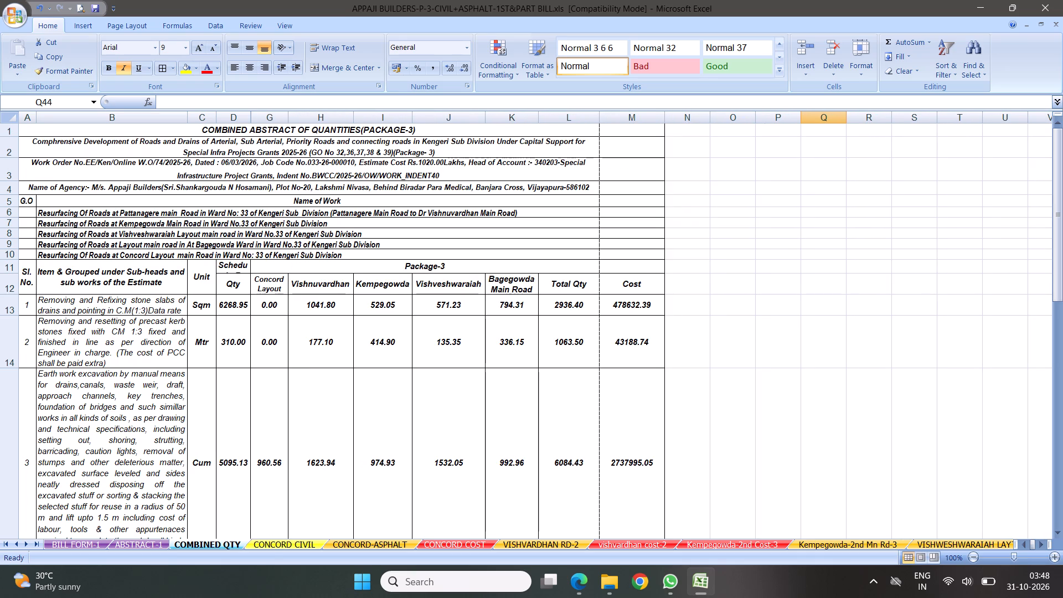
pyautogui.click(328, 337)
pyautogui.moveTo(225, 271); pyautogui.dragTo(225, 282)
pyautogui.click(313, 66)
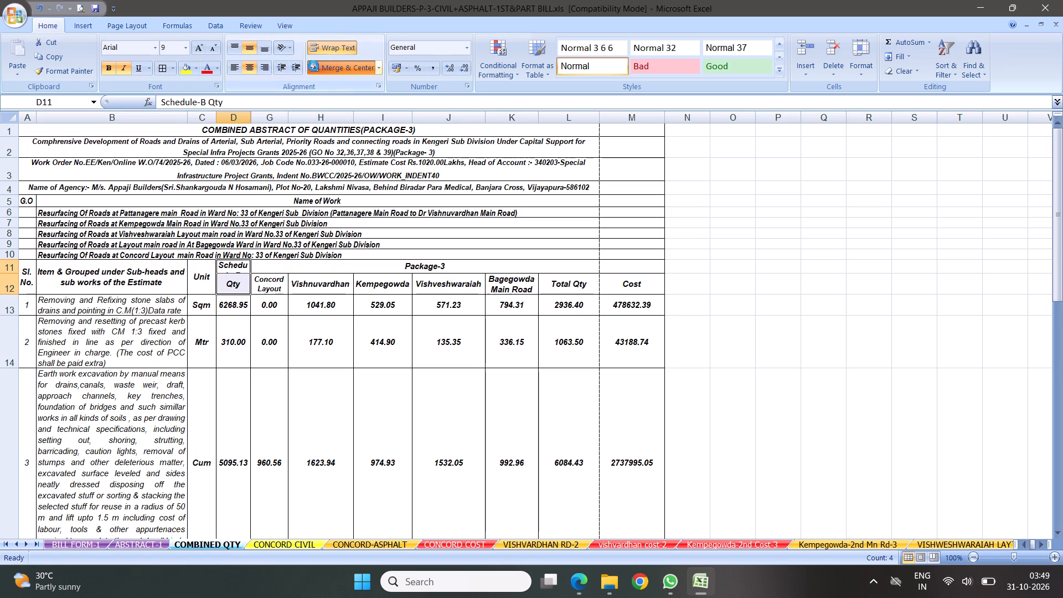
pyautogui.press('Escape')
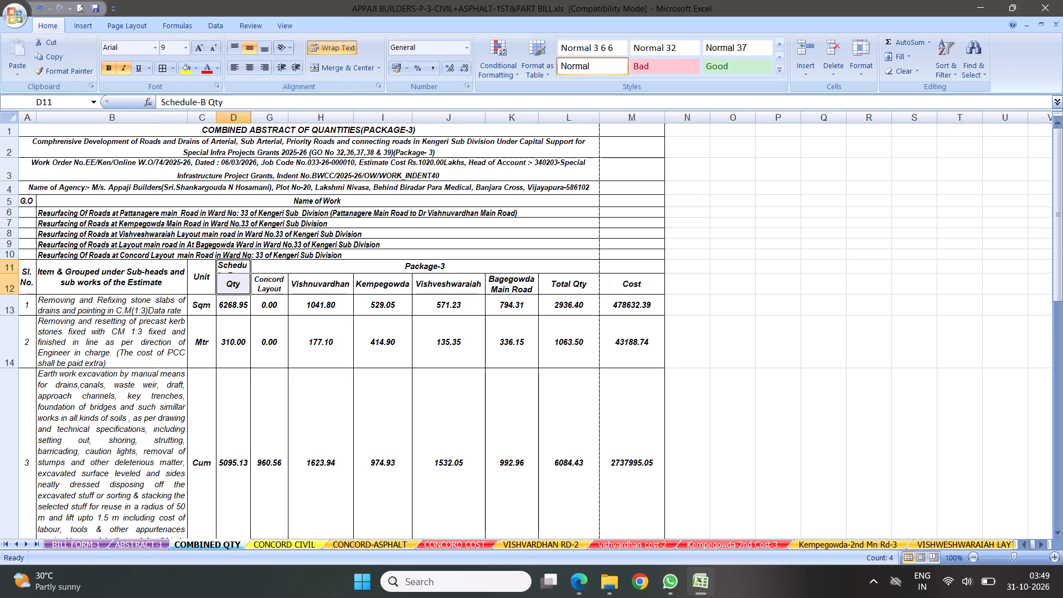
# Delete the Qty subheading in D12 and merge and centre D11:D12 under the Schedule-B Qty heading.
pyautogui.click(236, 282)
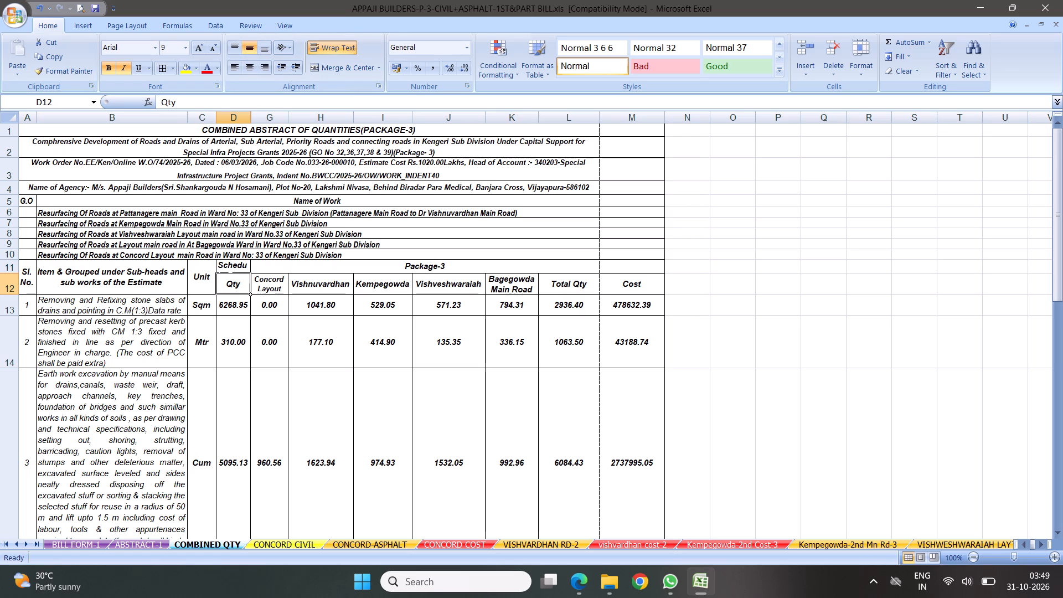
pyautogui.press('Delete')
pyautogui.moveTo(238, 267); pyautogui.dragTo(238, 284)
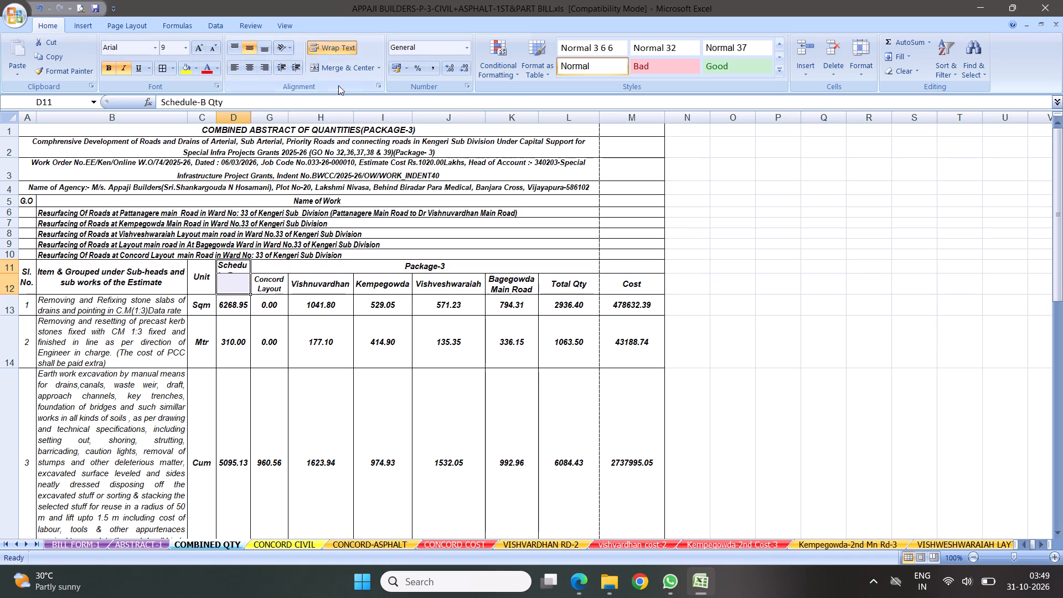
pyautogui.click(325, 68)
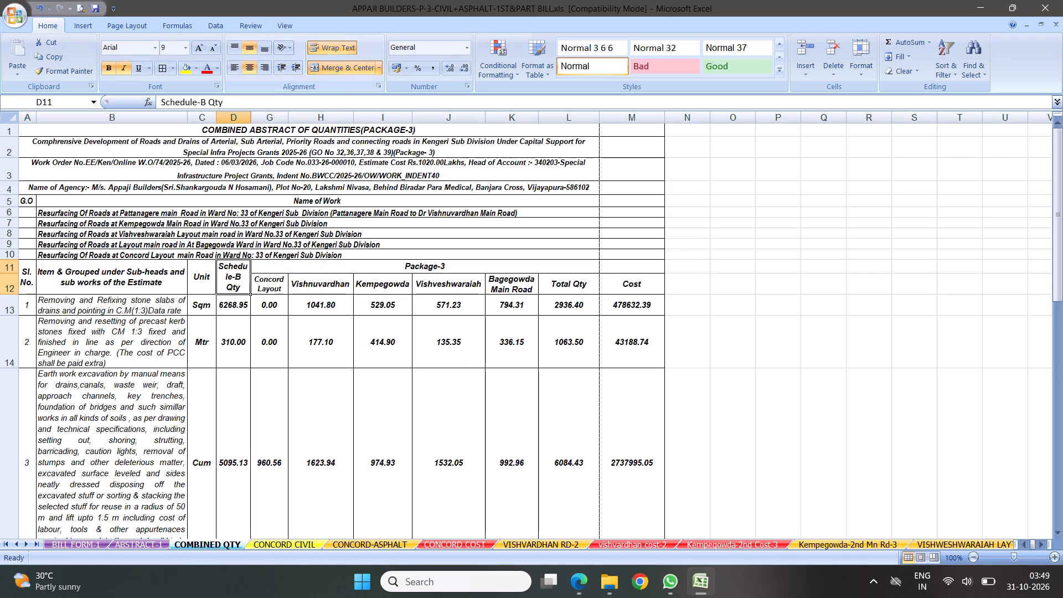
# Widen column D until the Schedule-B Qty heading wraps neatly, with Schedule-B whole on its first line.
pyautogui.click(251, 119)
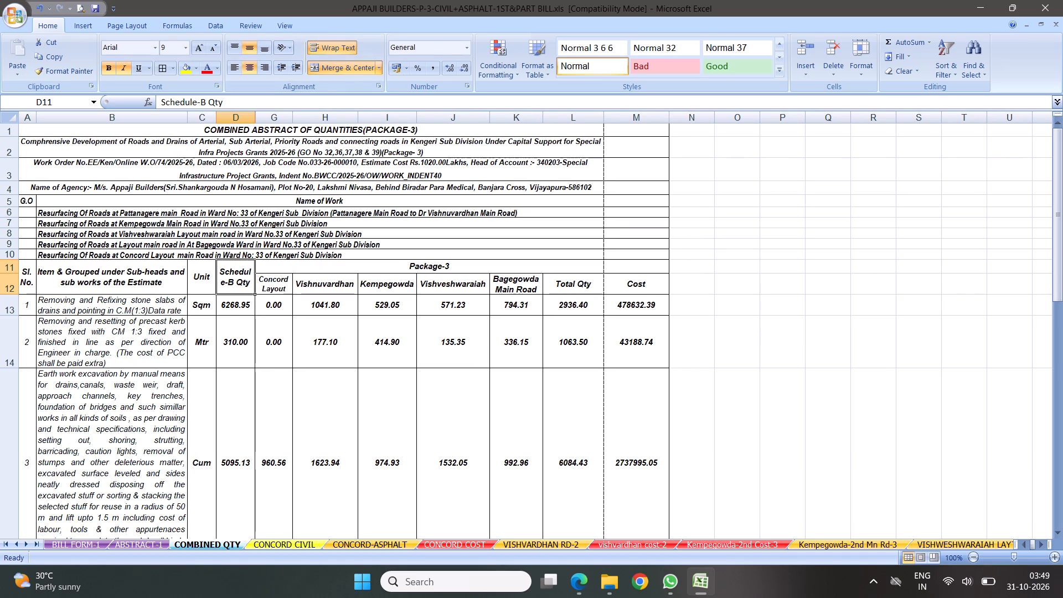
pyautogui.moveTo(256, 120); pyautogui.dragTo(265, 126)
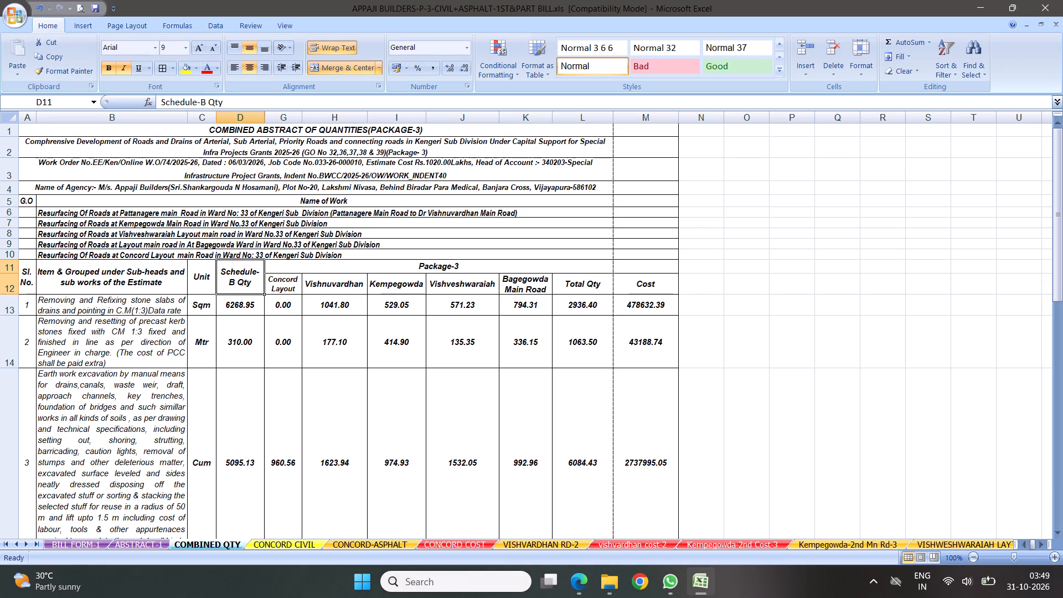
pyautogui.moveTo(264, 118); pyautogui.dragTo(265, 118)
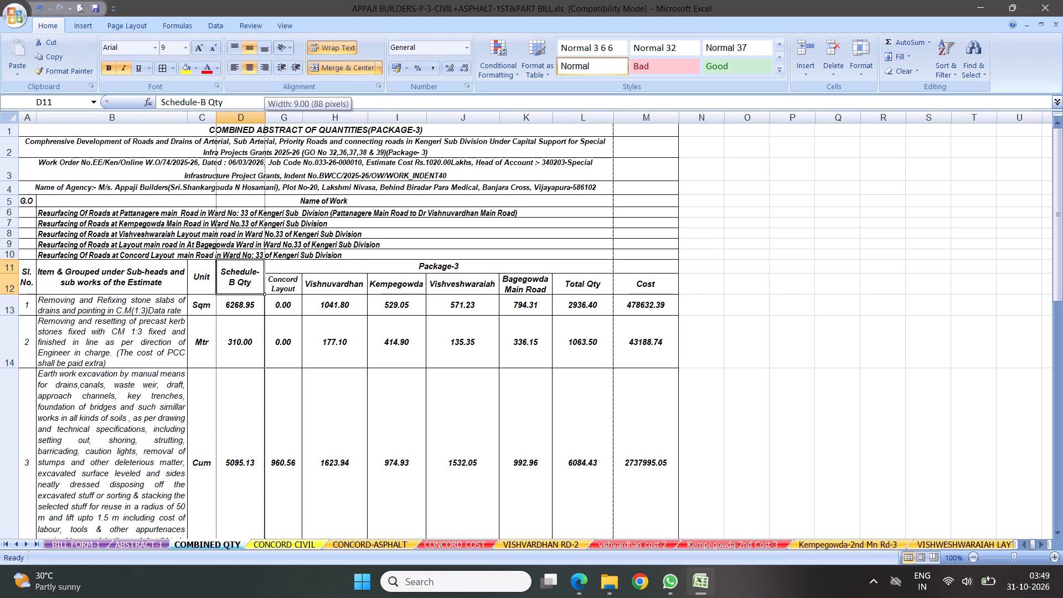
pyautogui.moveTo(265, 118); pyautogui.dragTo(269, 122)
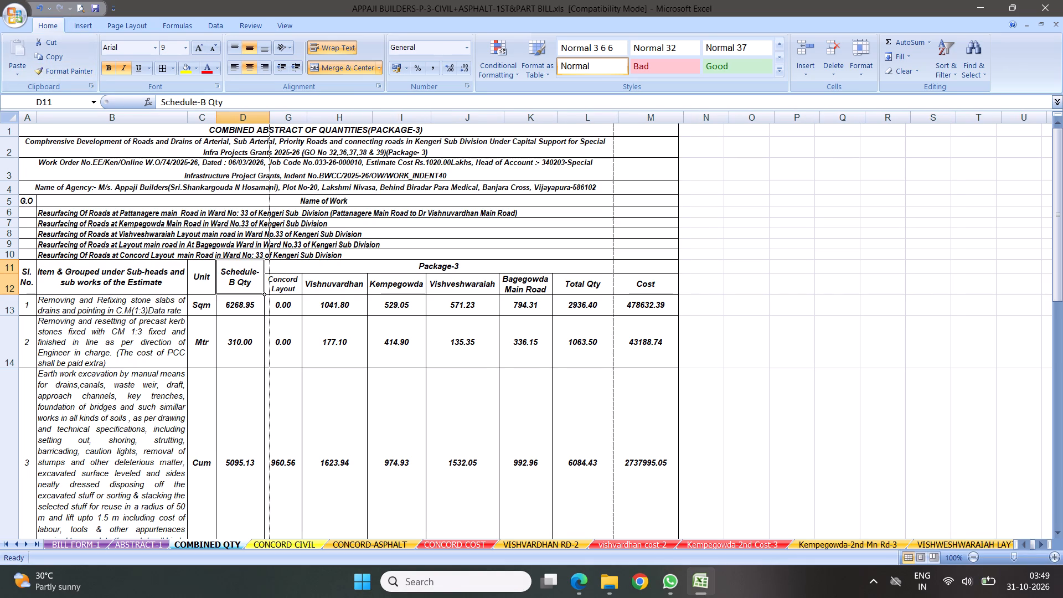
pyautogui.click(269, 122)
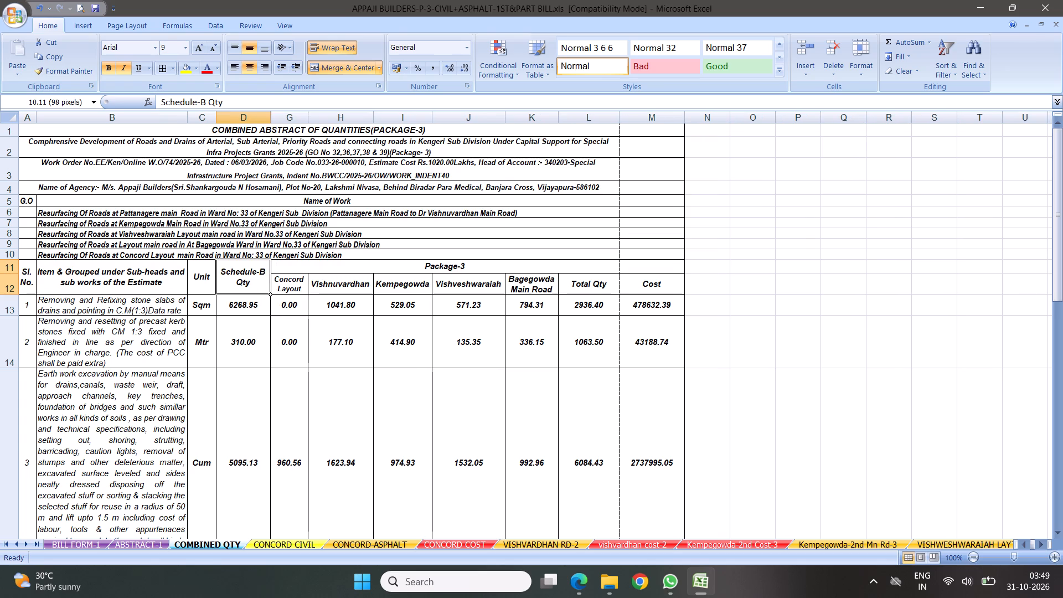
# In print preview, widen the item description column B so the table fills most of the page width.
pyautogui.click(80, 9)
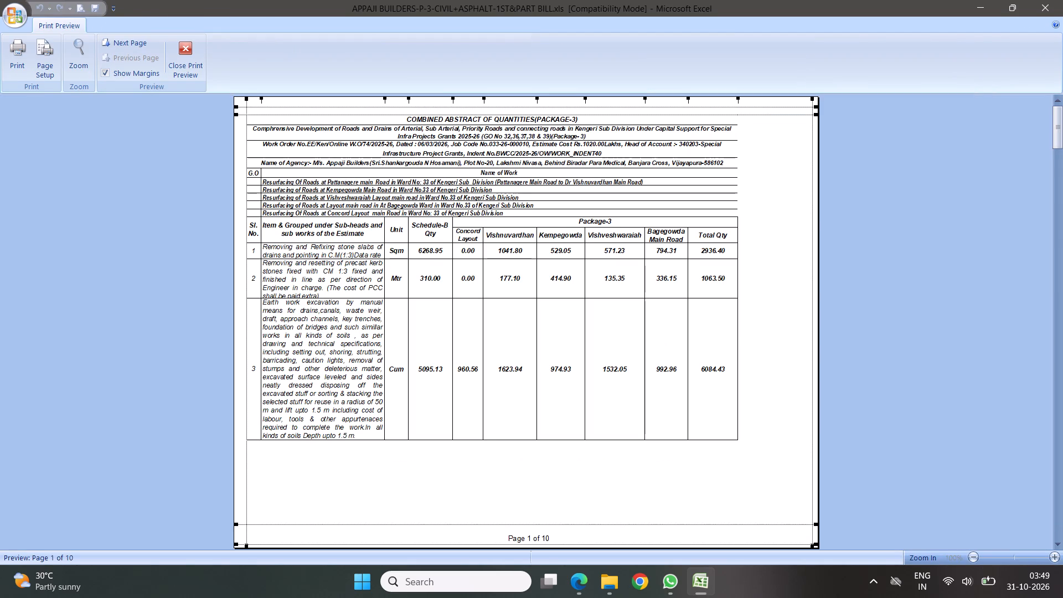
pyautogui.moveTo(386, 292); pyautogui.dragTo(412, 302)
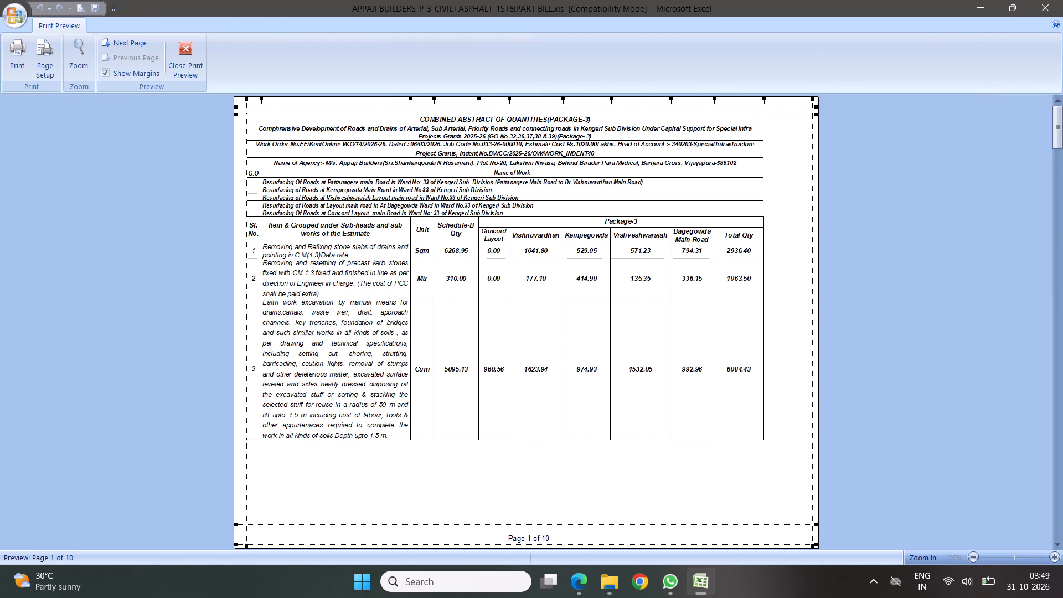
pyautogui.moveTo(411, 283); pyautogui.dragTo(430, 287)
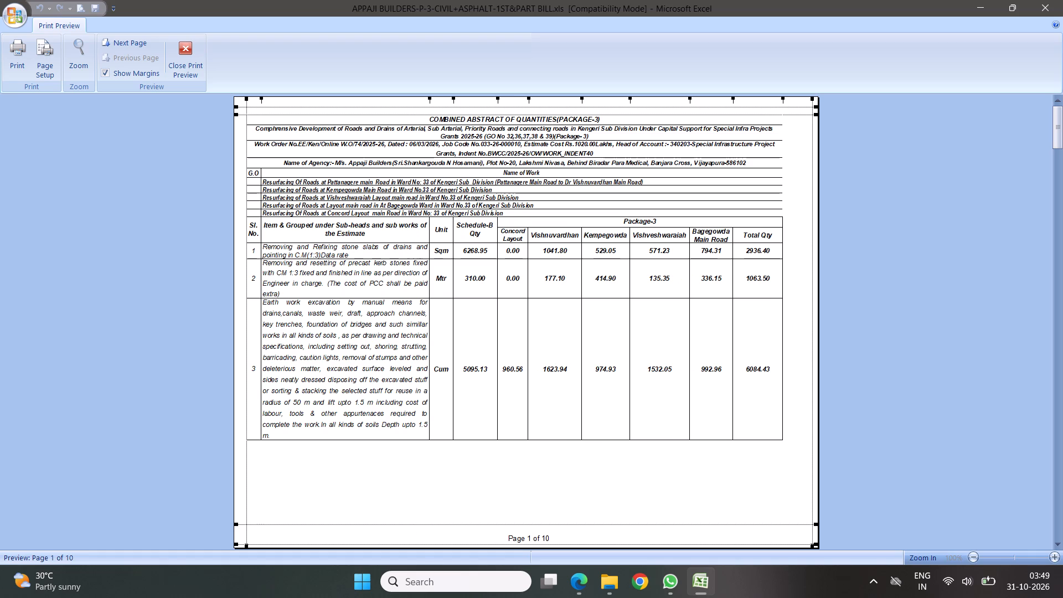
pyautogui.moveTo(429, 277); pyautogui.dragTo(446, 288)
pyautogui.moveTo(446, 288); pyautogui.dragTo(441, 289)
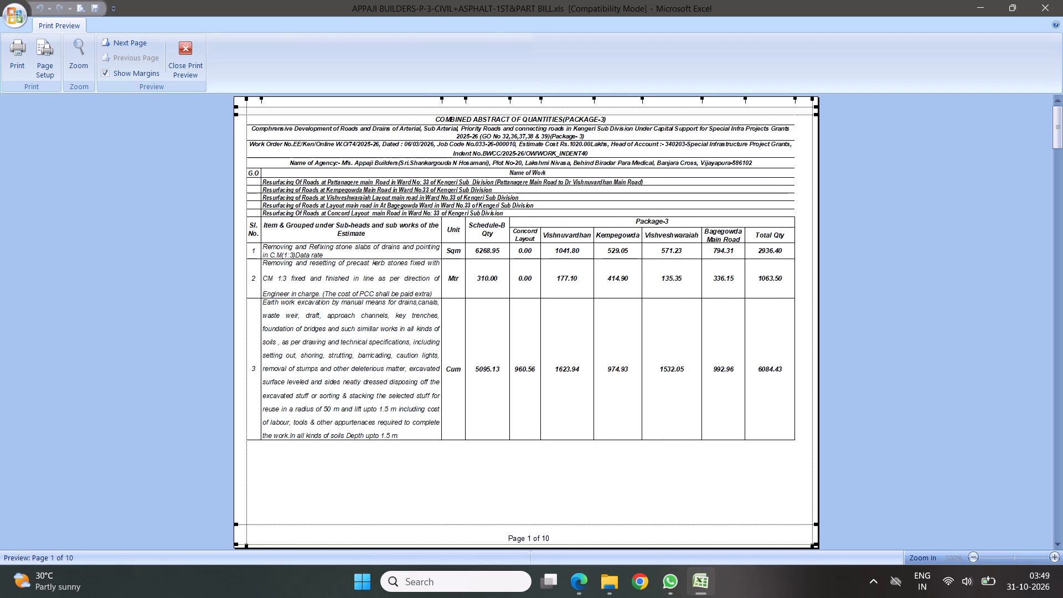
# Increase the left page margin to about 0.70 in print preview, then return to the sheet.
pyautogui.moveTo(249, 282); pyautogui.dragTo(251, 286)
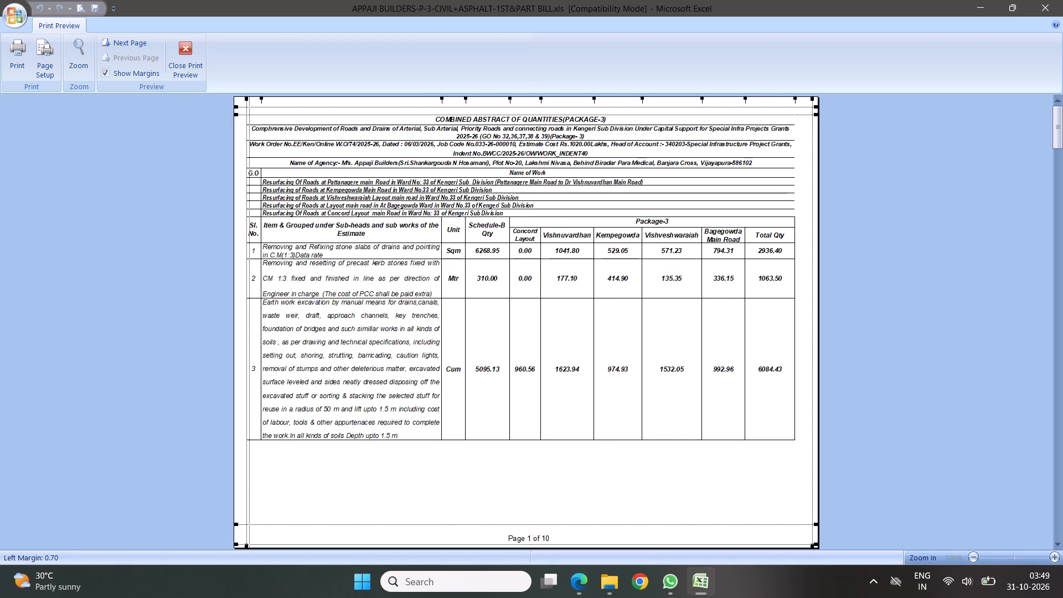
pyautogui.moveTo(251, 286); pyautogui.dragTo(252, 287)
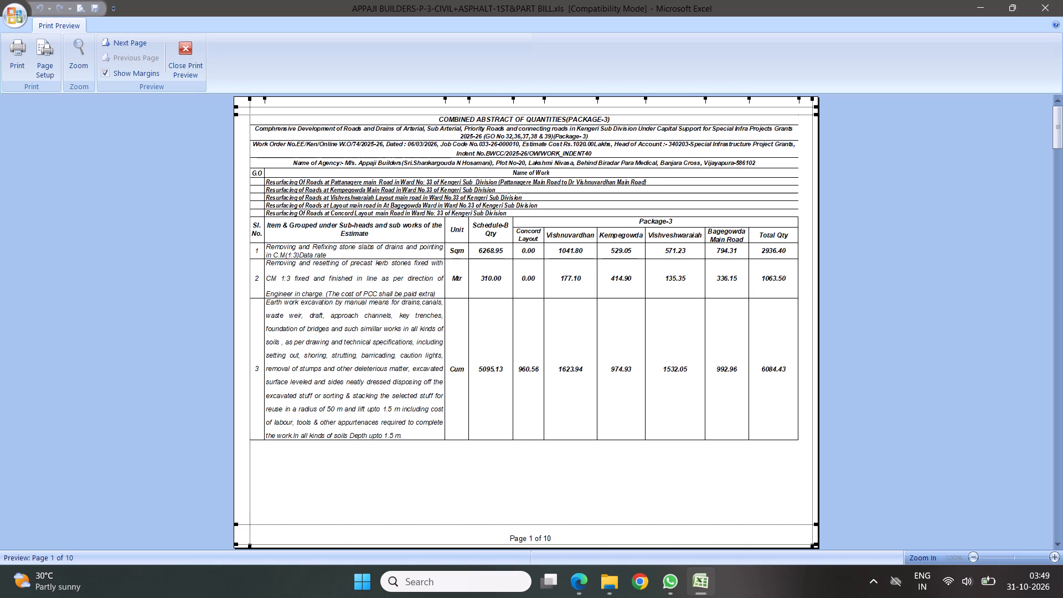
pyautogui.press('Escape')
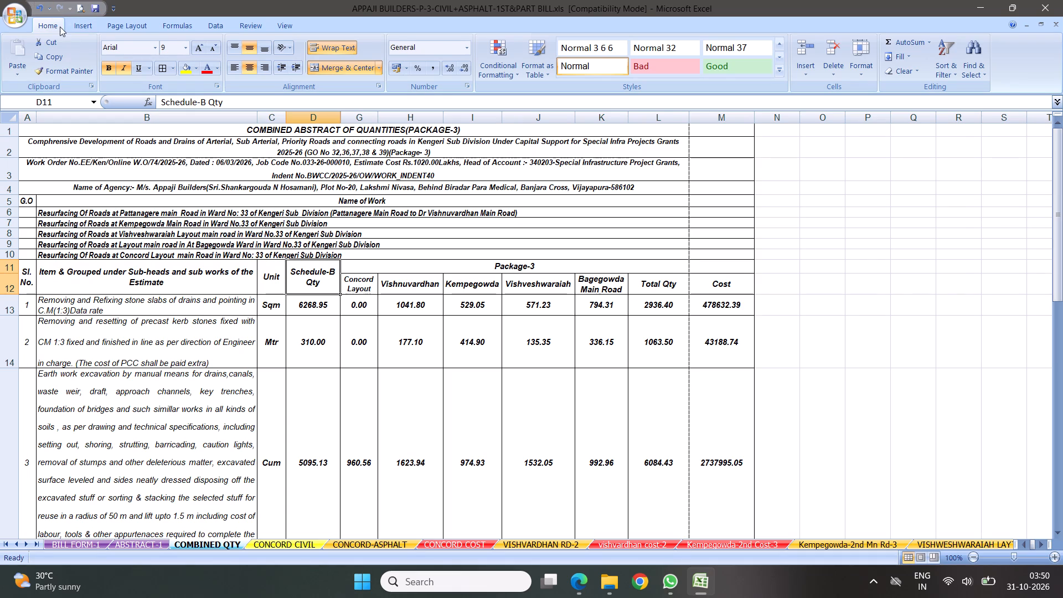
# Select the item descriptions B13:B40 and autofit their row heights.
pyautogui.click(49, 23)
pyautogui.moveTo(152, 307); pyautogui.dragTo(158, 597)
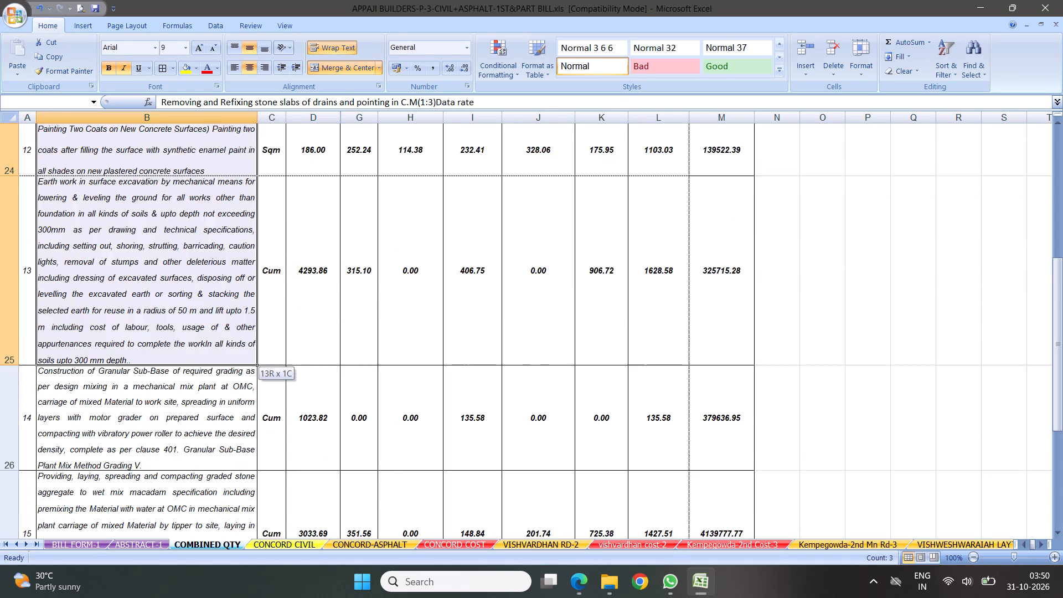
pyautogui.moveTo(158, 597); pyautogui.dragTo(160, 425)
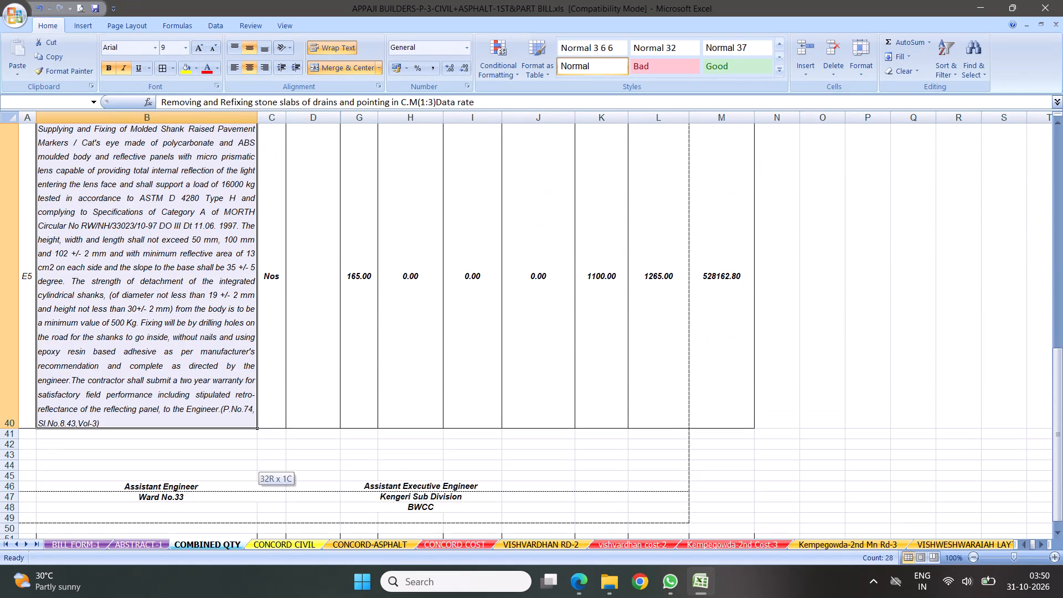
pyautogui.moveTo(160, 425); pyautogui.dragTo(168, 383)
pyautogui.click(861, 74)
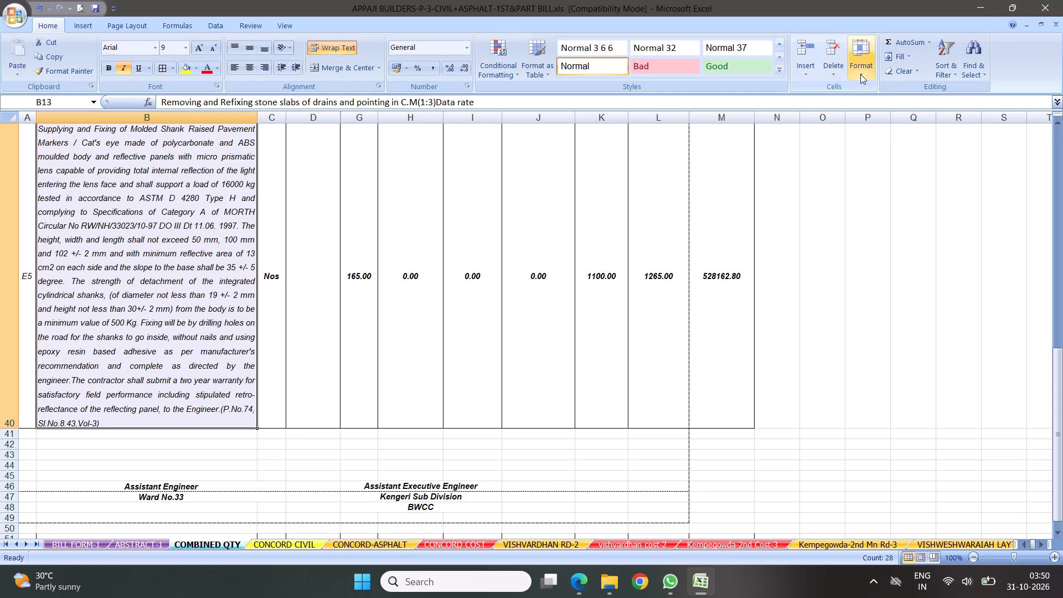
pyautogui.click(909, 115)
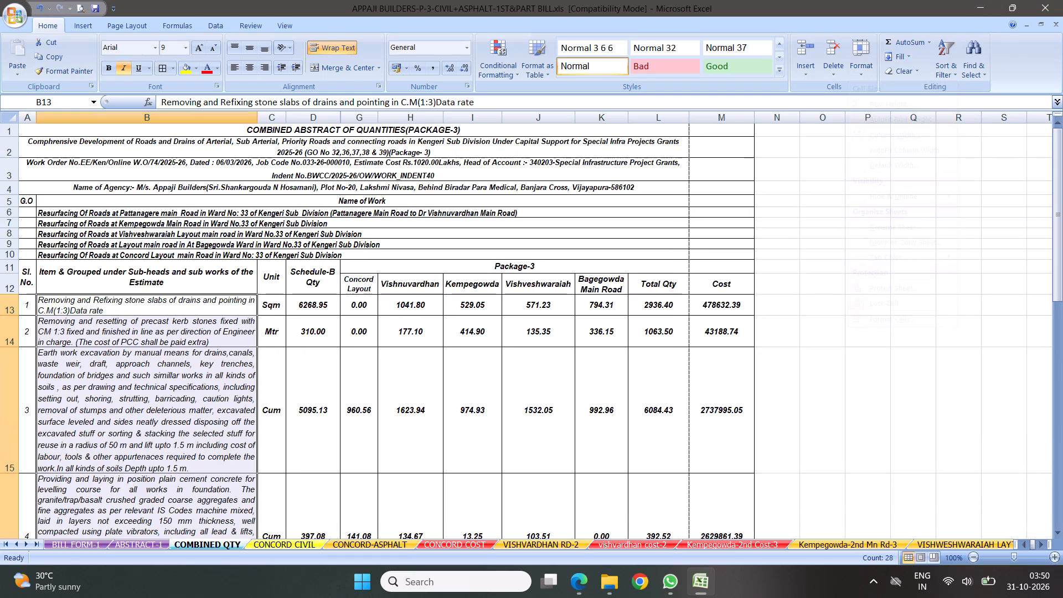
pyautogui.click(559, 292)
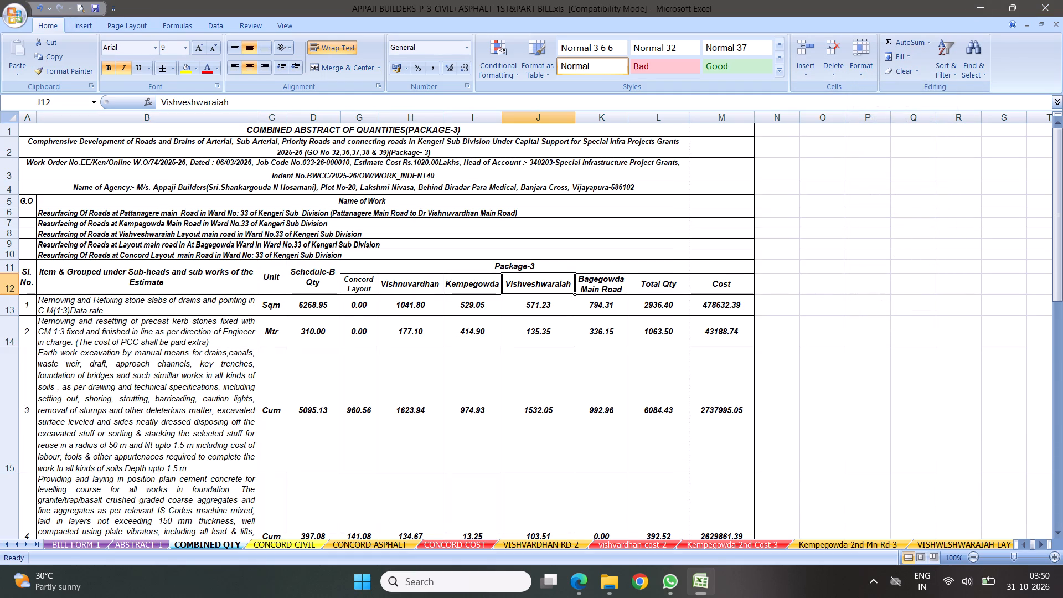
# Apply cell borders to the title and heading block together with the first two items, A1:L14.
pyautogui.moveTo(352, 129); pyautogui.dragTo(350, 272)
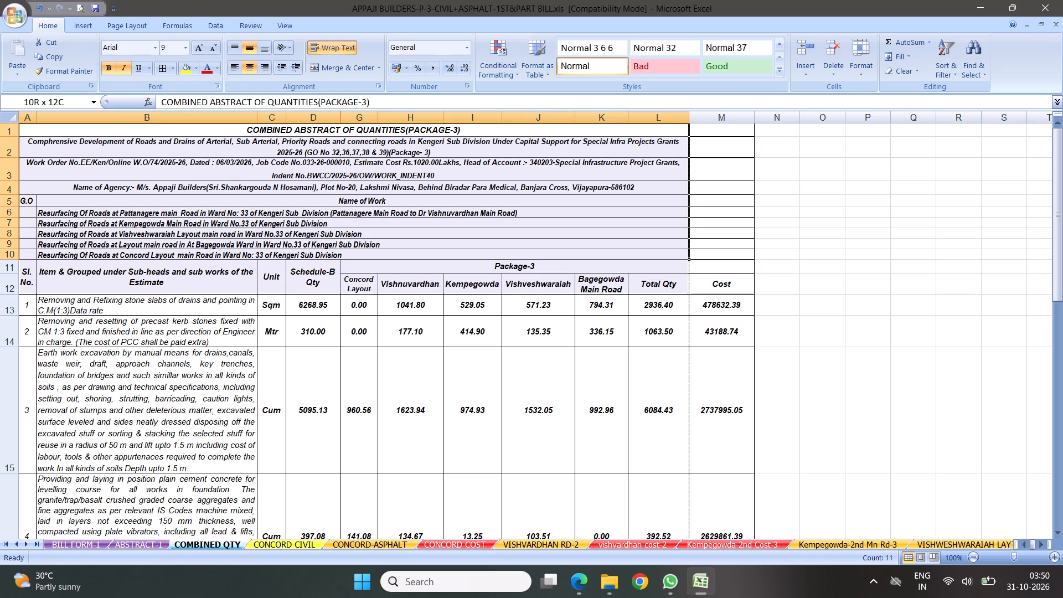
pyautogui.moveTo(350, 272); pyautogui.dragTo(348, 337)
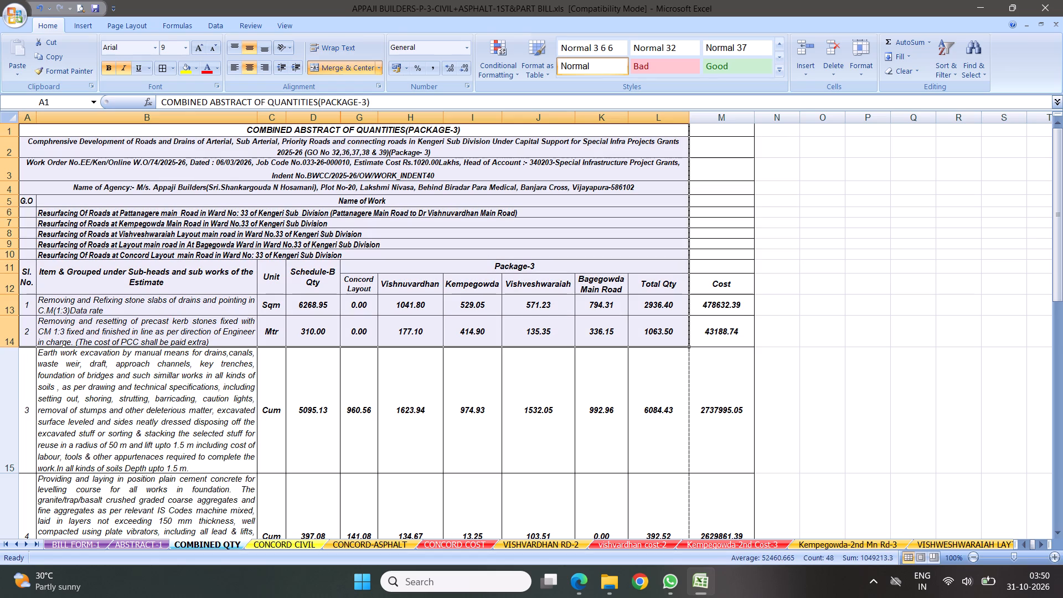
pyautogui.click(162, 66)
pyautogui.click(808, 266)
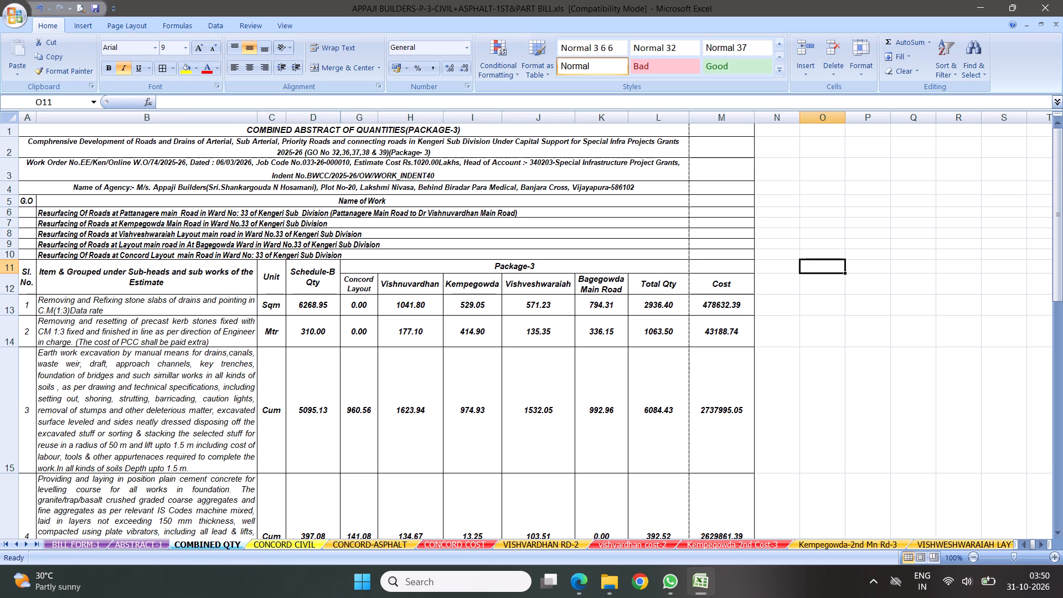
# Check the COMBINED QTY pages in print preview and widen the item description column slightly more.
pyautogui.click(78, 7)
pyautogui.scroll(-5, 619, 339)
pyautogui.scroll(-8, 570, 326)
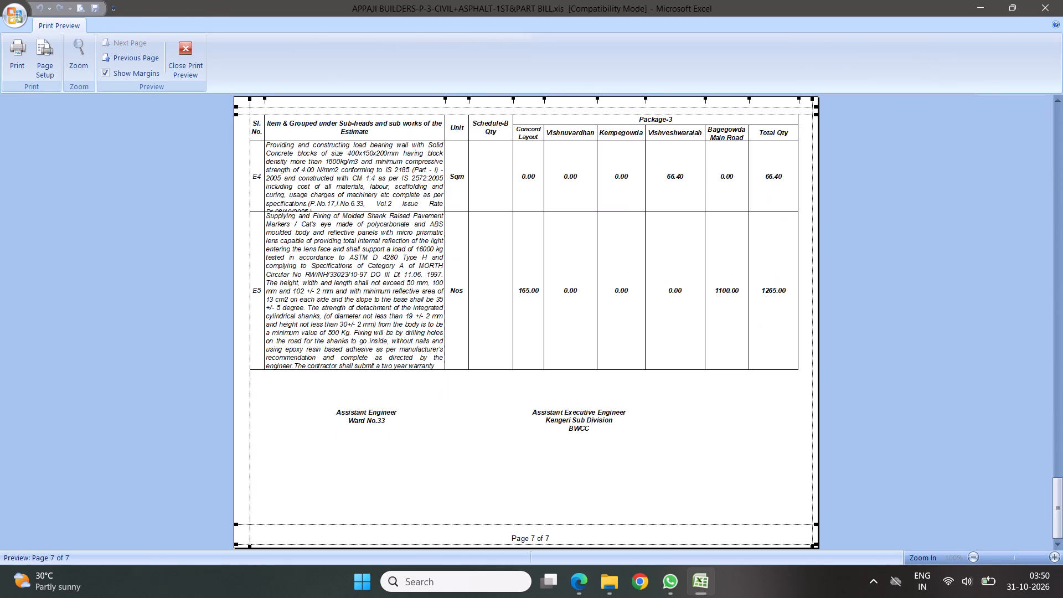
pyautogui.scroll(-3, 544, 301)
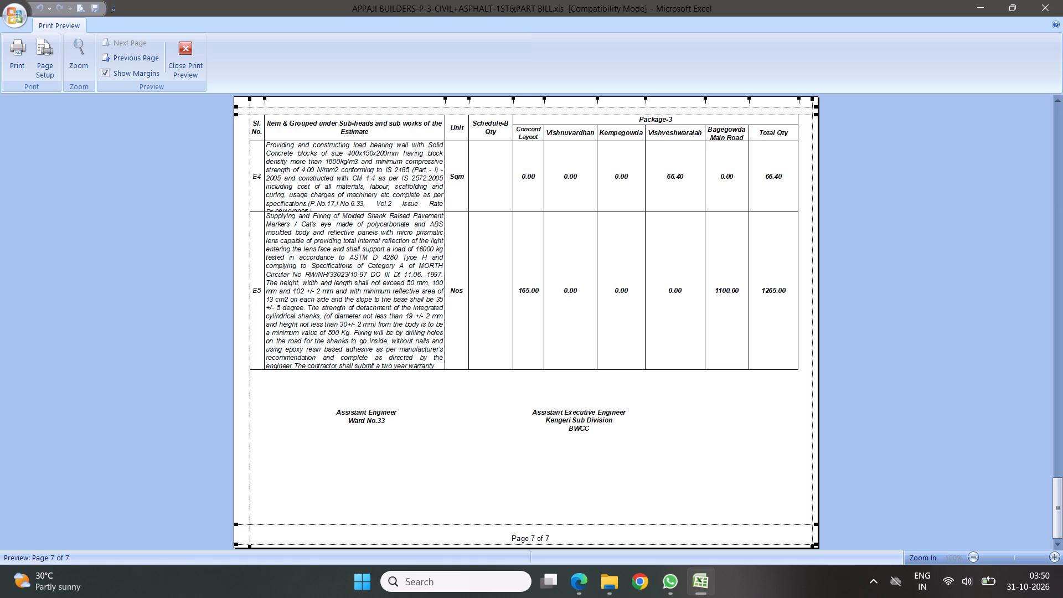
pyautogui.moveTo(445, 282); pyautogui.dragTo(450, 290)
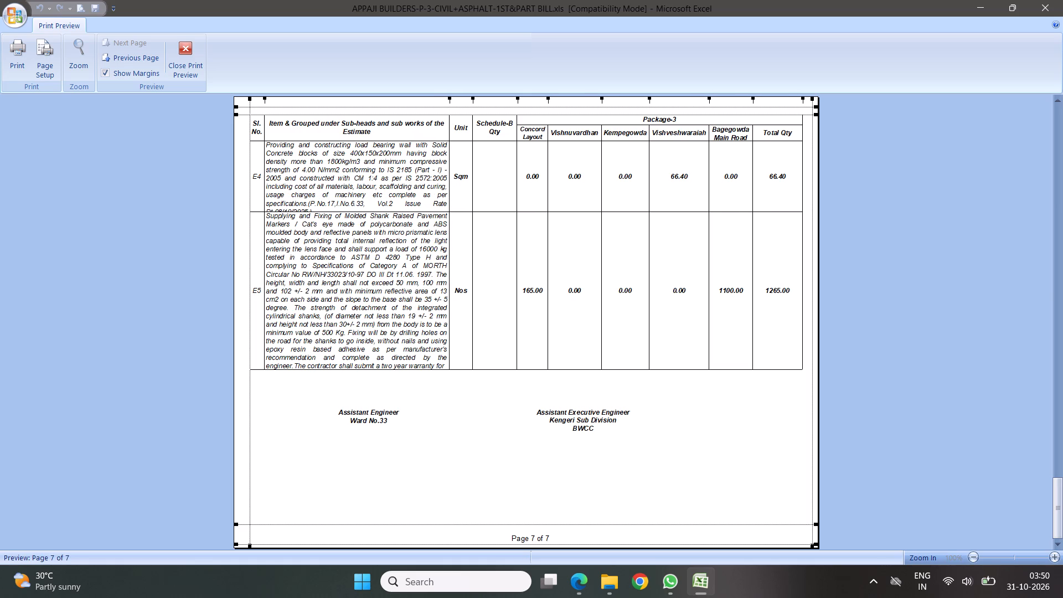
pyautogui.scroll(17, 444, 324)
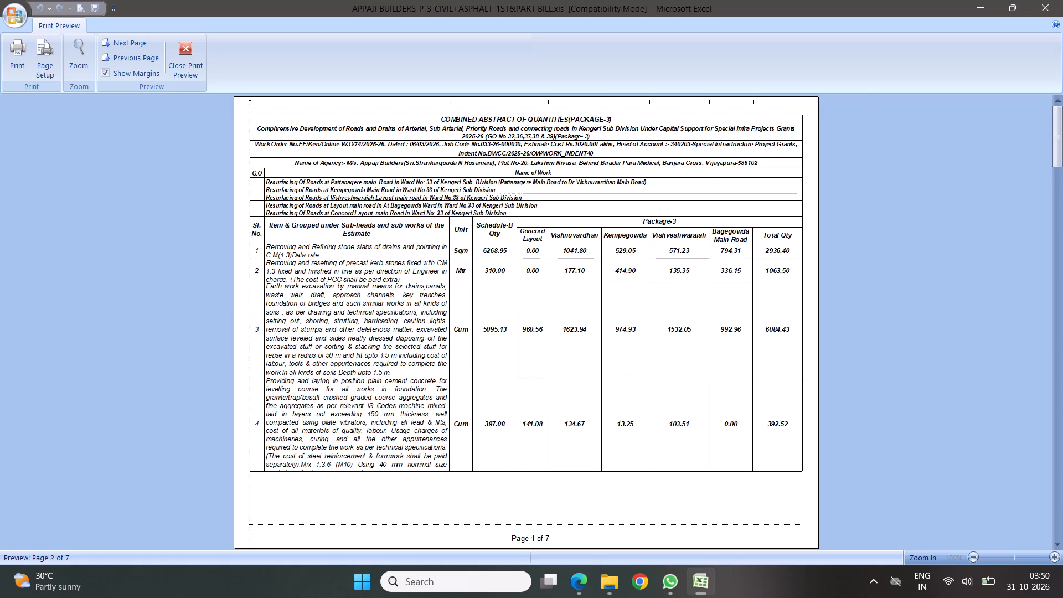
pyautogui.click(626, 235)
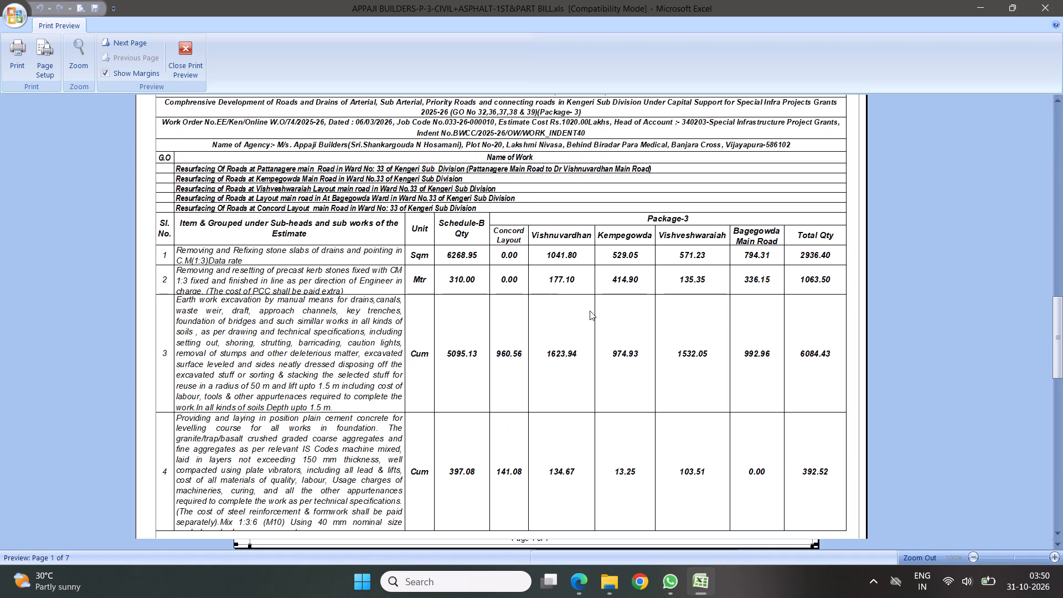
pyautogui.press('Escape')
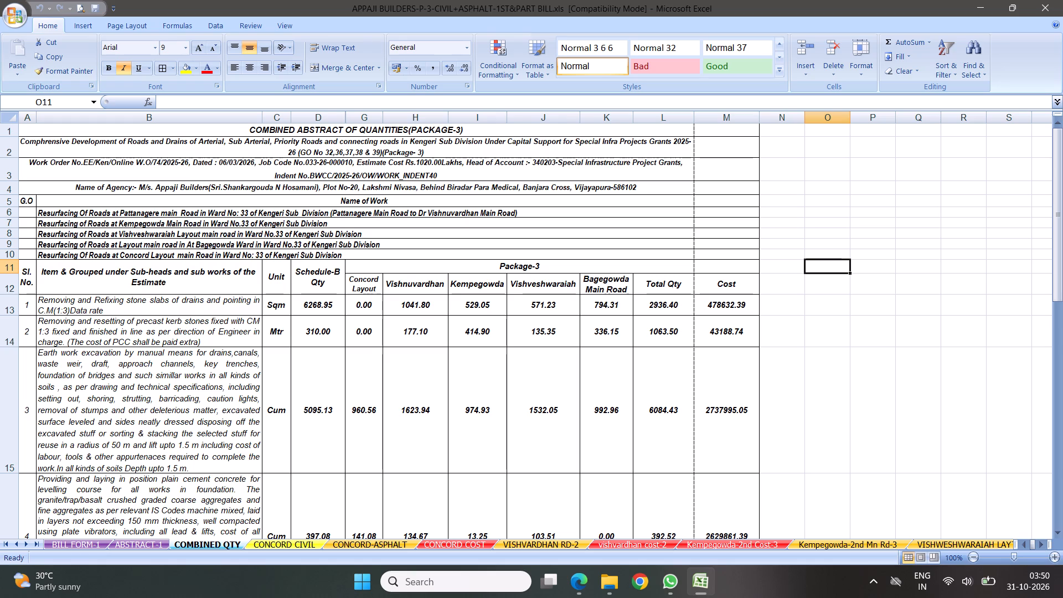
# Open the ABSTRACT-1 sheet.
pyautogui.click(128, 544)
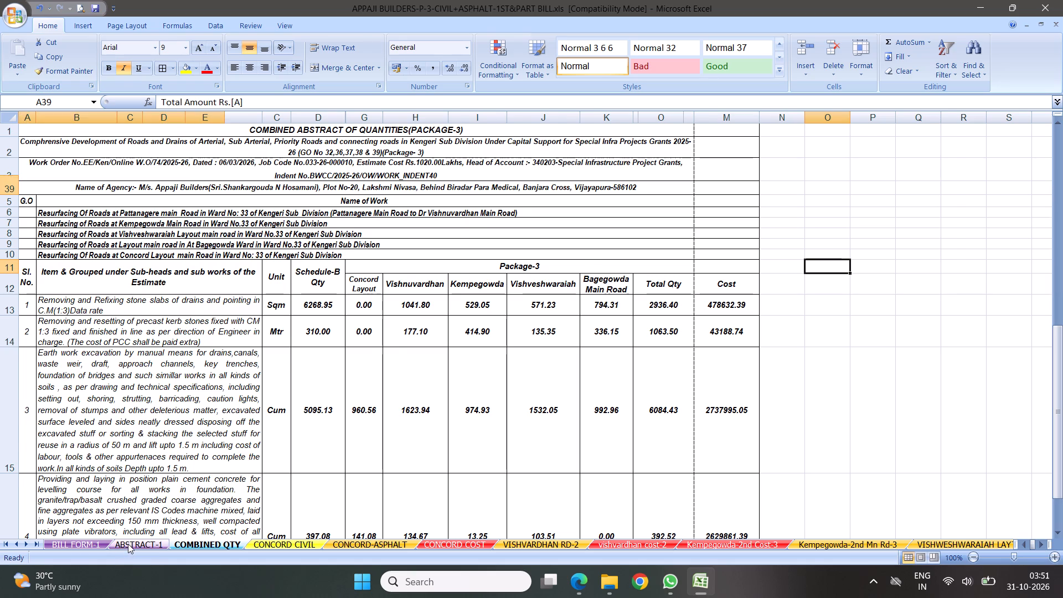
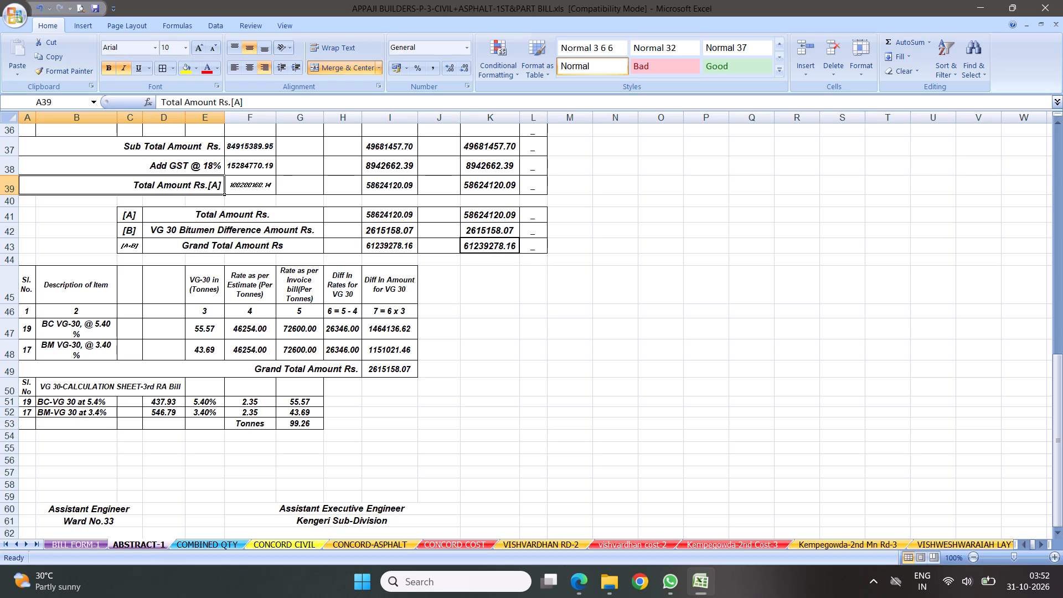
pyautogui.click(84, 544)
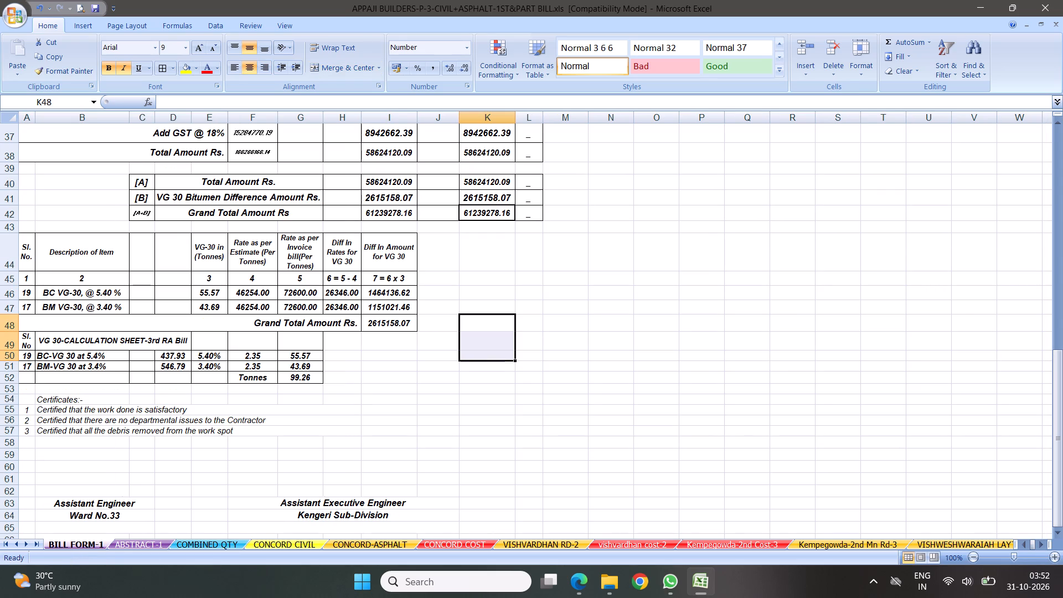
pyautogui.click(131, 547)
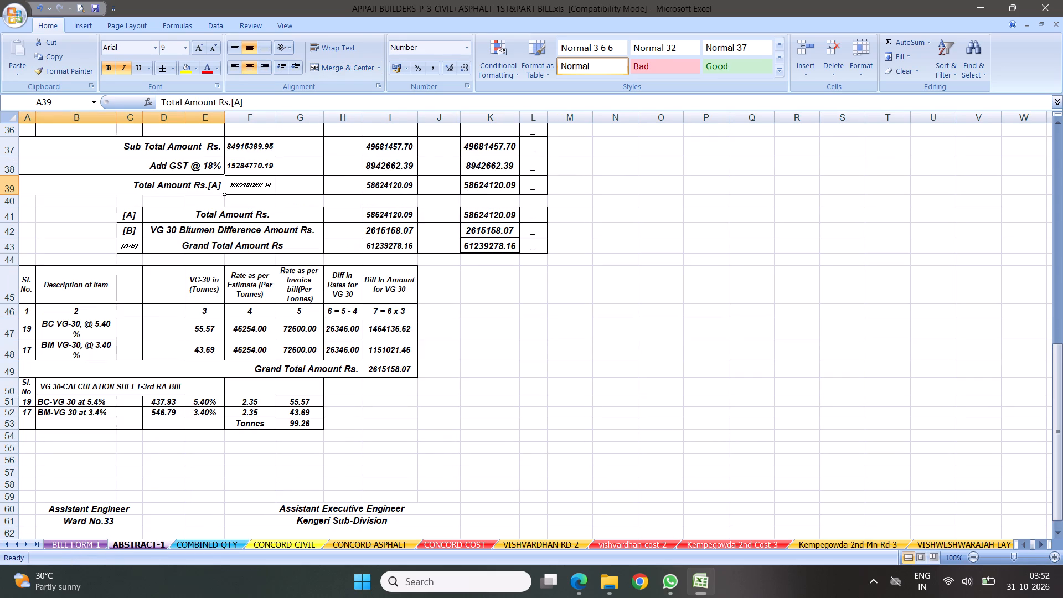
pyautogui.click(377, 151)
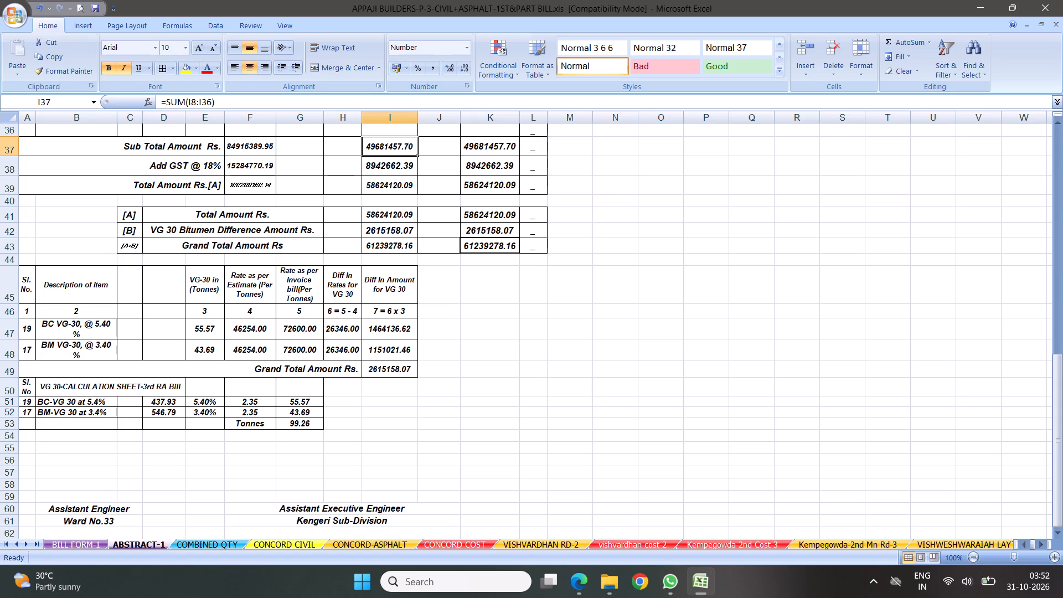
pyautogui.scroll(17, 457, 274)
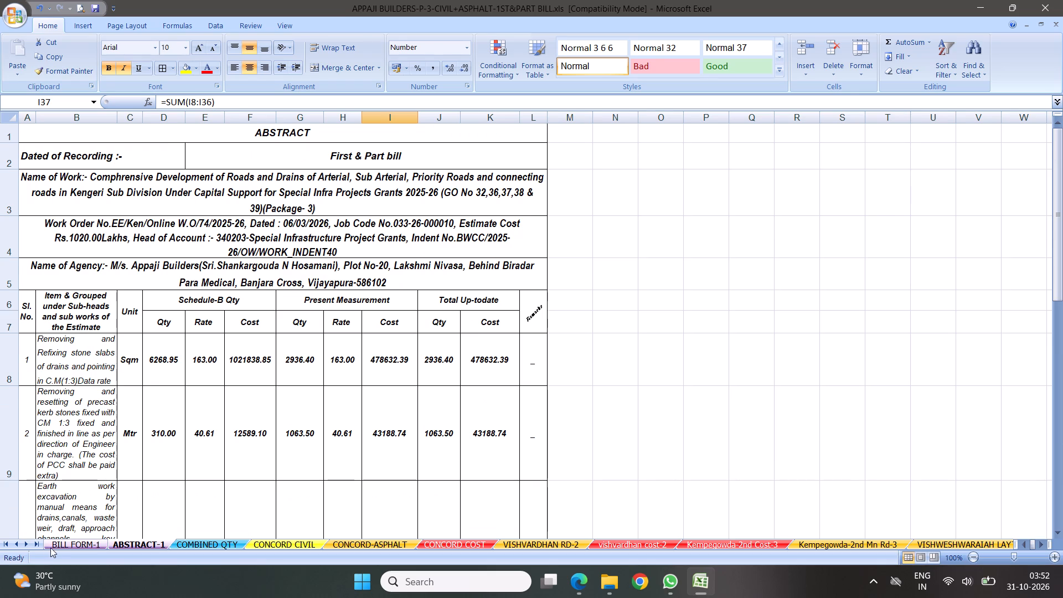
# On BILL FORM-1, add BWCC below Kengeri Sub-Division in the Assistant Executive Engineer signature block.
pyautogui.click(58, 545)
pyautogui.click(7, 544)
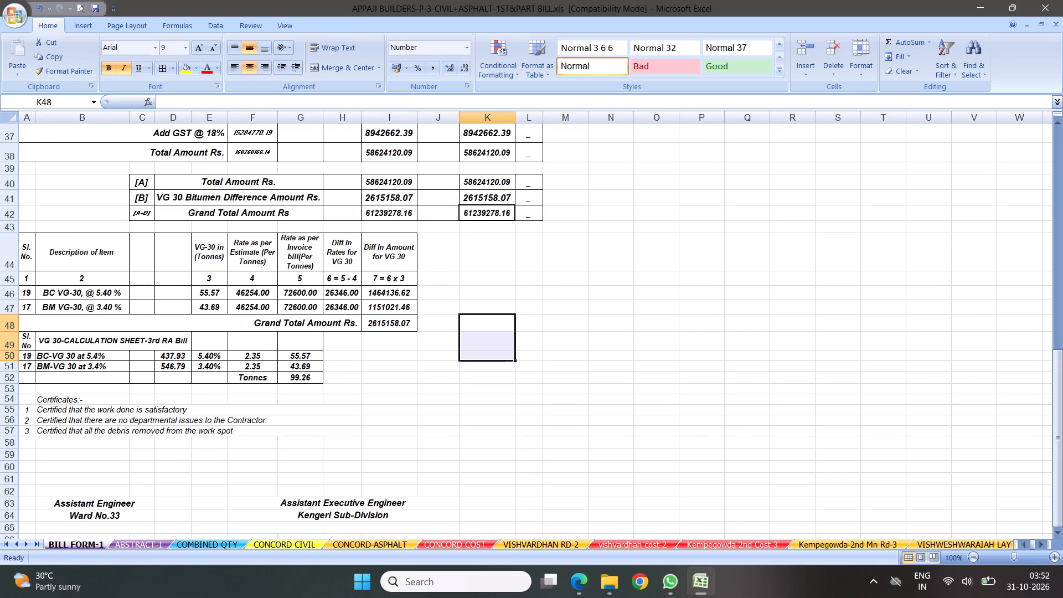
pyautogui.scroll(-2, 360, 446)
pyautogui.click(329, 426)
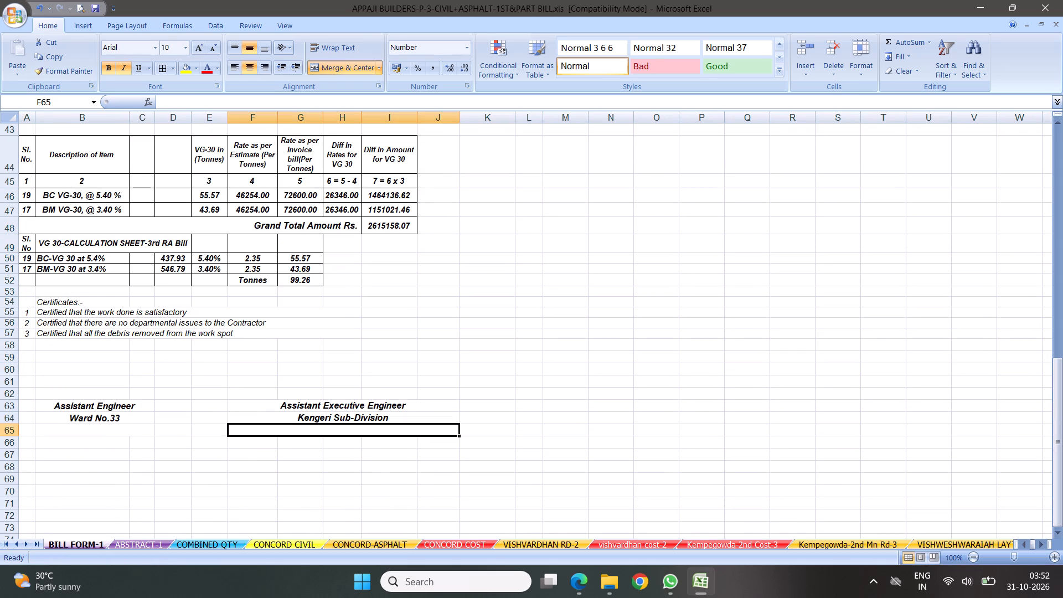
pyautogui.write('BWCC')
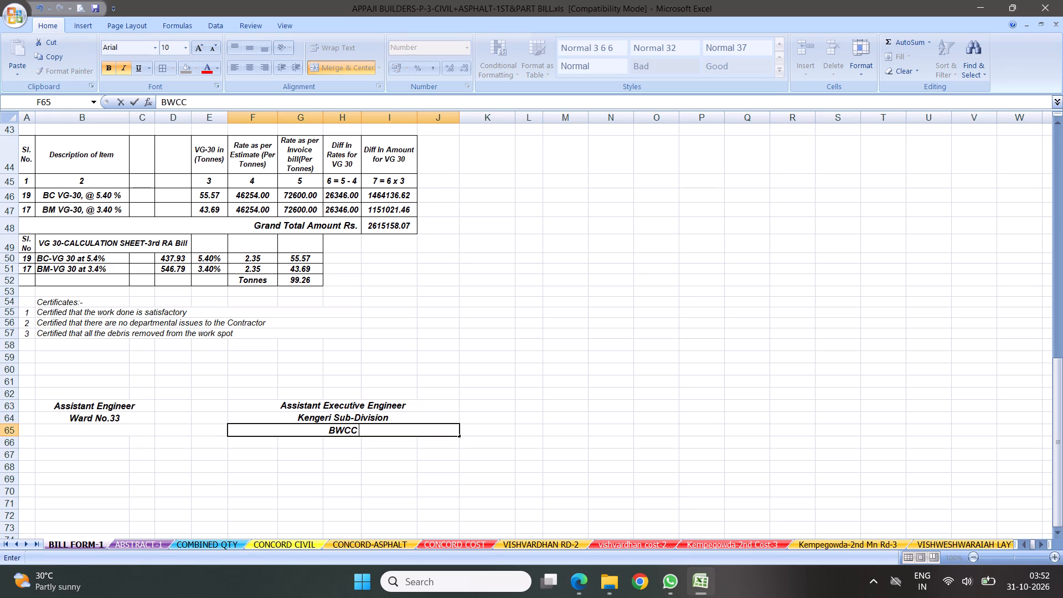
pyautogui.click(492, 333)
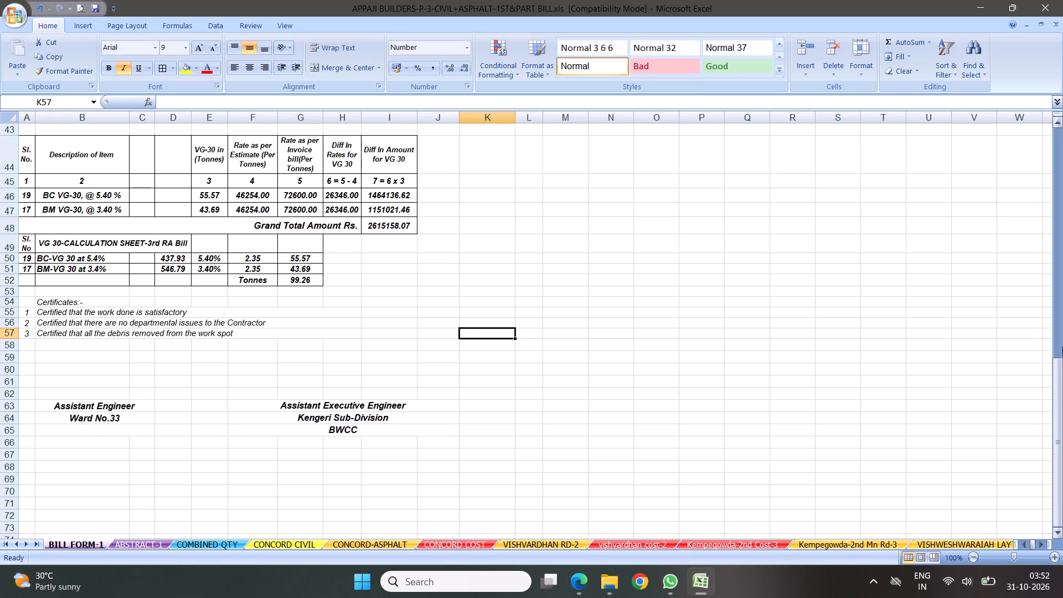
# Review the BILL FORM-1 pages in print preview, especially the closing totals and signature pages.
pyautogui.moveTo(1059, 405); pyautogui.dragTo(1062, 45)
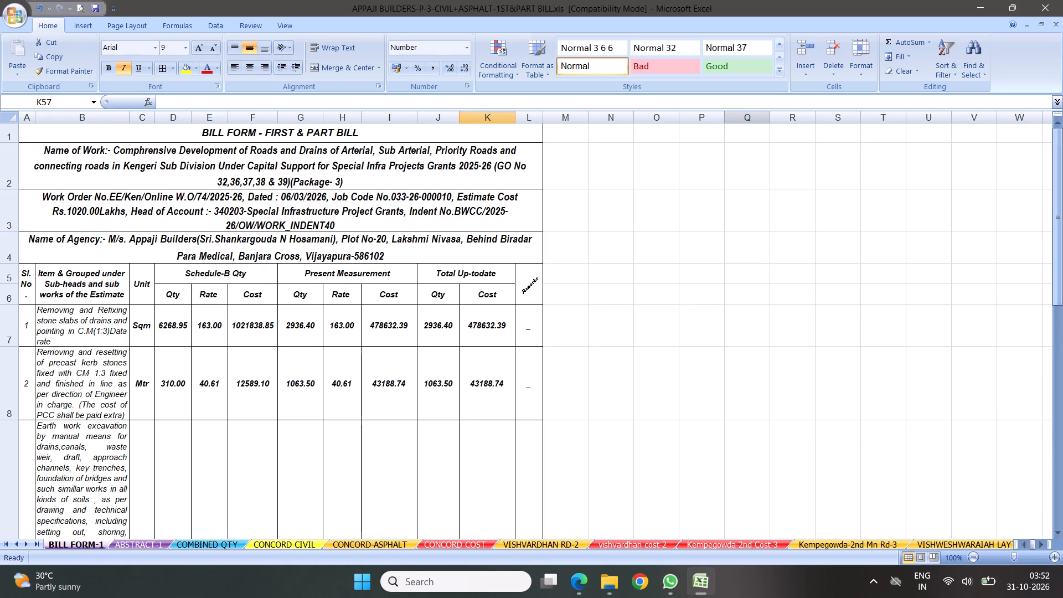
pyautogui.click(79, 7)
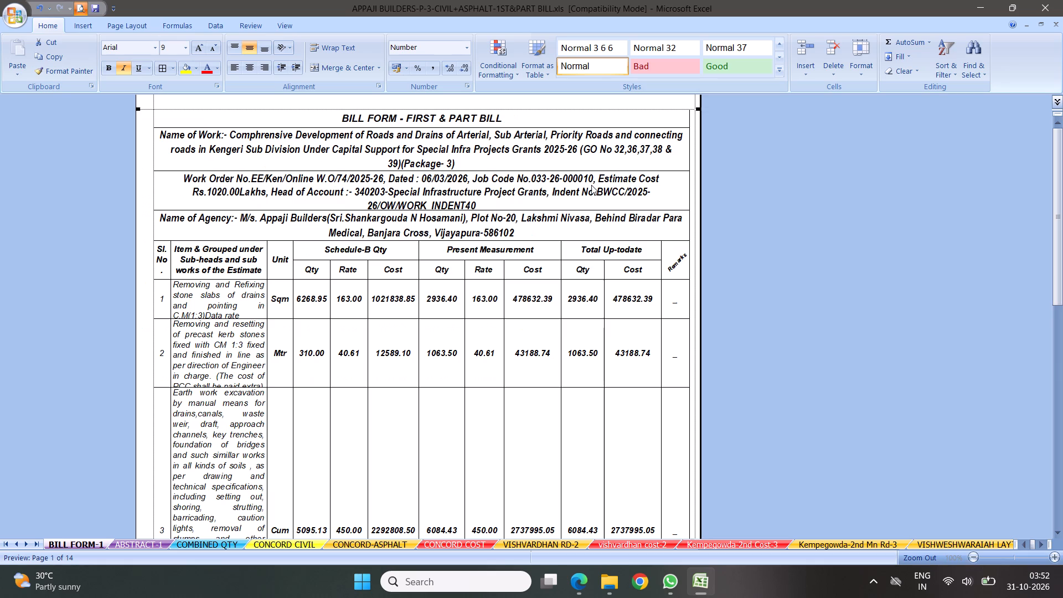
pyautogui.click(404, 244)
pyautogui.scroll(-7, 452, 268)
pyautogui.scroll(-13, 478, 224)
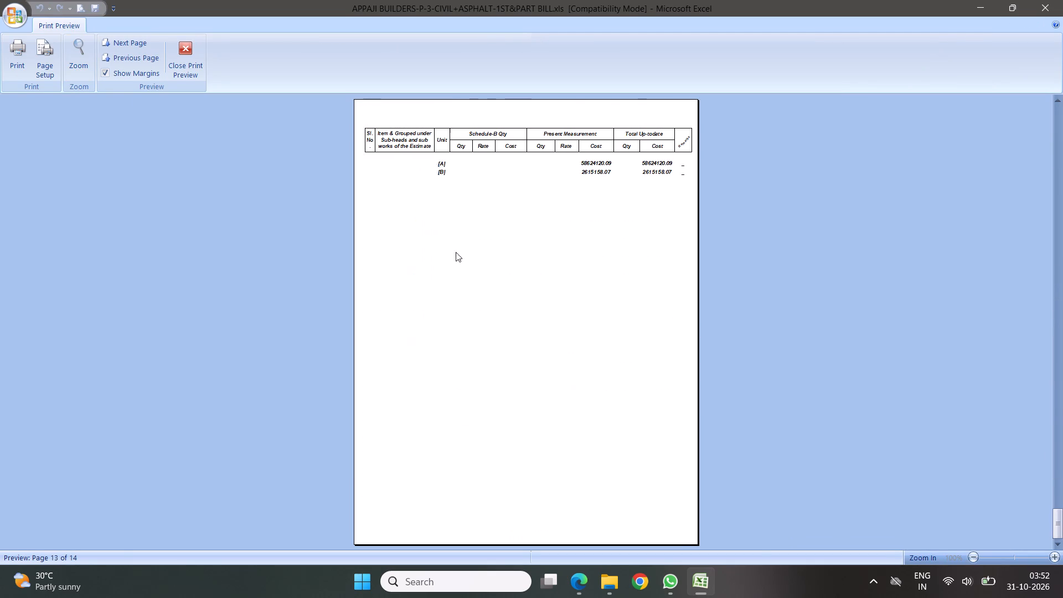
pyautogui.scroll(-9, 456, 252)
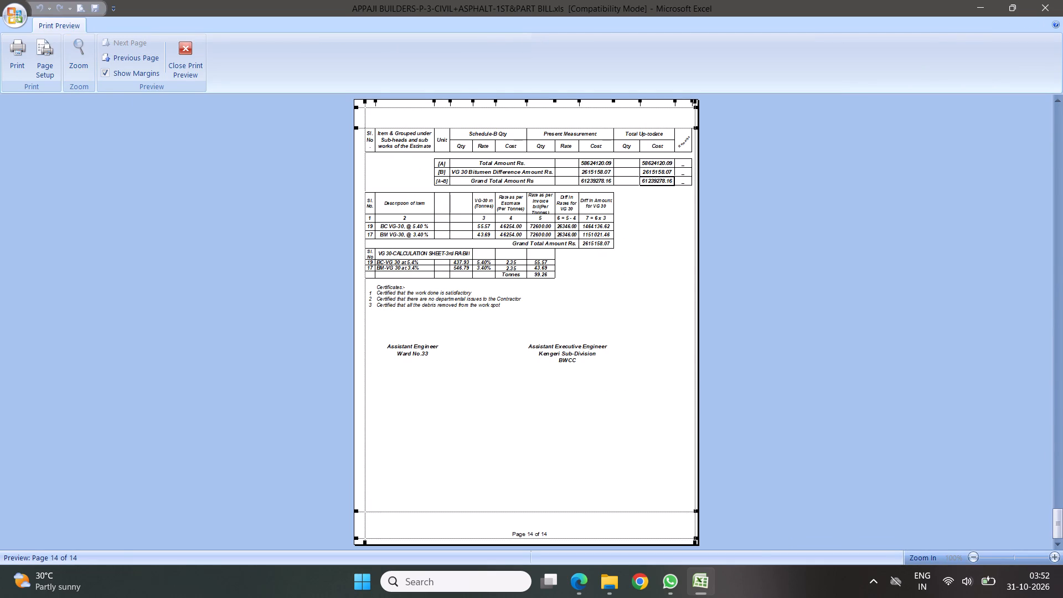
pyautogui.scroll(1, 512, 244)
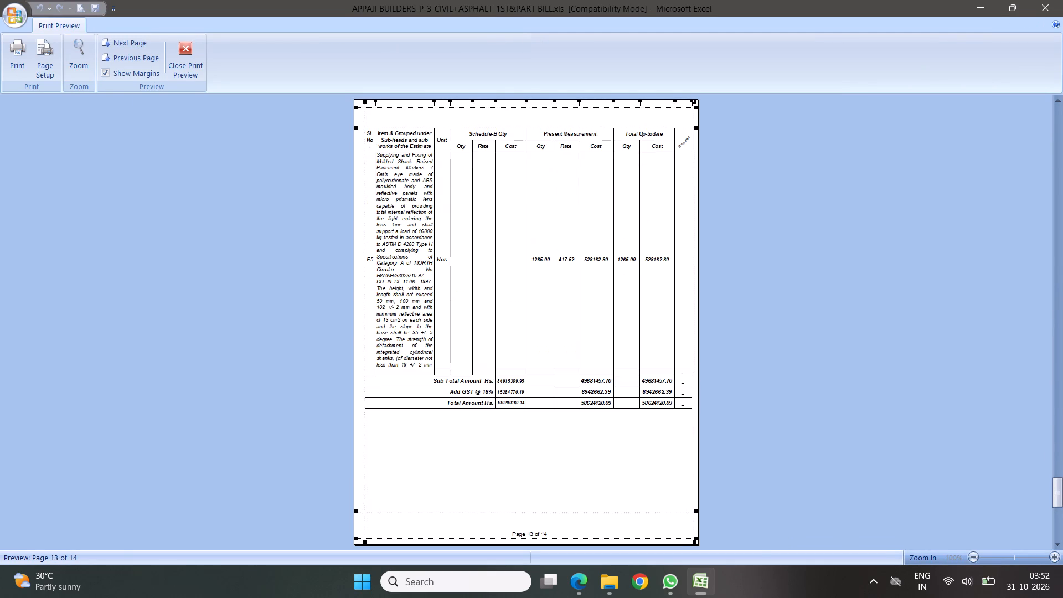
pyautogui.scroll(-4, 512, 254)
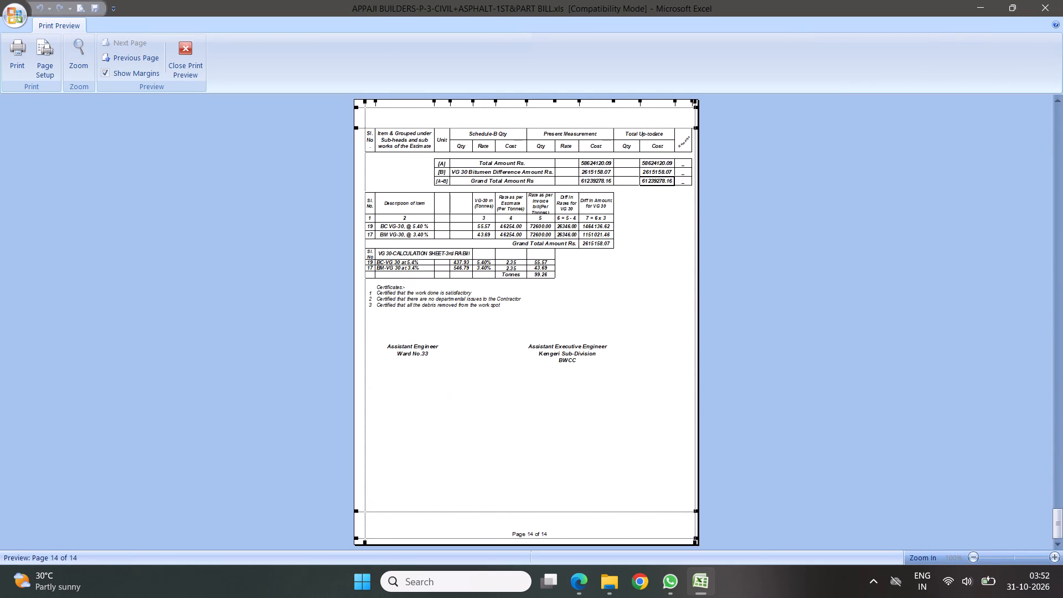
pyautogui.press('Escape')
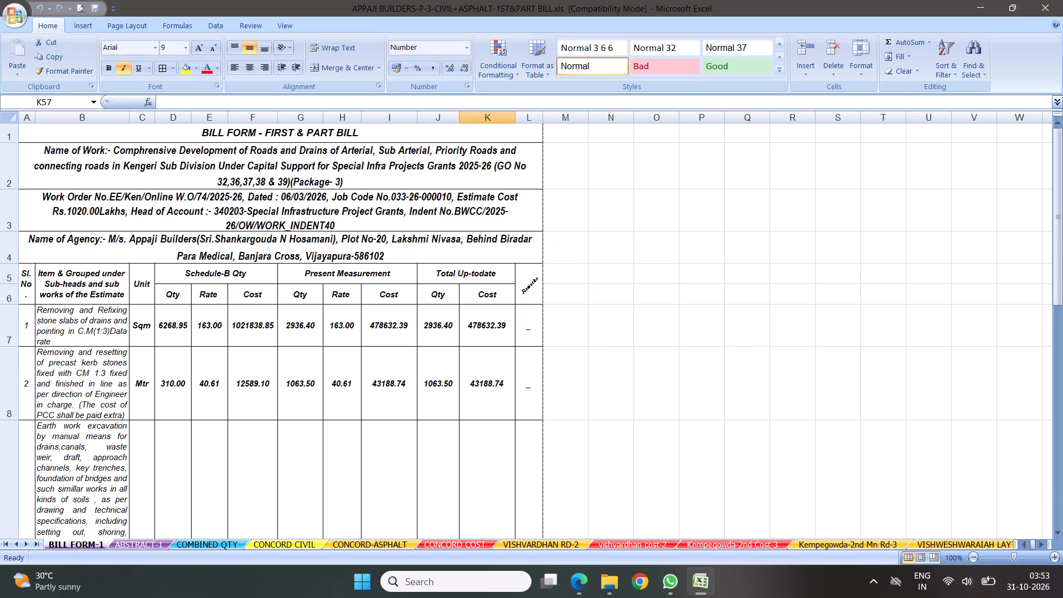
# Review the ABSTRACT-1 pages in print preview, focusing on the last two pages with totals and signatures.
pyautogui.click(132, 545)
pyautogui.click(81, 9)
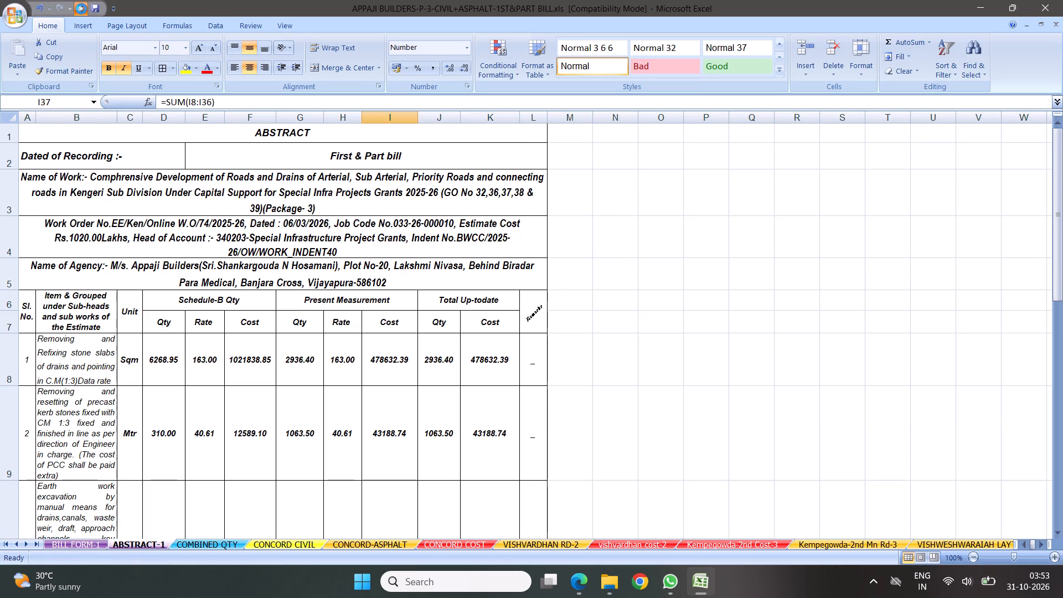
pyautogui.scroll(-10, 485, 222)
pyautogui.scroll(1, 474, 228)
pyautogui.scroll(-12, 474, 228)
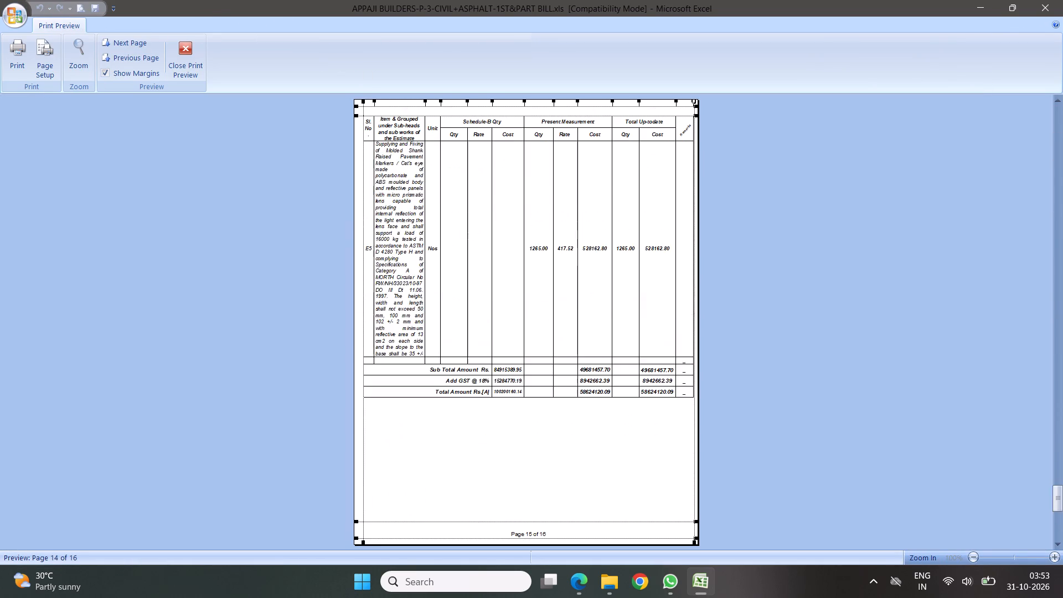
pyautogui.scroll(-4, 468, 241)
pyautogui.scroll(1, 473, 218)
pyautogui.scroll(-9, 473, 218)
pyautogui.scroll(1, 515, 191)
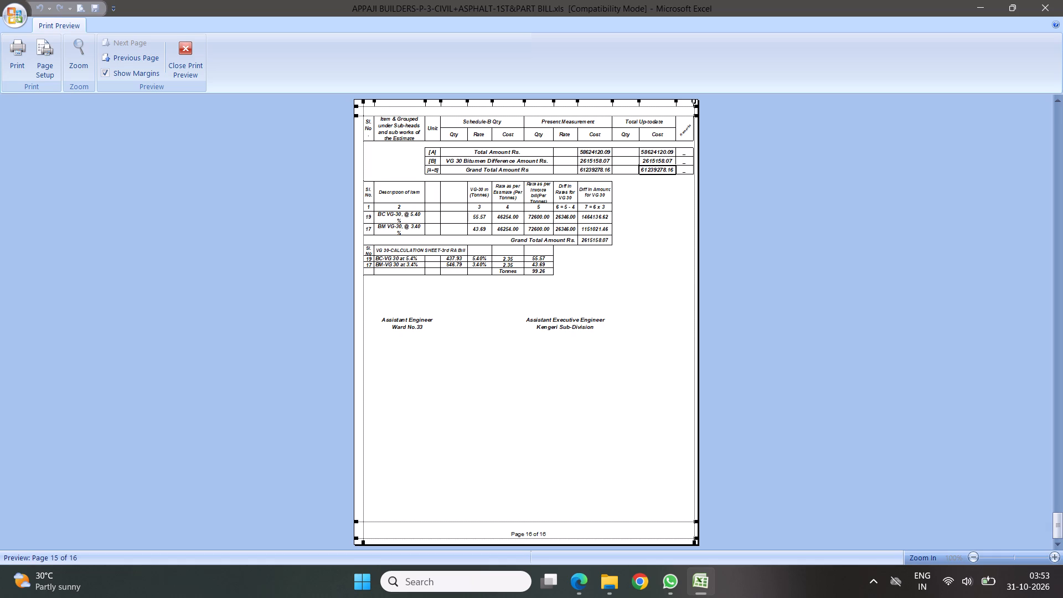
# Narrow the Present Measurement Qty column of ABSTRACT-1 slightly in print preview and recheck the last page.
pyautogui.click(577, 317)
pyautogui.click(554, 310)
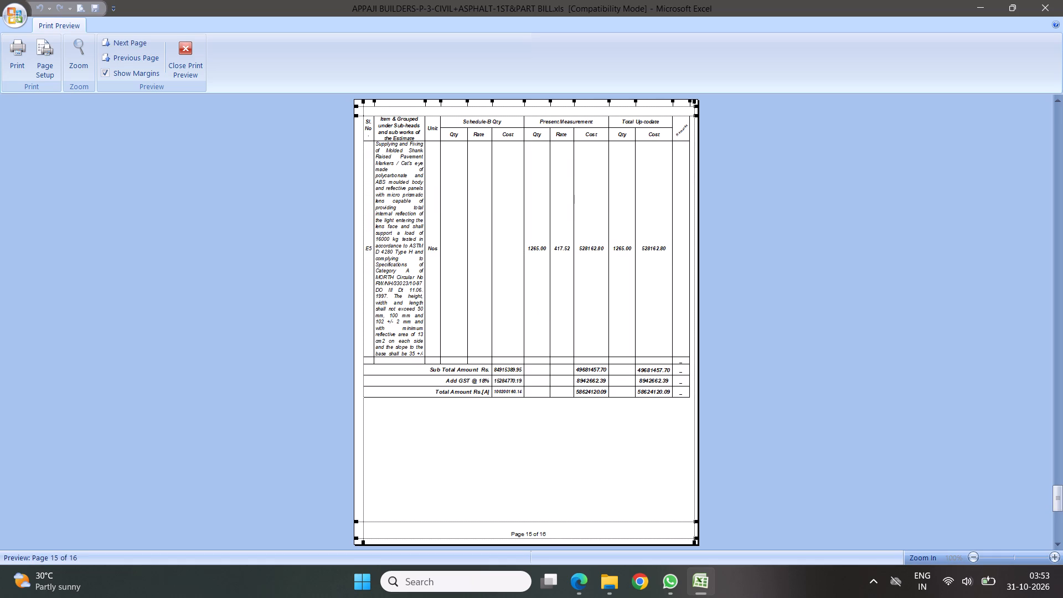
pyautogui.scroll(-6, 510, 316)
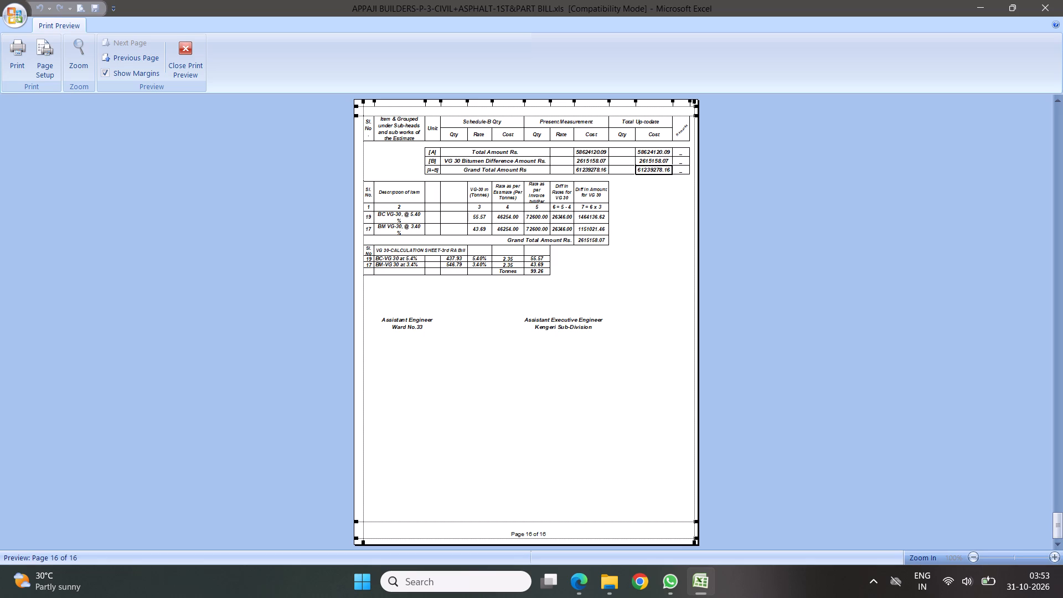
pyautogui.click(527, 285)
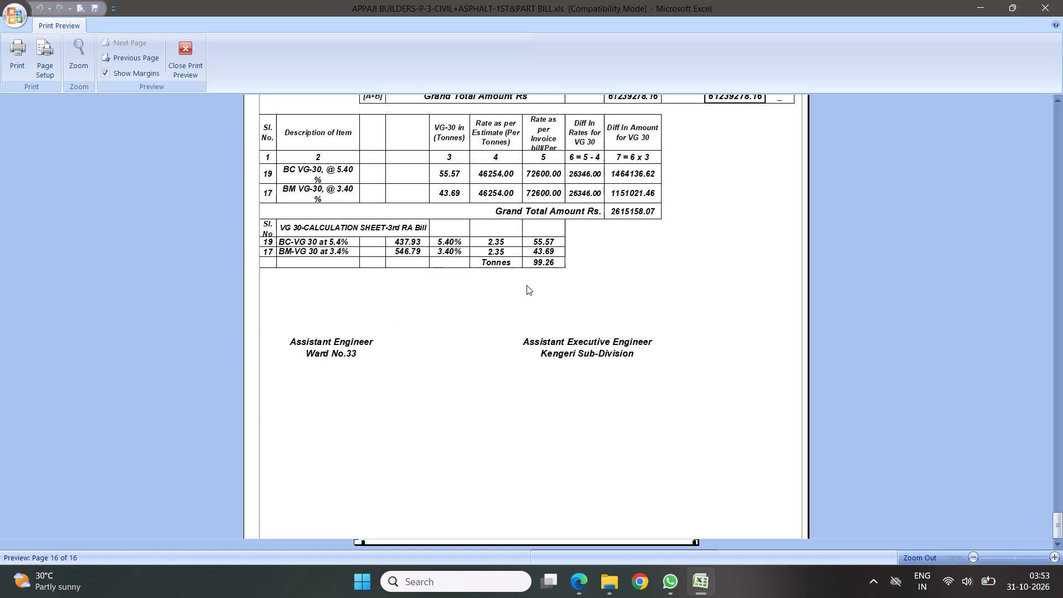
pyautogui.click(531, 303)
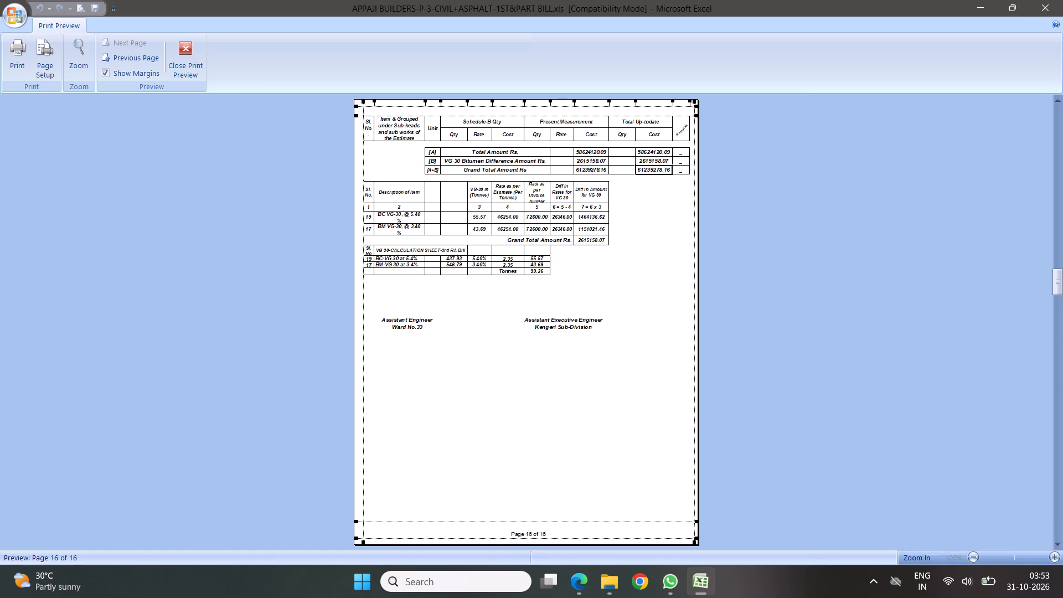
pyautogui.press('Escape')
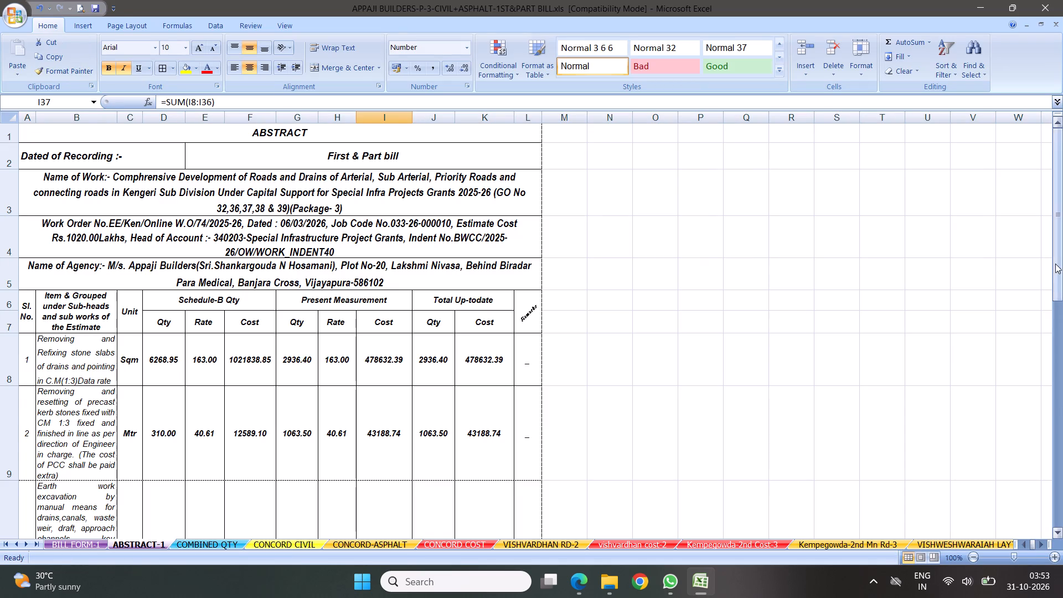
# On ABSTRACT-1, add BWCC below Kengeri Sub-Division in the Assistant Executive Engineer signature block.
pyautogui.moveTo(1054, 257); pyautogui.dragTo(1062, 594)
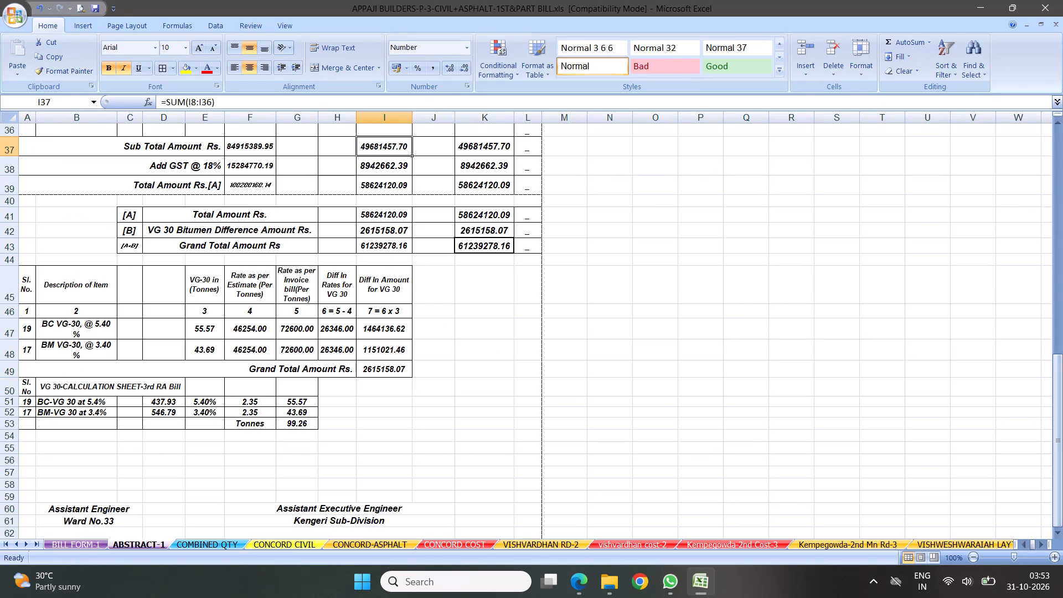
pyautogui.click(332, 530)
pyautogui.write('BWCC')
pyautogui.click(489, 418)
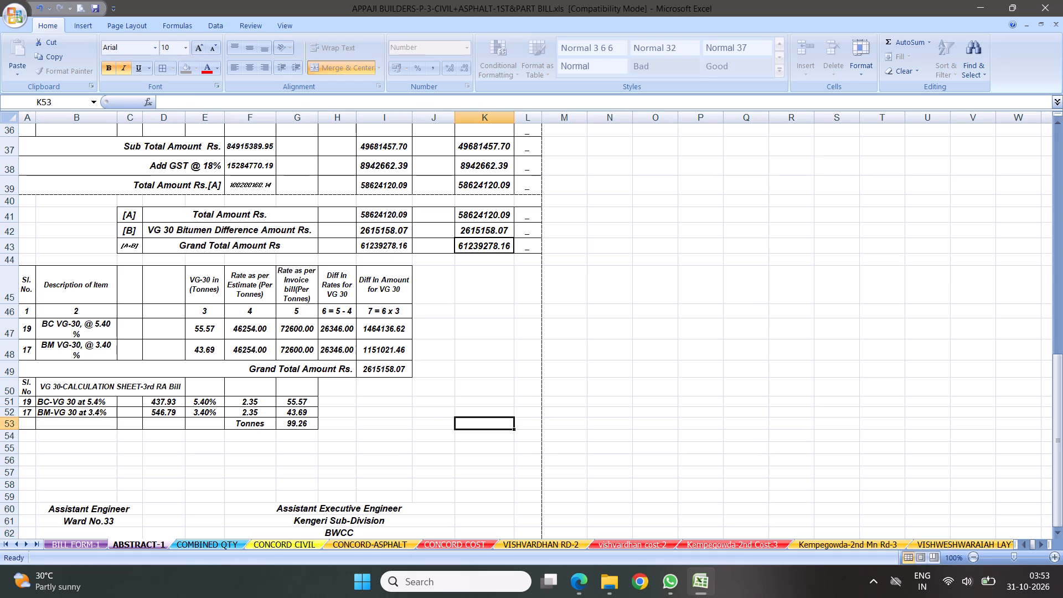
# Check the COMBINED QTY pages in print preview through to the final page with the signature block.
pyautogui.click(208, 542)
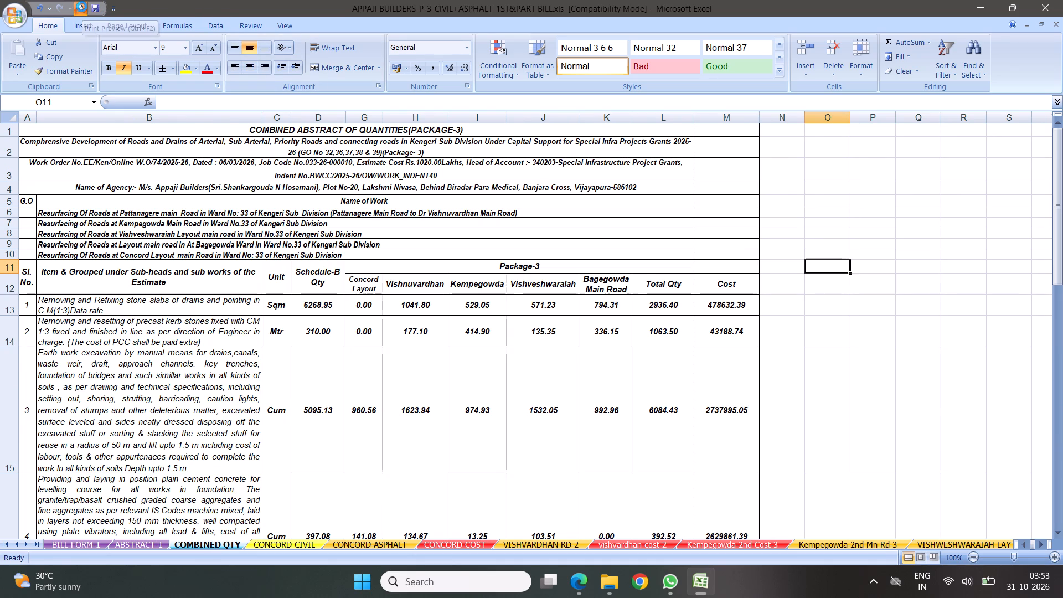
pyautogui.scroll(-16, 718, 239)
pyautogui.scroll(1, 738, 224)
pyautogui.scroll(-4, 738, 224)
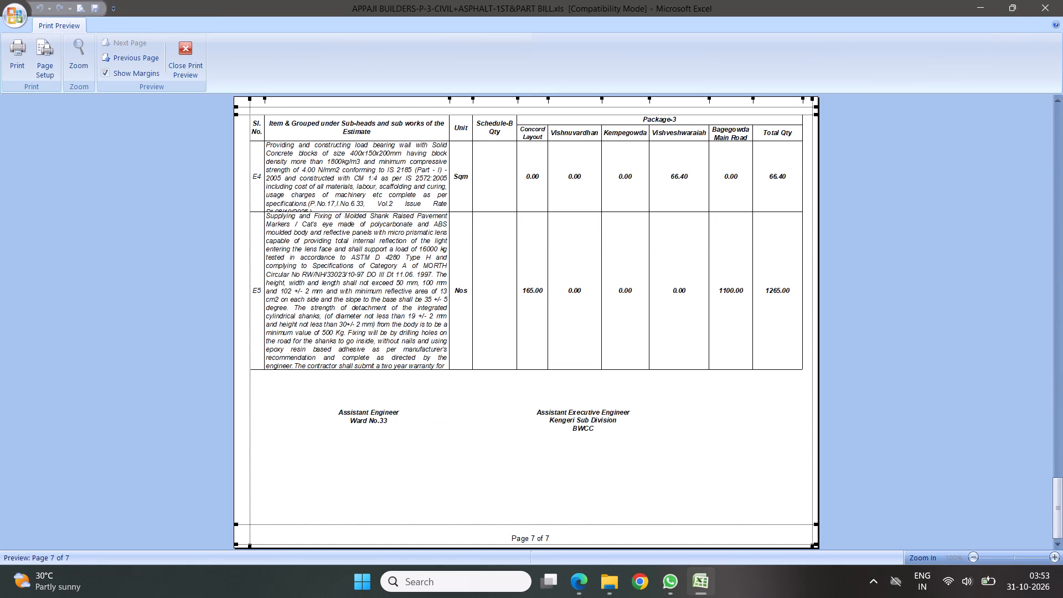
pyautogui.scroll(-11, 726, 198)
pyautogui.press('Escape')
# Review the CONCORD CIVIL measurement sheet in print preview through to its last page.
pyautogui.click(290, 543)
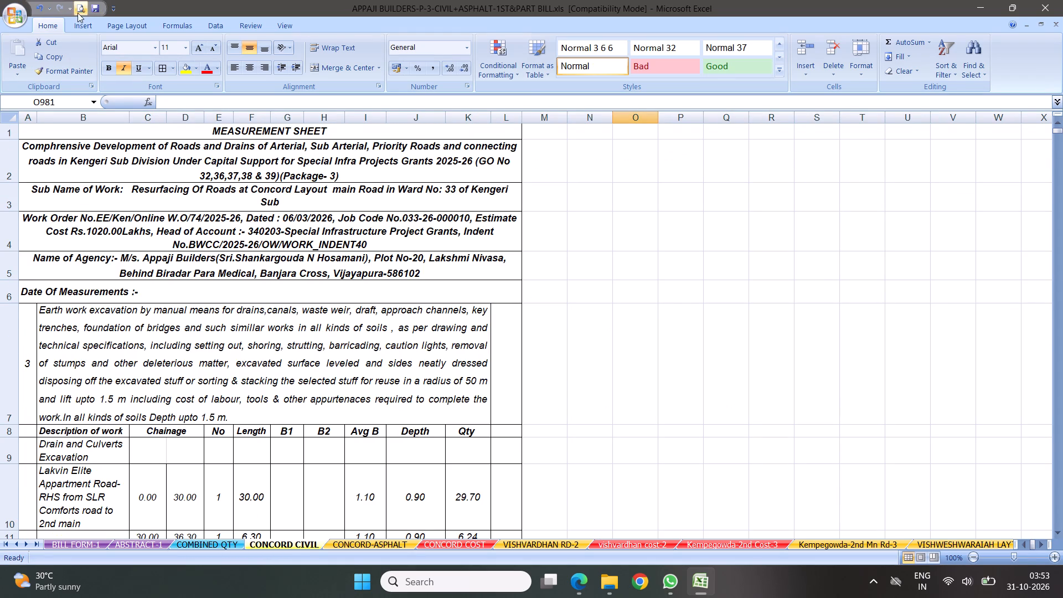
pyautogui.click(80, 9)
pyautogui.scroll(-11, 530, 276)
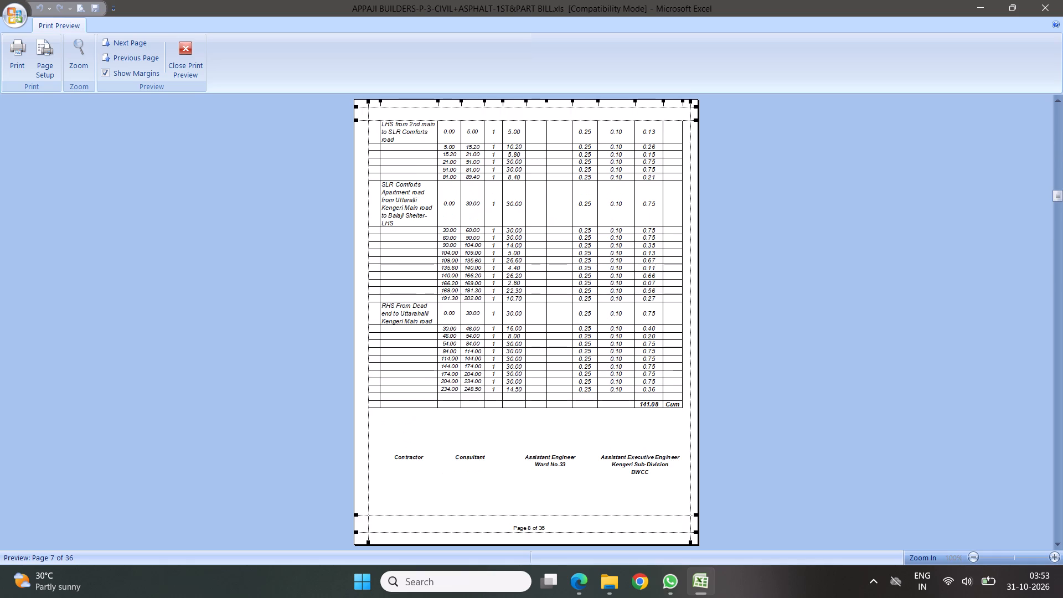
pyautogui.scroll(-15, 508, 256)
pyautogui.scroll(1, 493, 250)
pyautogui.scroll(-10, 493, 250)
pyautogui.scroll(1, 494, 229)
pyautogui.scroll(-9, 495, 229)
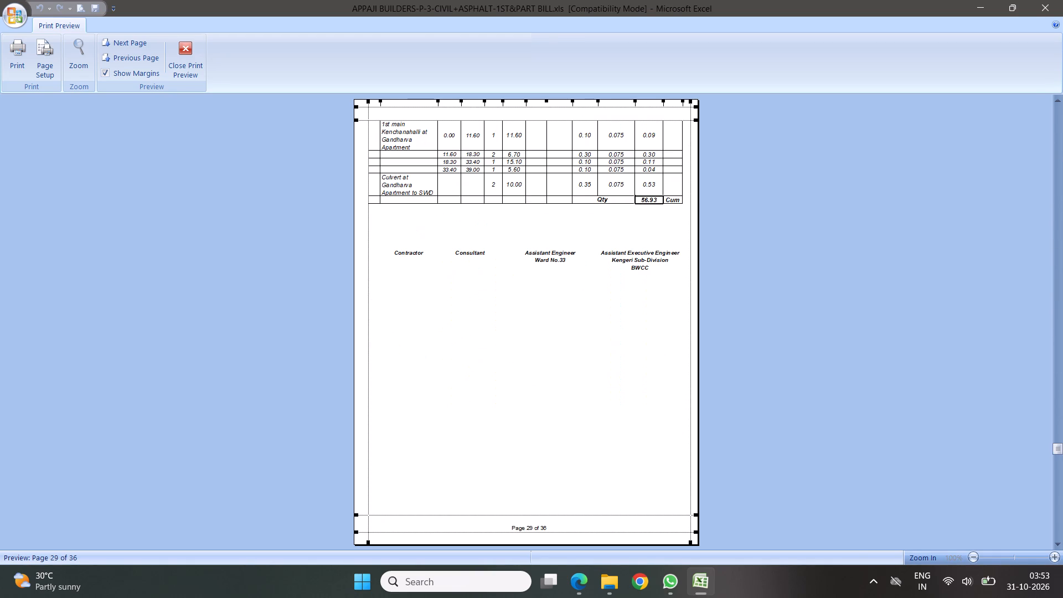
pyautogui.scroll(-17, 485, 223)
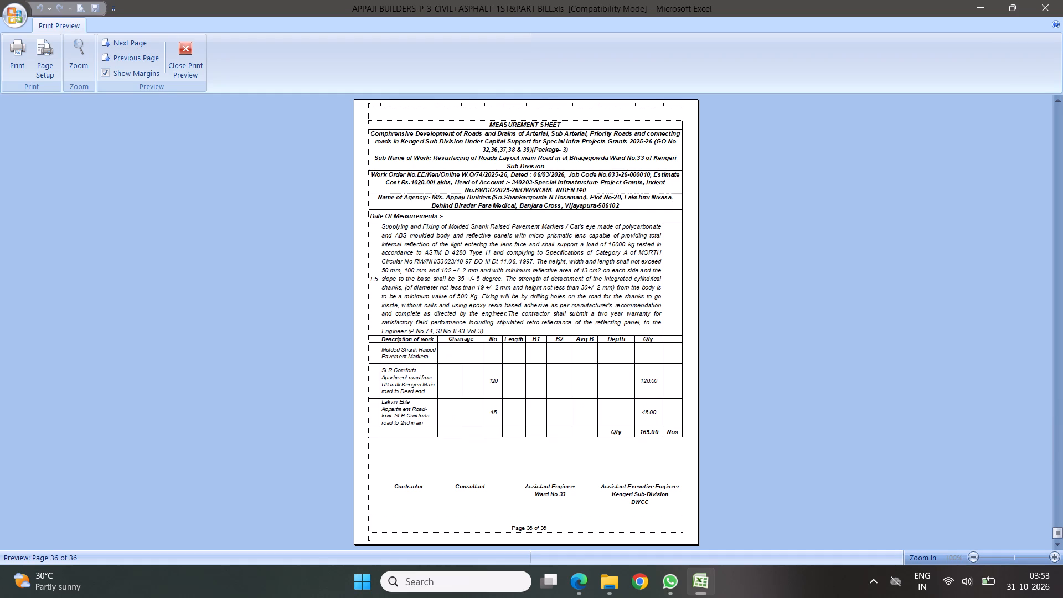
pyautogui.press('Escape')
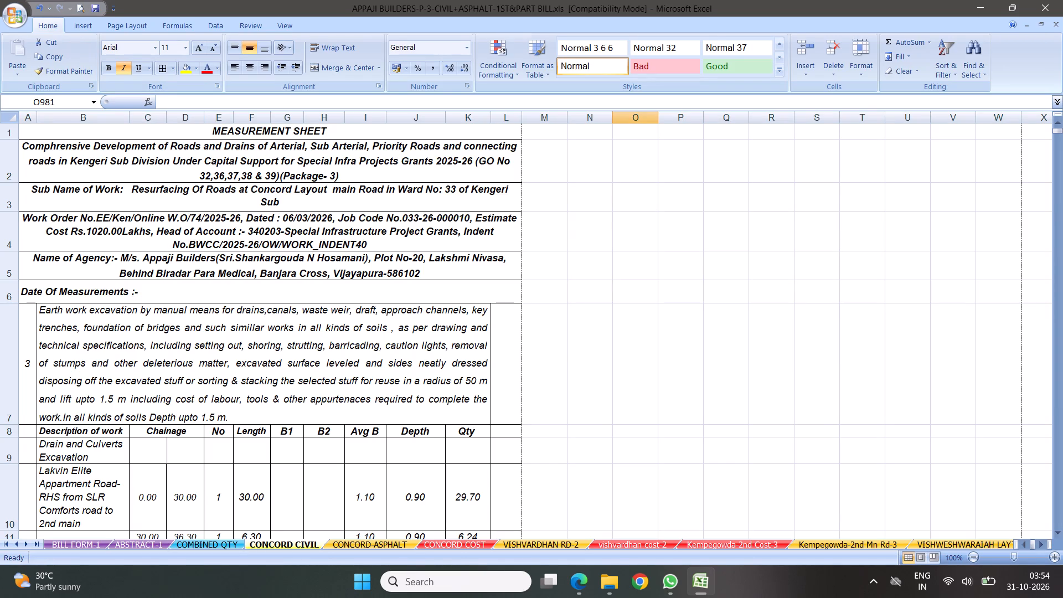
# Review the item rows of ABSTRACT-1 from the opening items through the EIRL items.
pyautogui.click(199, 546)
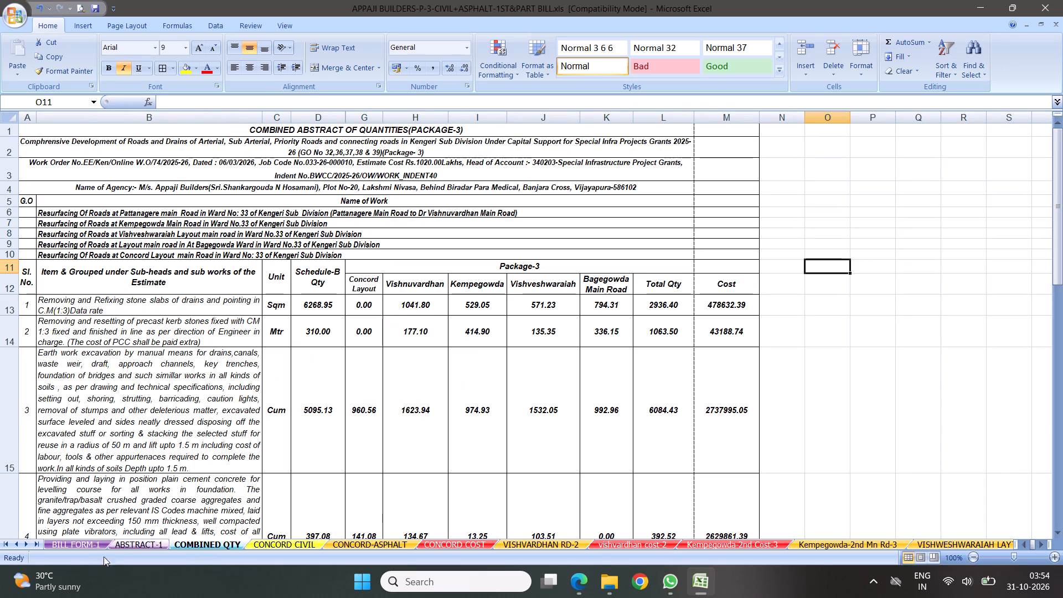
pyautogui.click(125, 545)
pyautogui.scroll(4, 421, 365)
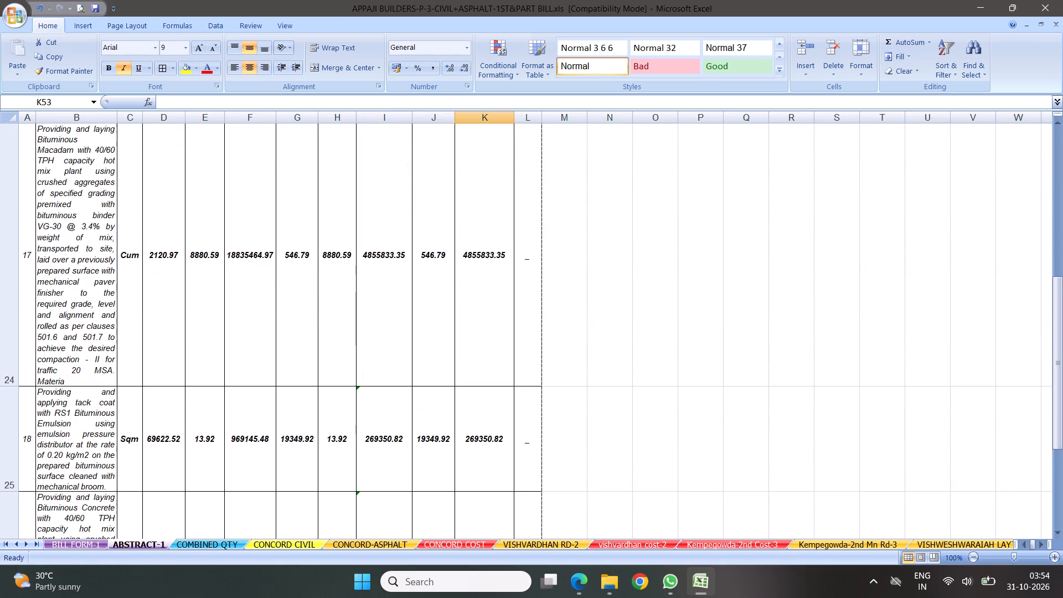
pyautogui.scroll(3, 365, 355)
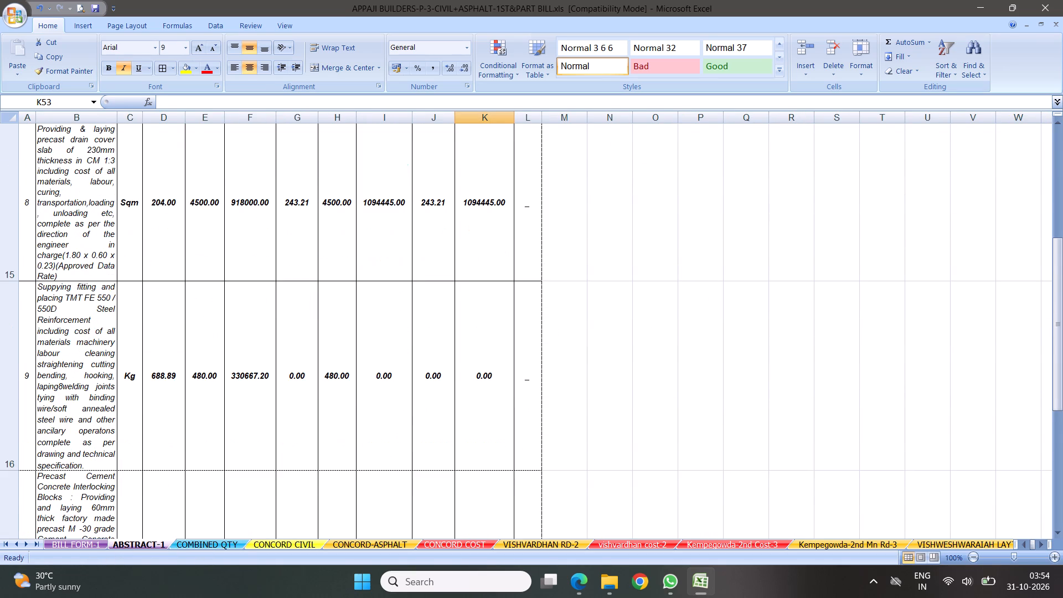
pyautogui.scroll(4, 389, 317)
pyautogui.scroll(-3, 424, 350)
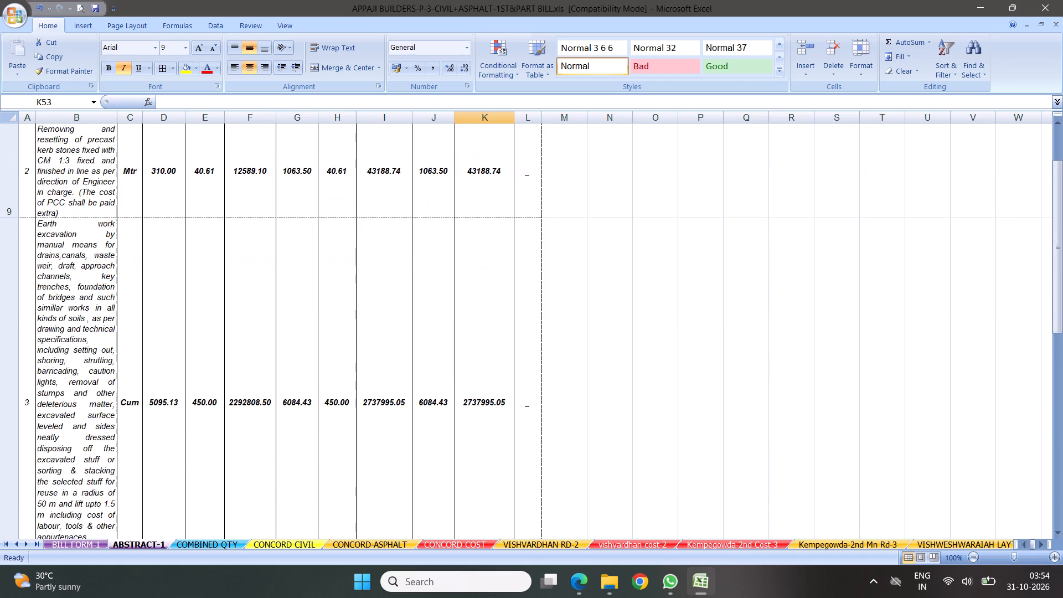
pyautogui.scroll(-7, 436, 358)
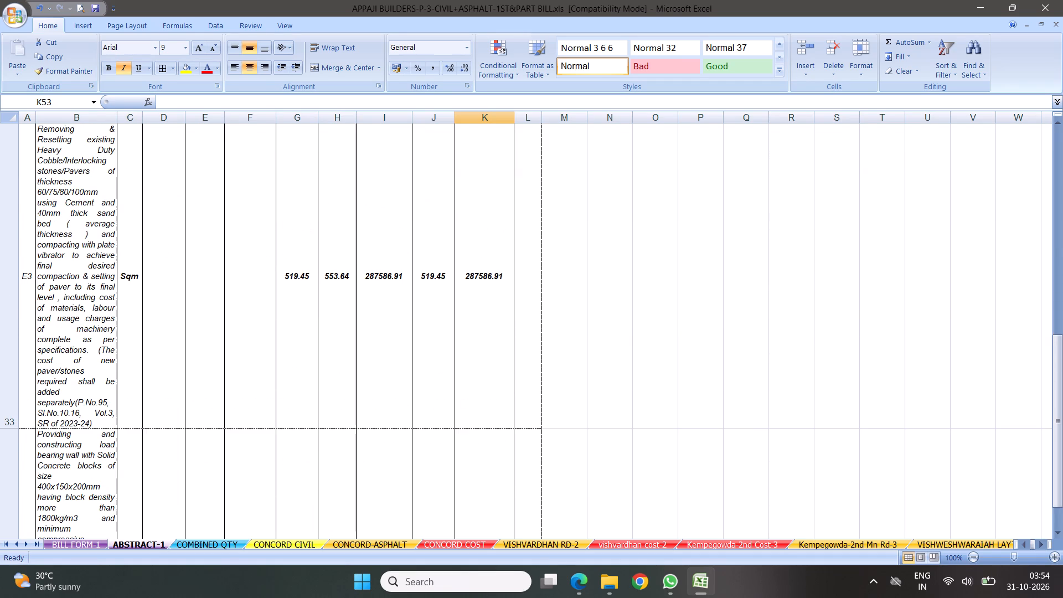
# Check the Total Up-to-date Cost formulas in ABSTRACT-1, moving between the subtotal and item 15, including the sum of items 15 to 19.
pyautogui.click(485, 288)
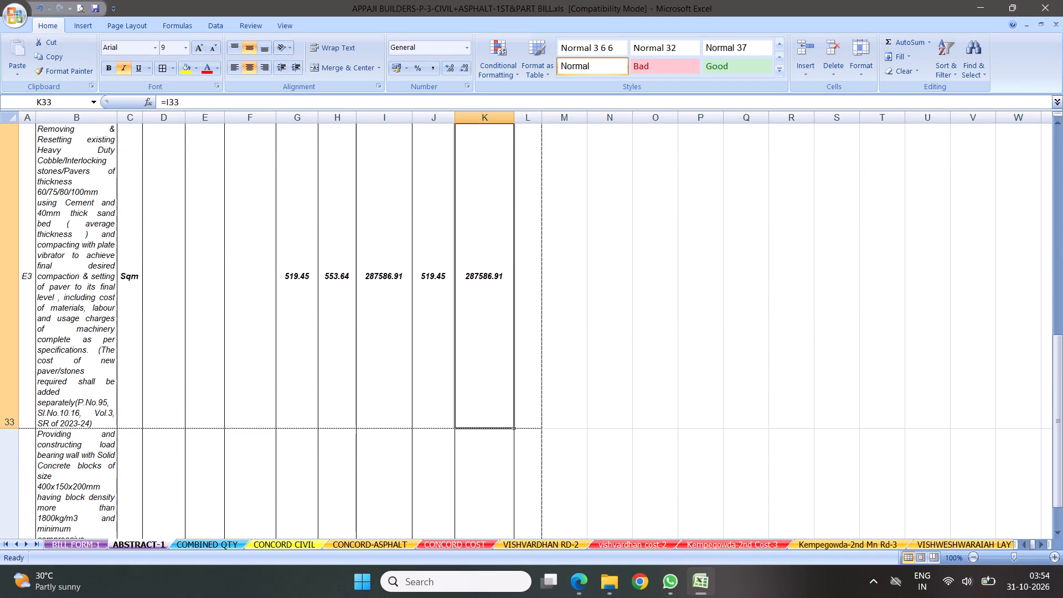
pyautogui.press('Down')
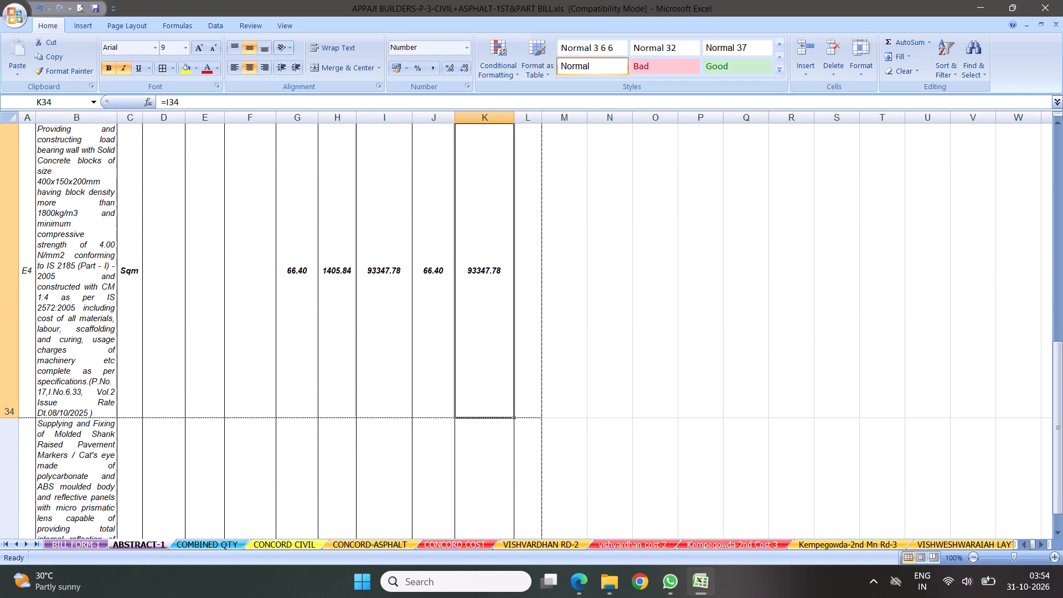
pyautogui.press('Down')
pyautogui.press('Down')
pyautogui.press('Down')
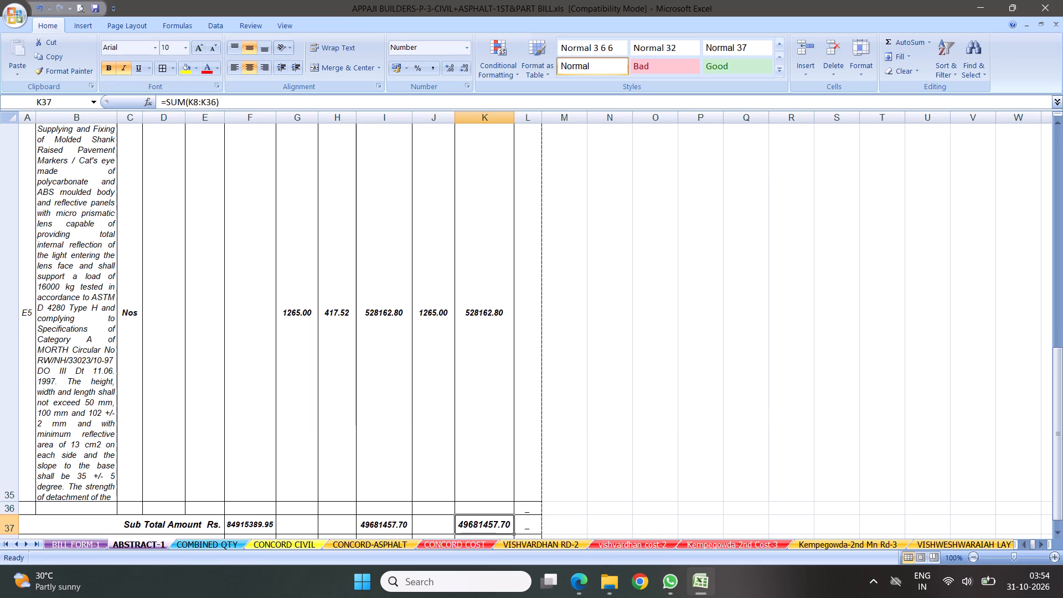
pyautogui.press('Up')
pyautogui.press('Up')
pyautogui.press('Up')
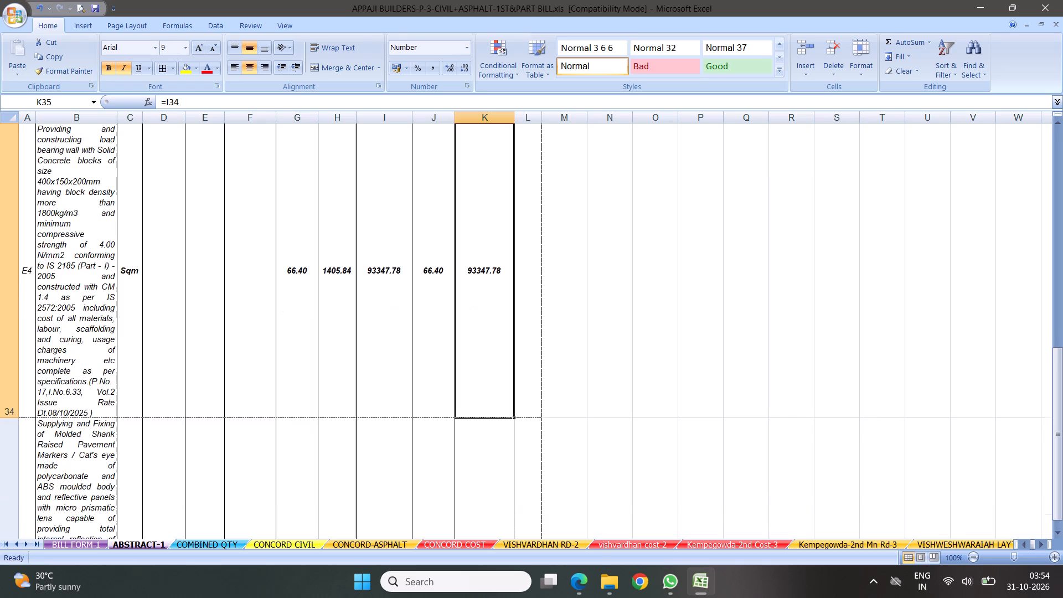
pyautogui.press('Up')
pyautogui.press('Up')
pyautogui.press('Up')
pyautogui.press('Up')
pyautogui.press('Up')
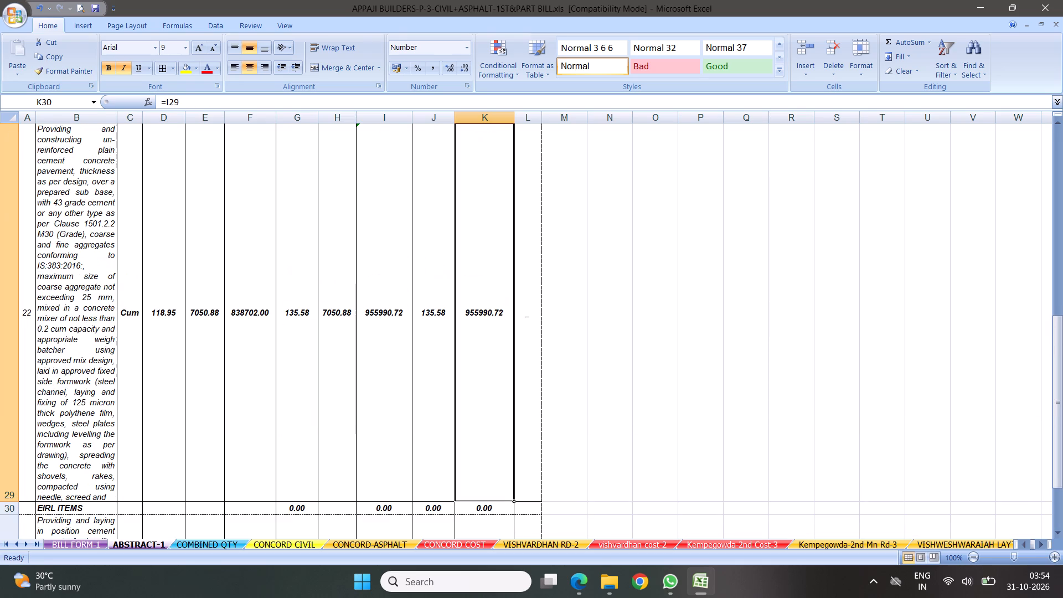
pyautogui.press('Up')
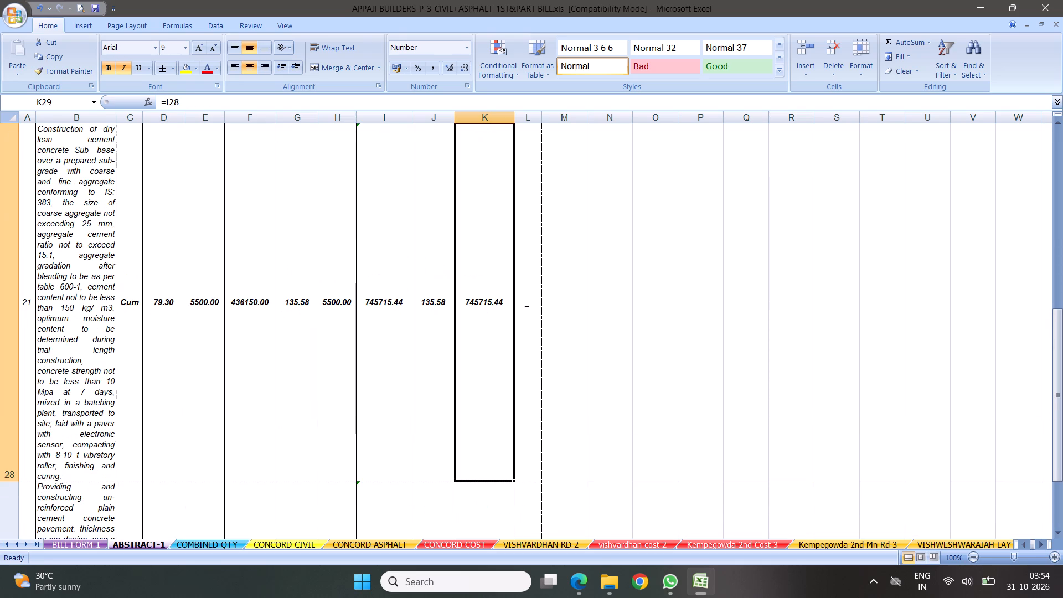
pyautogui.press('Up')
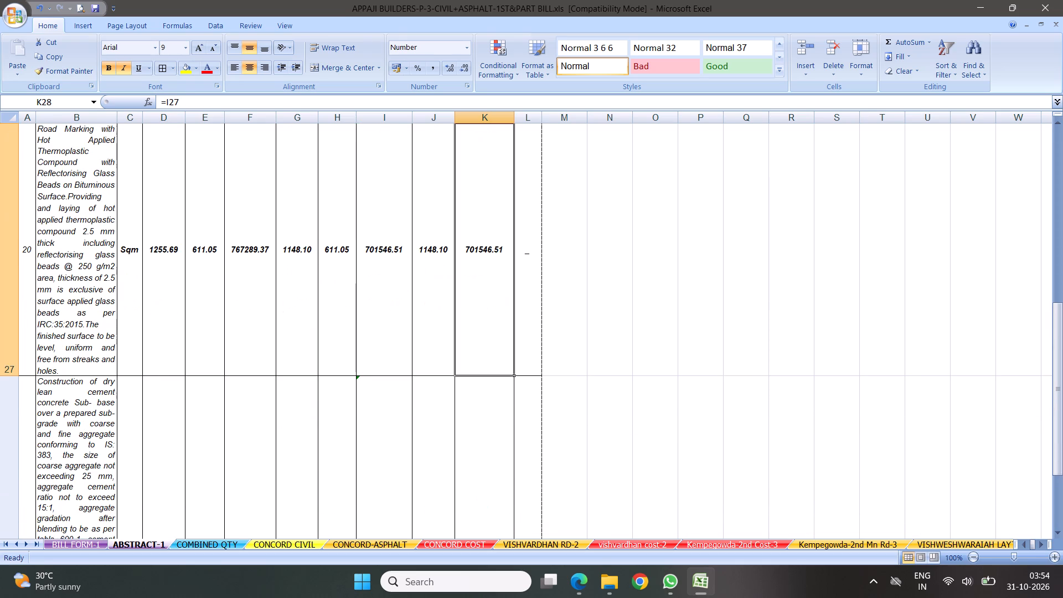
pyautogui.press('Up')
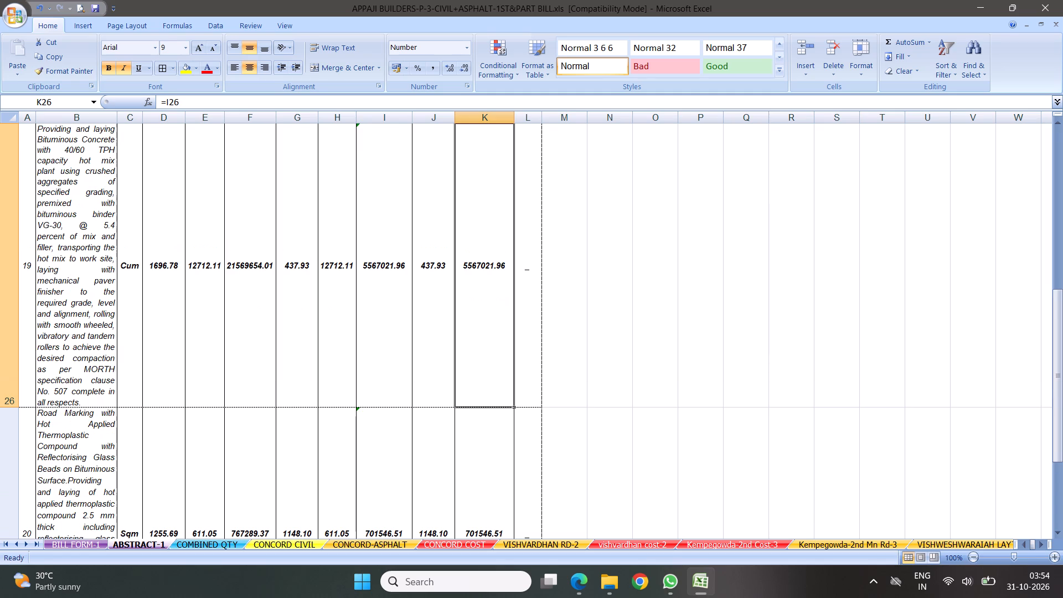
pyautogui.moveTo(481, 307); pyautogui.dragTo(482, 94)
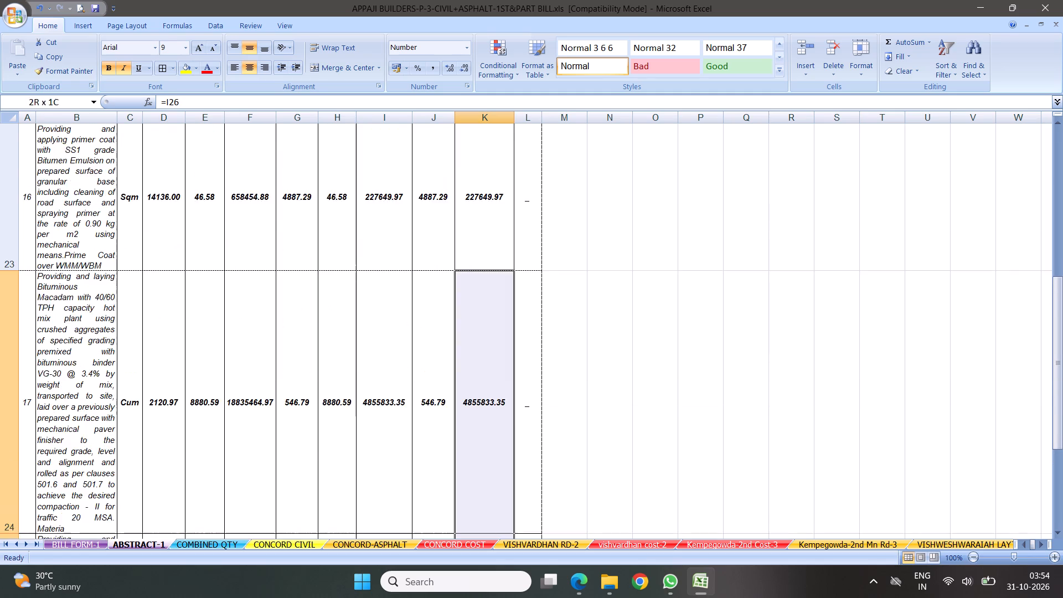
pyautogui.moveTo(482, 94); pyautogui.dragTo(491, 209)
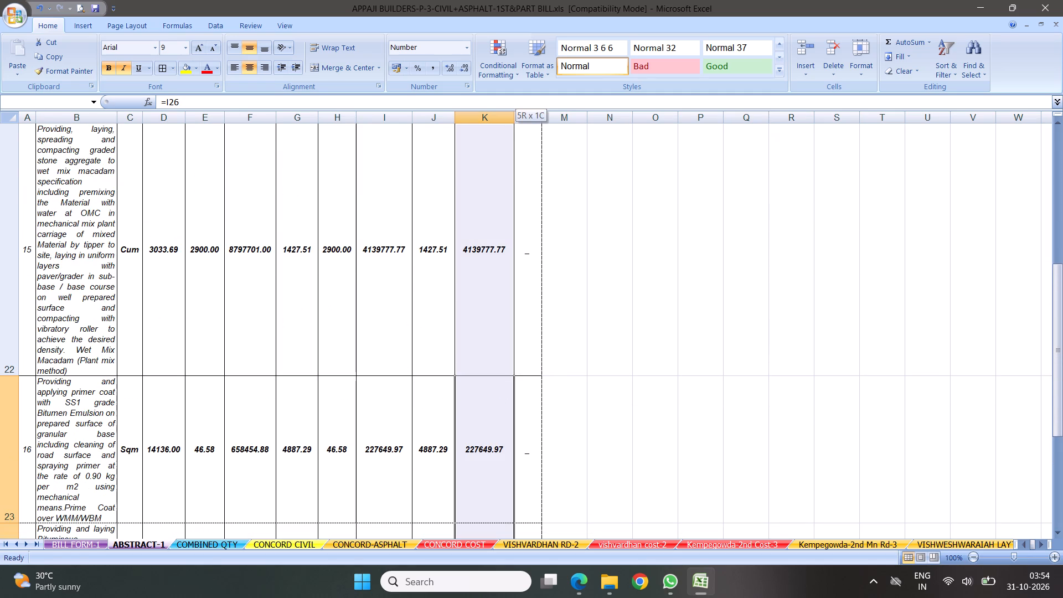
pyautogui.moveTo(491, 209); pyautogui.dragTo(483, 442)
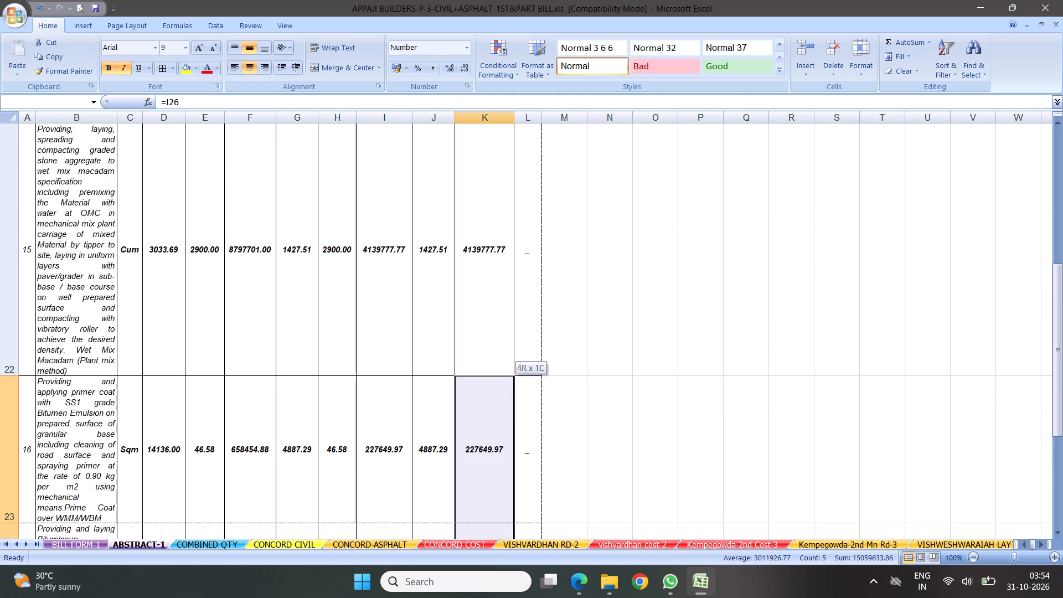
pyautogui.moveTo(483, 442); pyautogui.dragTo(479, 279)
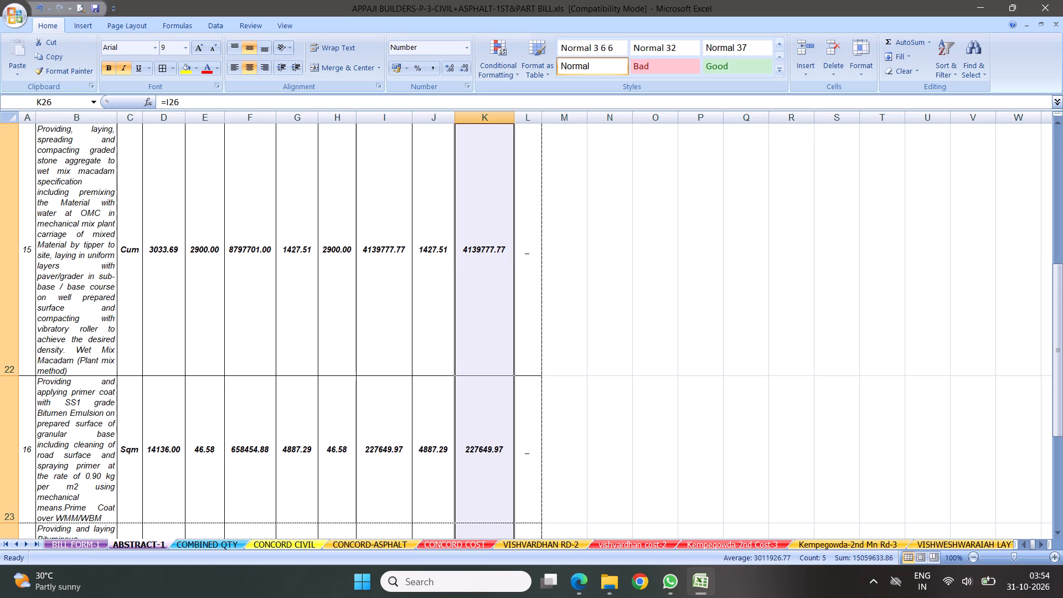
pyautogui.scroll(11, 417, 306)
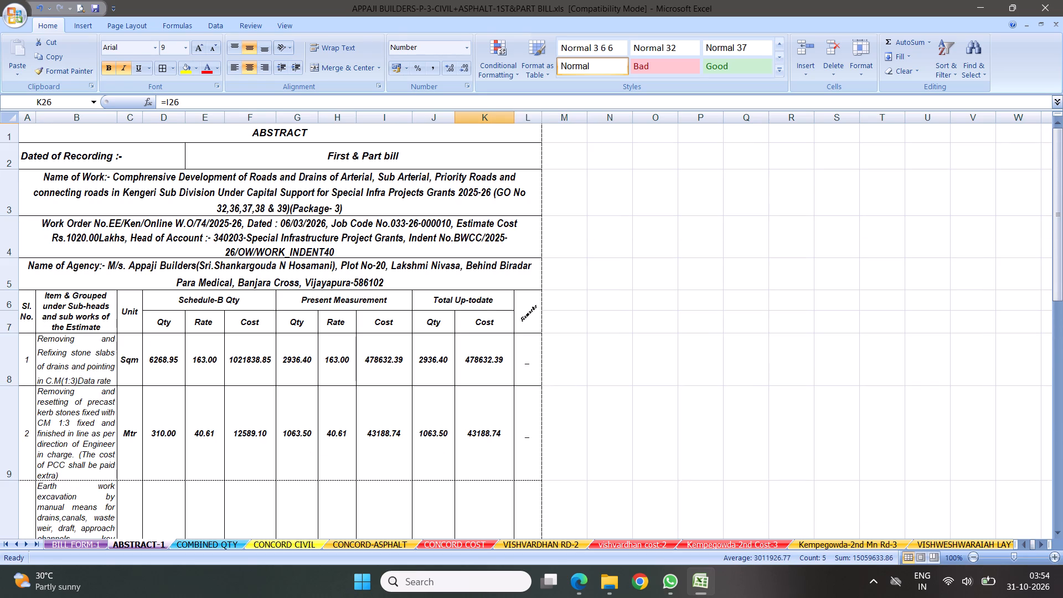
# Look over the headings of COMBINED QTY and the Concord, Vishvardhan, Kempegowda, Vishweshwaraiah and Bhagegowda civil sheets in turn.
pyautogui.click(203, 544)
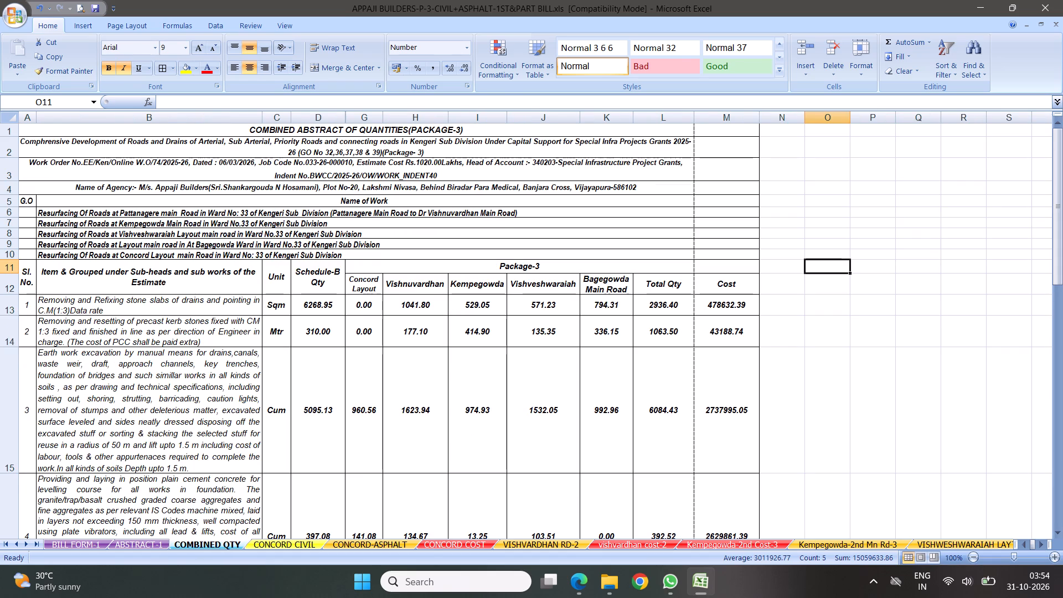
pyautogui.click(297, 544)
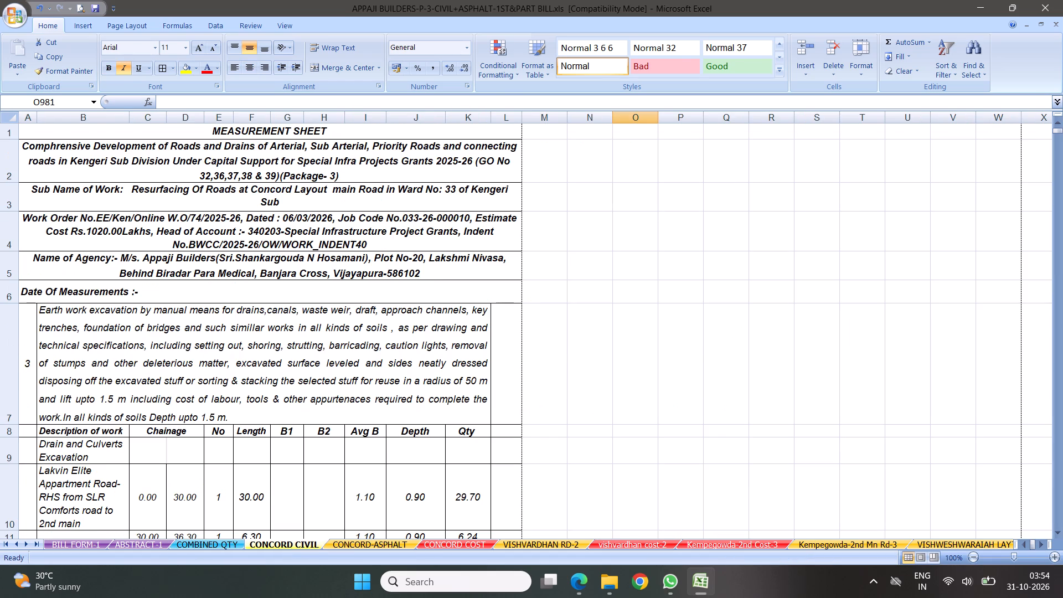
pyautogui.click(362, 544)
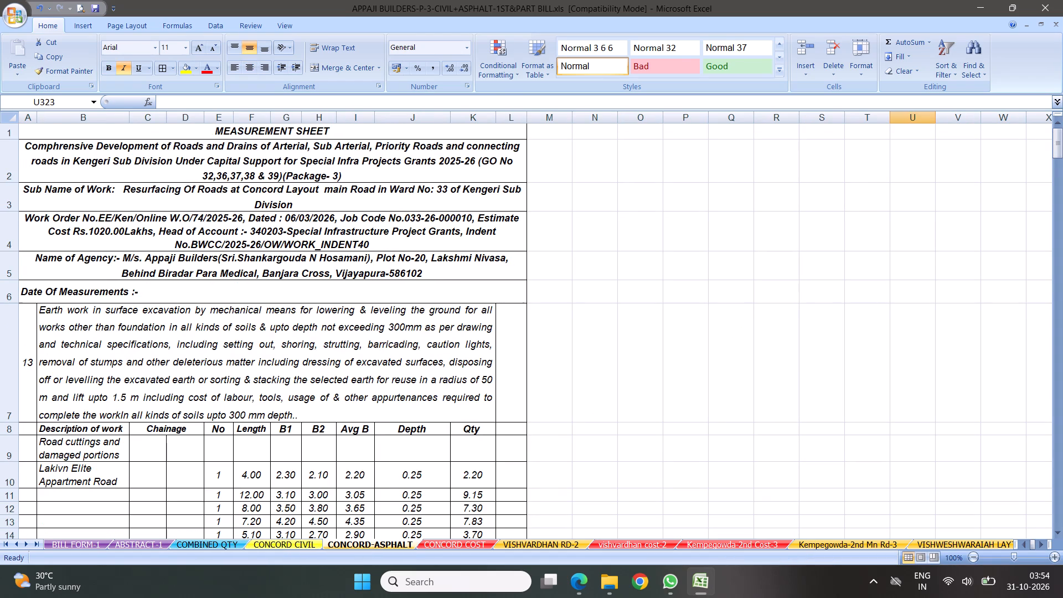
pyautogui.click(466, 544)
pyautogui.click(536, 544)
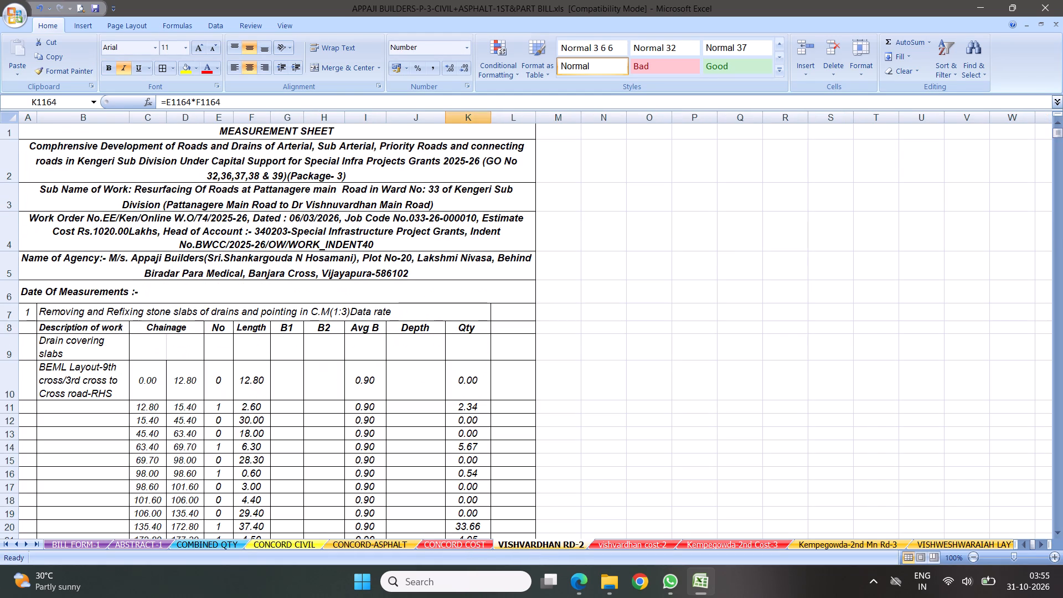
pyautogui.click(628, 543)
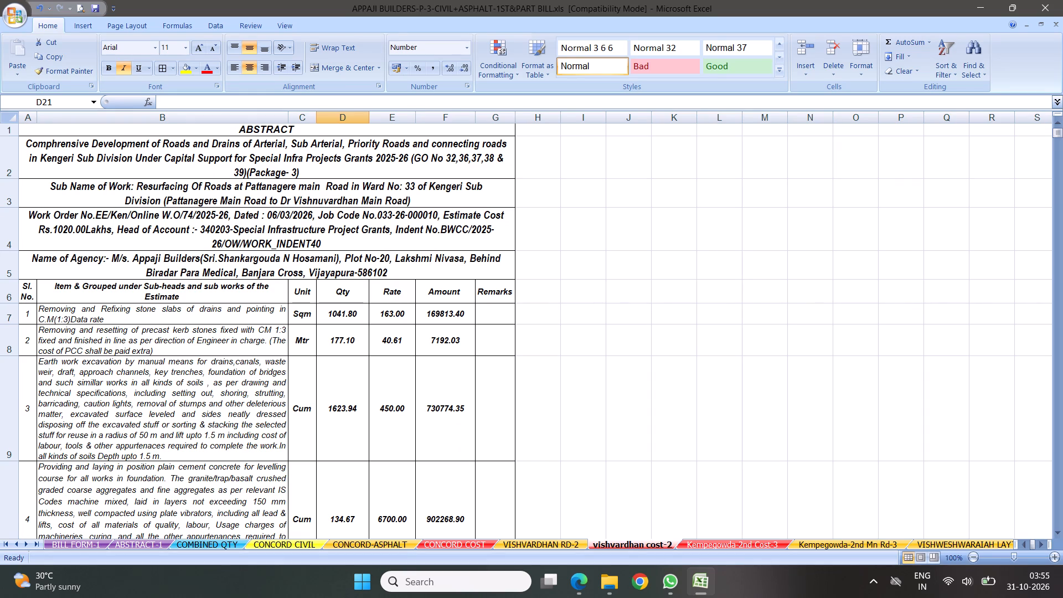
pyautogui.click(550, 540)
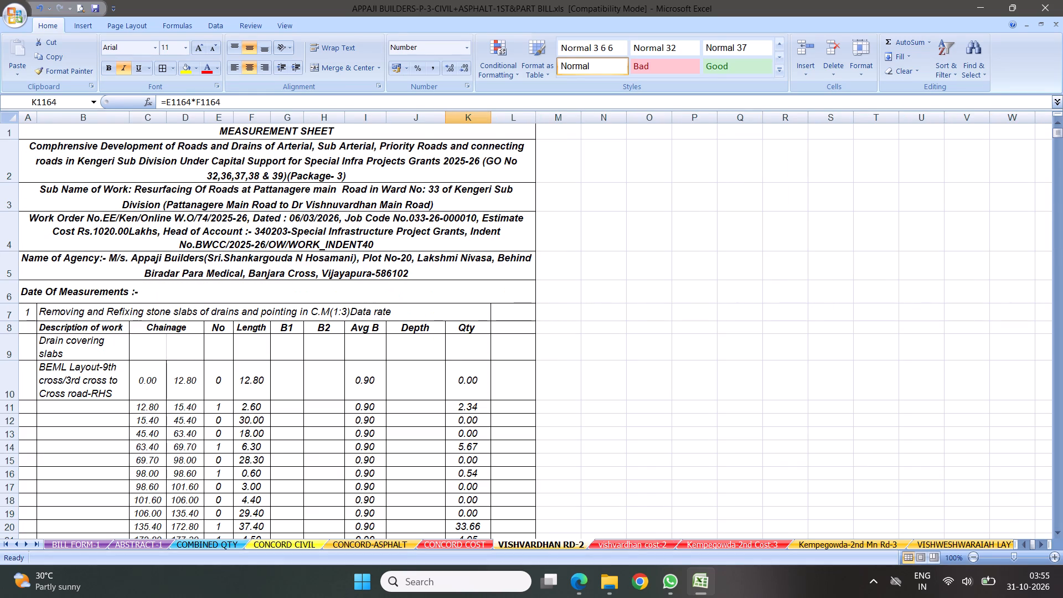
pyautogui.click(611, 548)
pyautogui.click(722, 546)
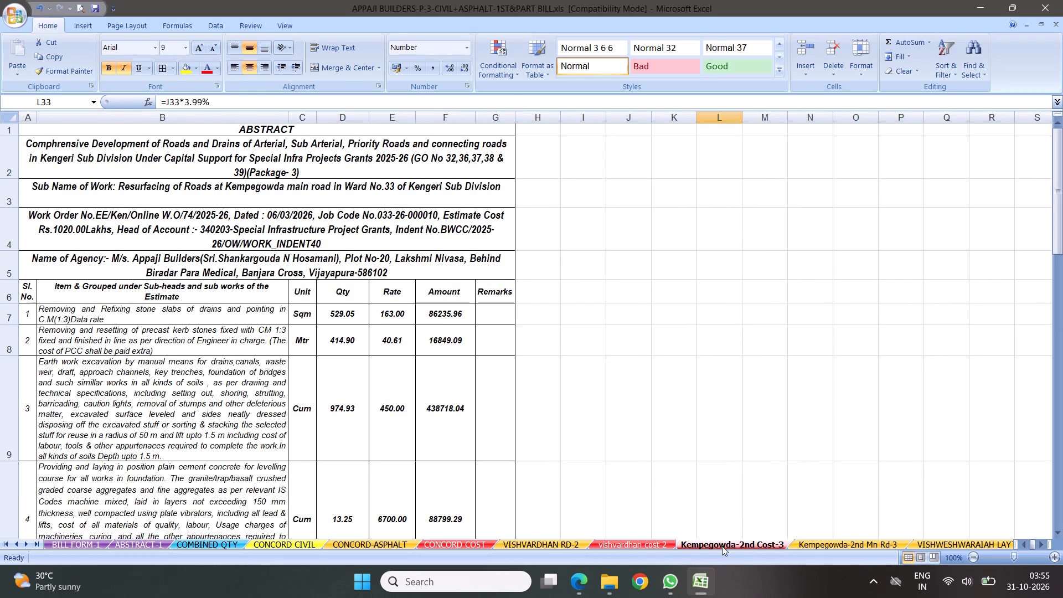
pyautogui.click(815, 547)
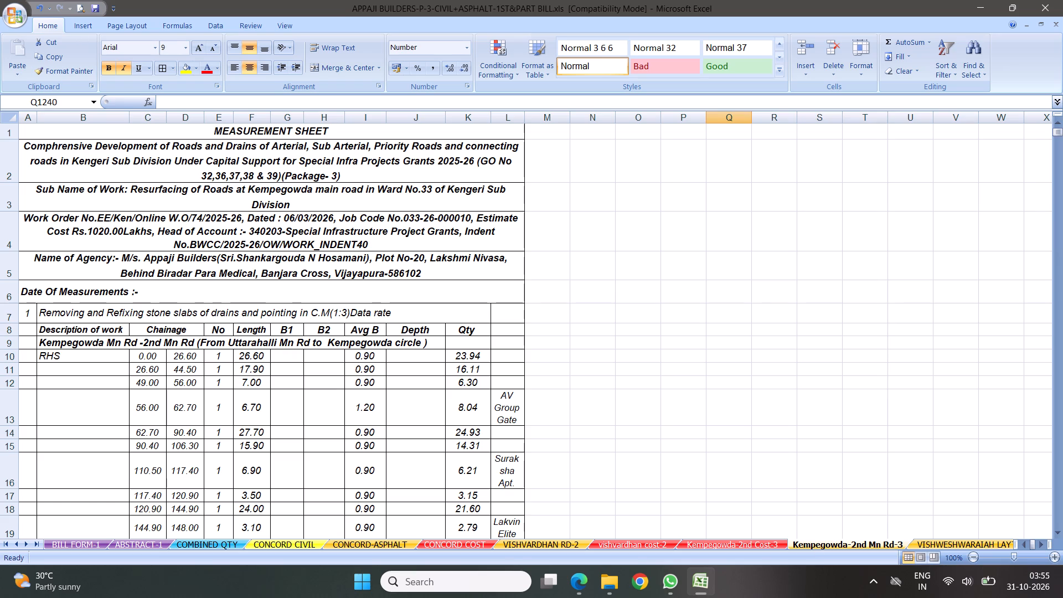
pyautogui.tripleClick(28, 545)
pyautogui.doubleClick(28, 545)
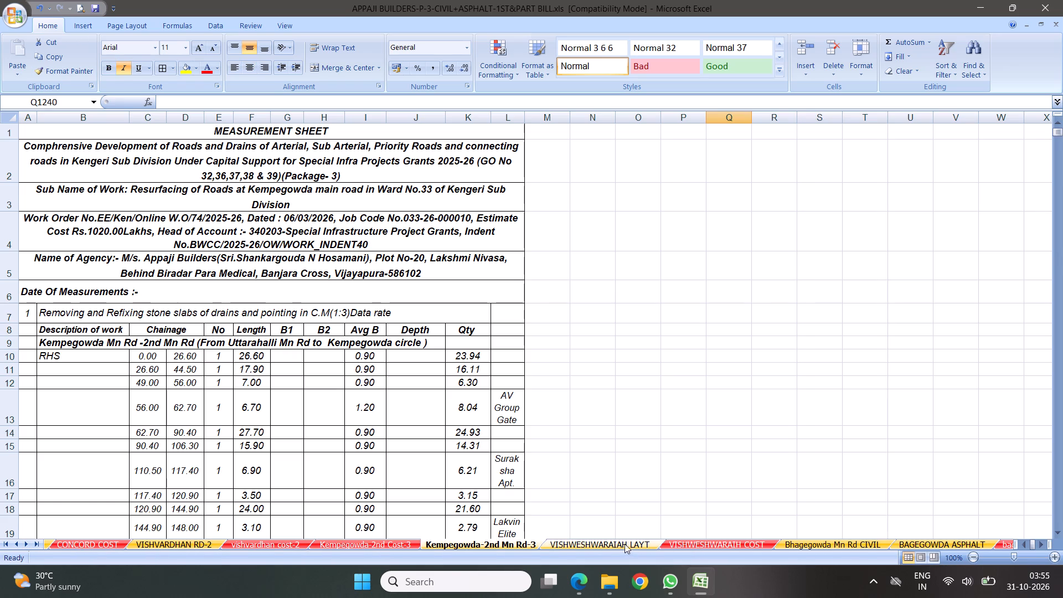
pyautogui.click(610, 544)
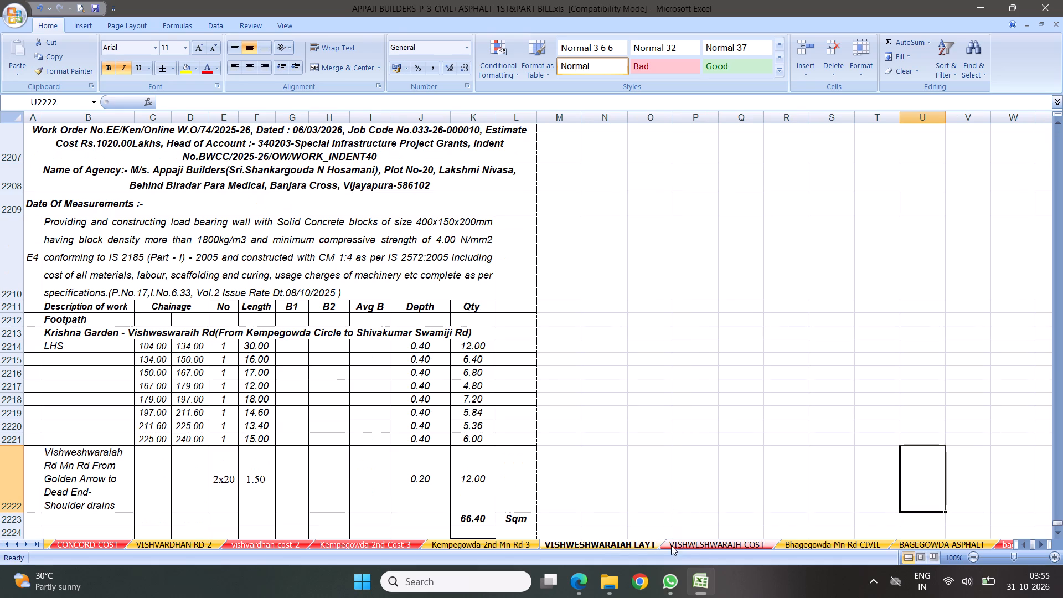
pyautogui.click(702, 544)
pyautogui.click(813, 545)
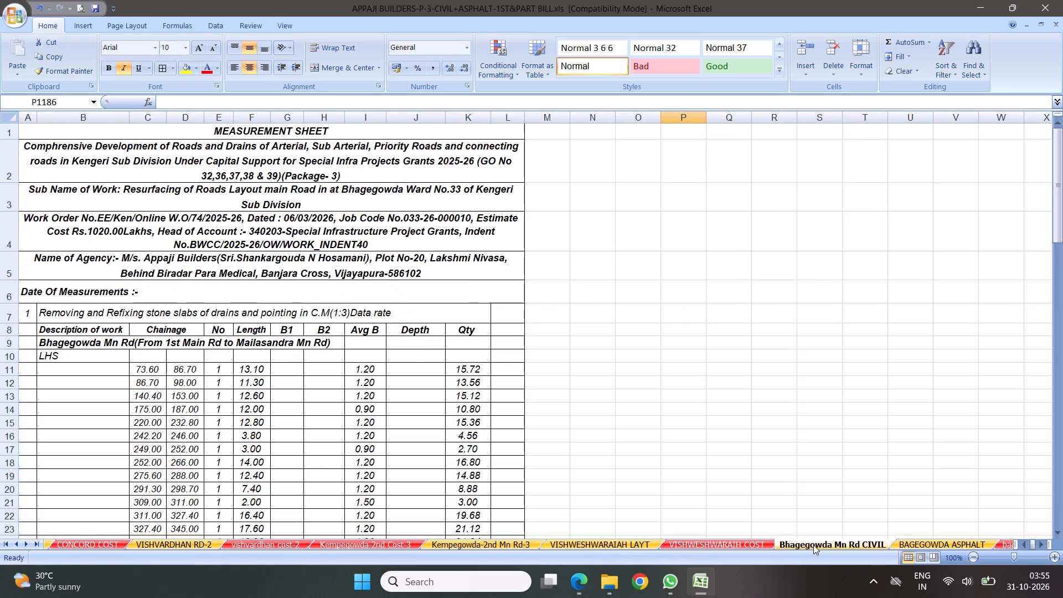
# Examine the BAGEGOWDA ASPHALT measurement sheet down to the bituminous concrete item 19, including its deductions and the preceding signature block.
pyautogui.click(925, 544)
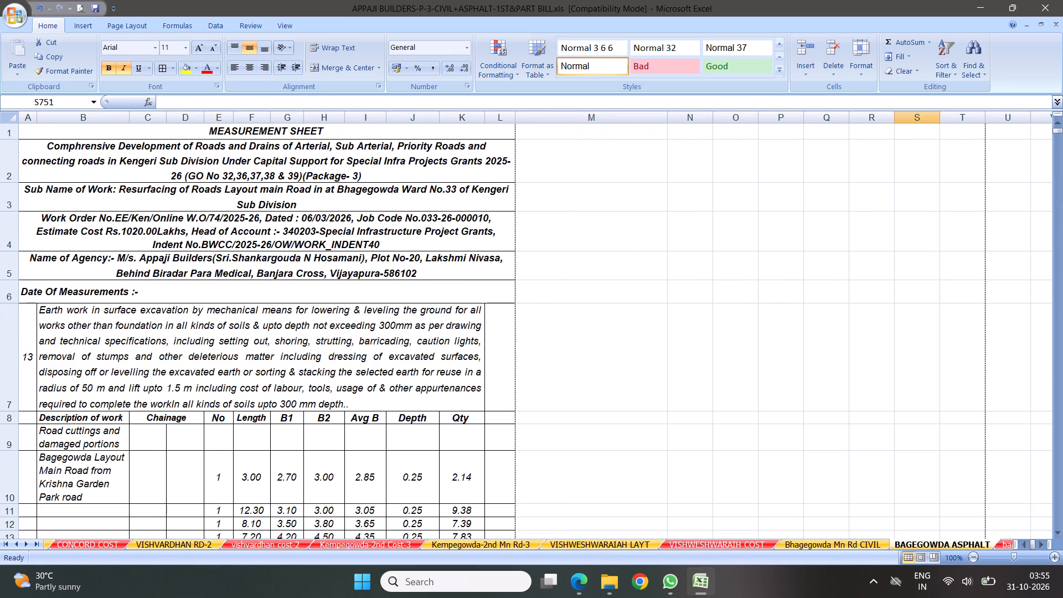
pyautogui.moveTo(1056, 133); pyautogui.dragTo(1062, 265)
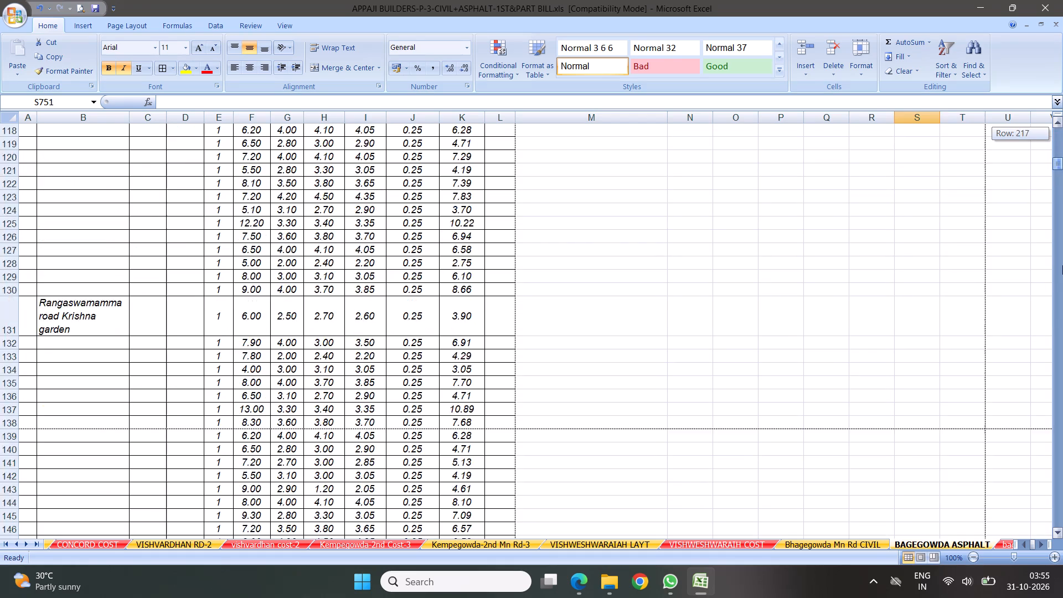
pyautogui.moveTo(1062, 265); pyautogui.dragTo(1057, 451)
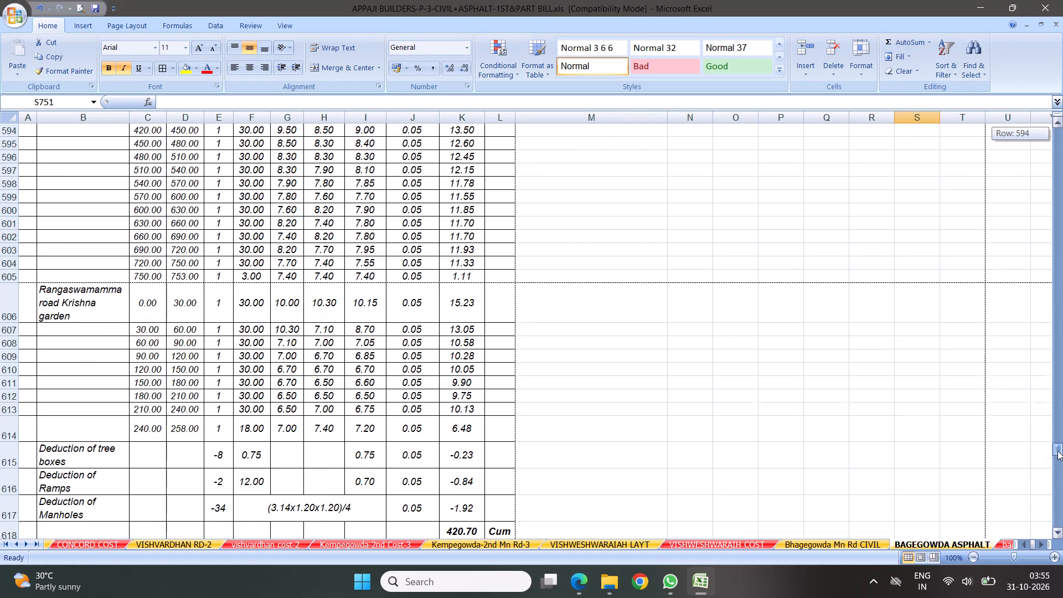
pyautogui.moveTo(1057, 451); pyautogui.dragTo(1057, 511)
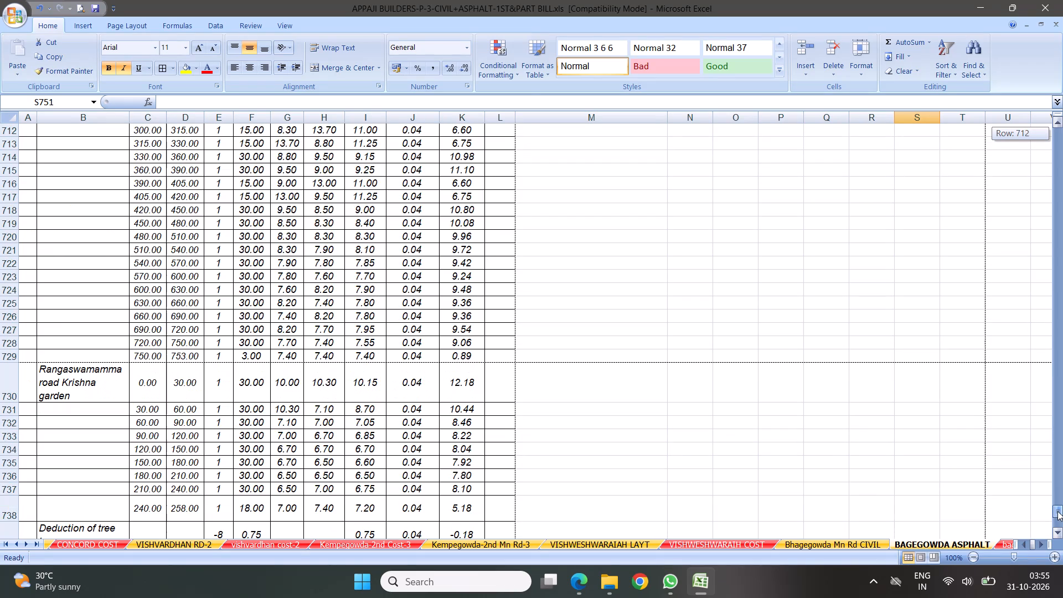
pyautogui.moveTo(1057, 511); pyautogui.dragTo(1057, 511)
pyautogui.scroll(4, 182, 321)
pyautogui.scroll(-6, 245, 318)
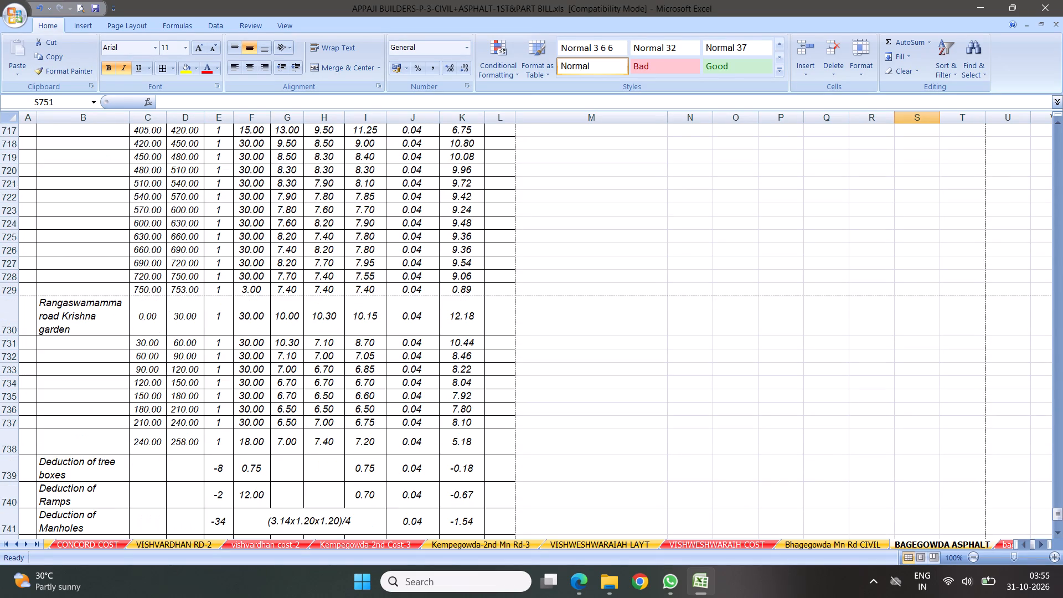
pyautogui.scroll(9, 267, 340)
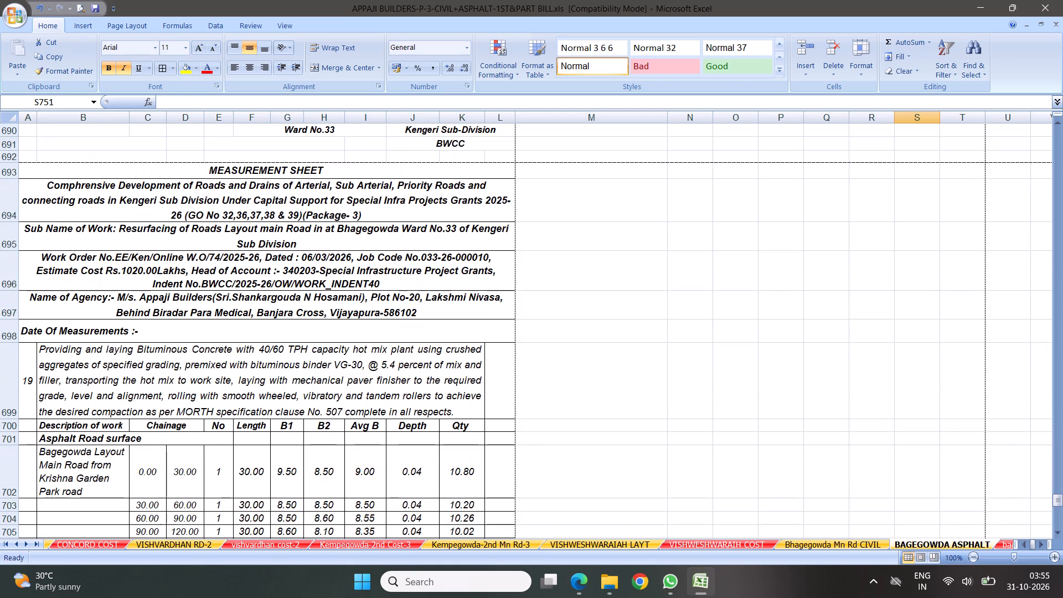
# Check the sum of the Rangaswamamma road Krishna garden quantities, K606 to K614, under bituminous macadam item 17 of BAGEGOWDA ASPHALT.
pyautogui.scroll(9, 266, 318)
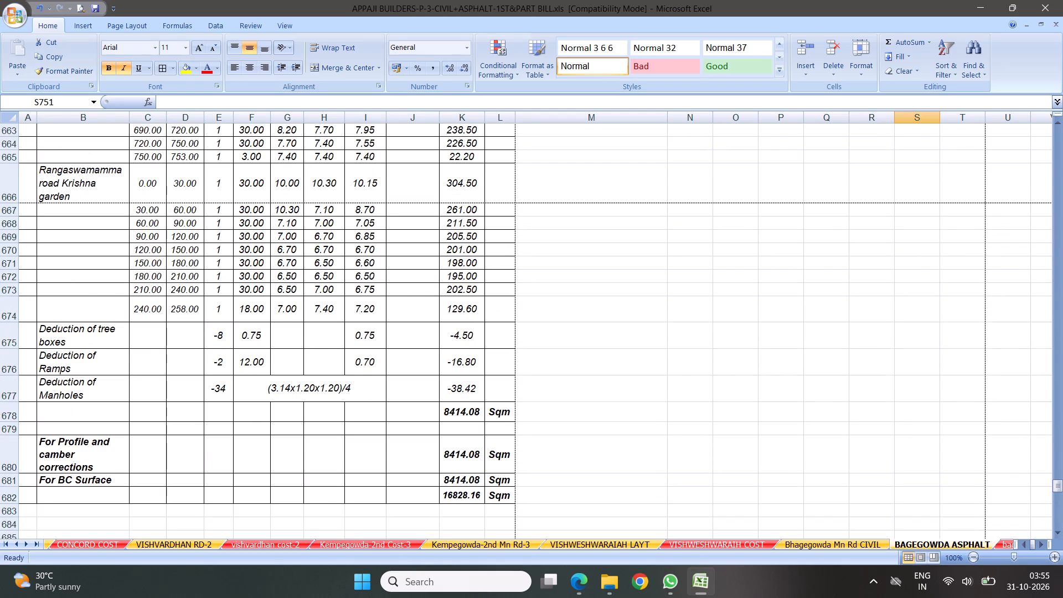
pyautogui.scroll(3, 301, 310)
pyautogui.scroll(20, 301, 310)
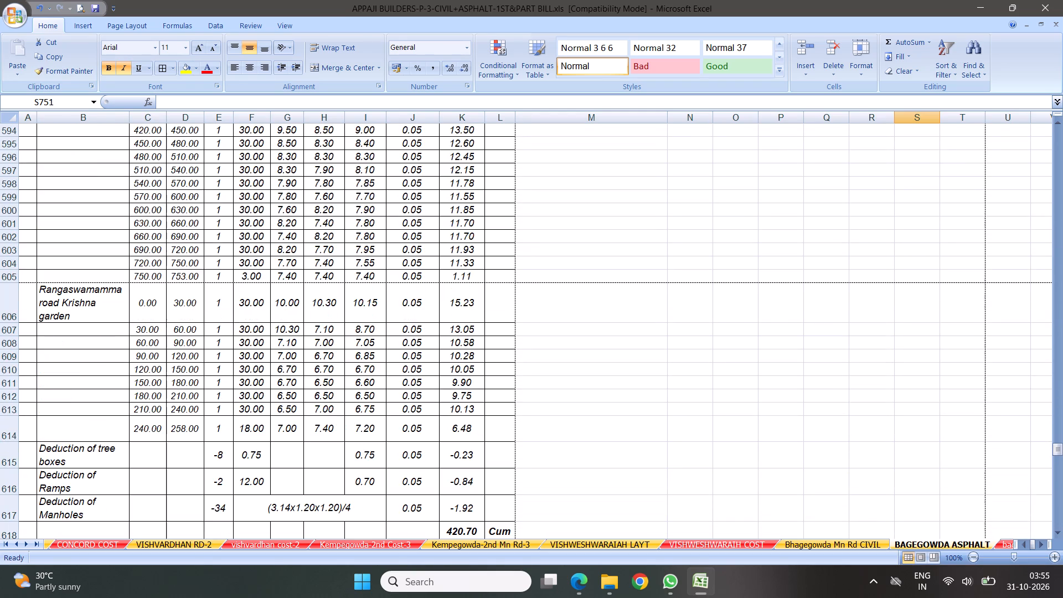
pyautogui.scroll(3, 285, 303)
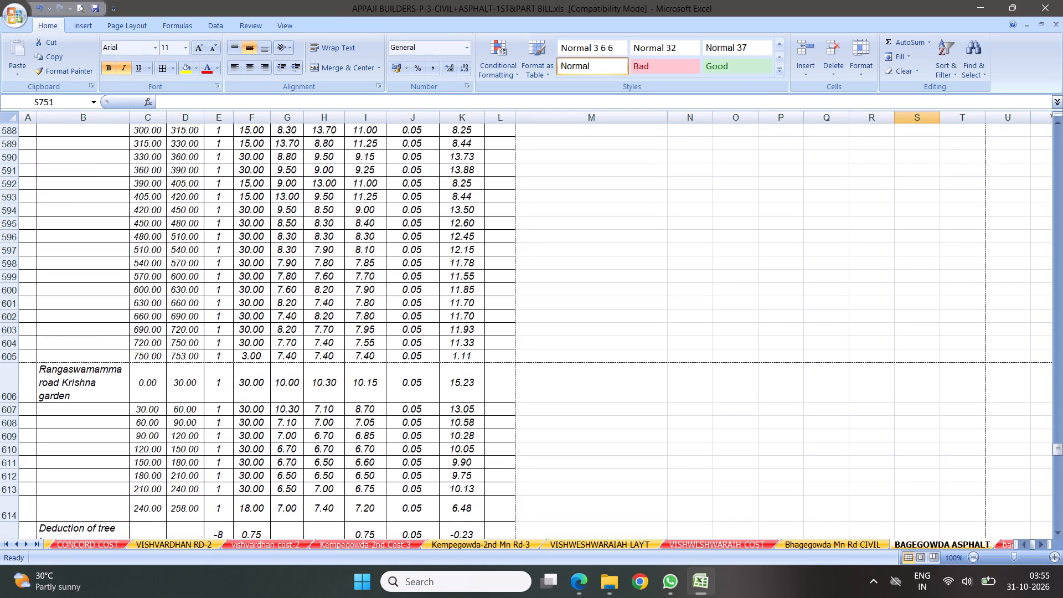
pyautogui.scroll(-3, 267, 319)
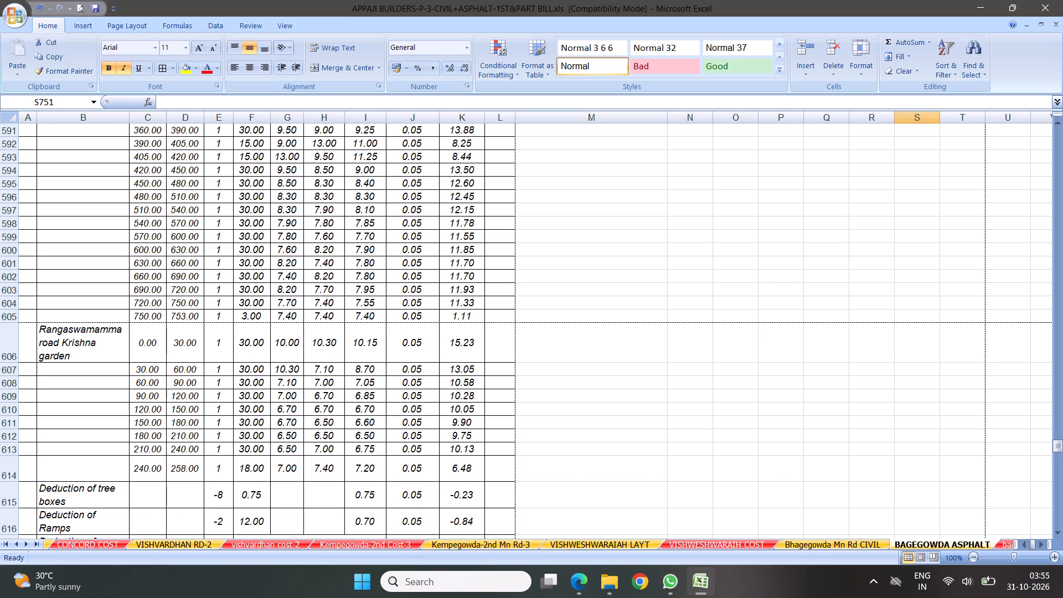
pyautogui.moveTo(459, 303); pyautogui.dragTo(456, 380)
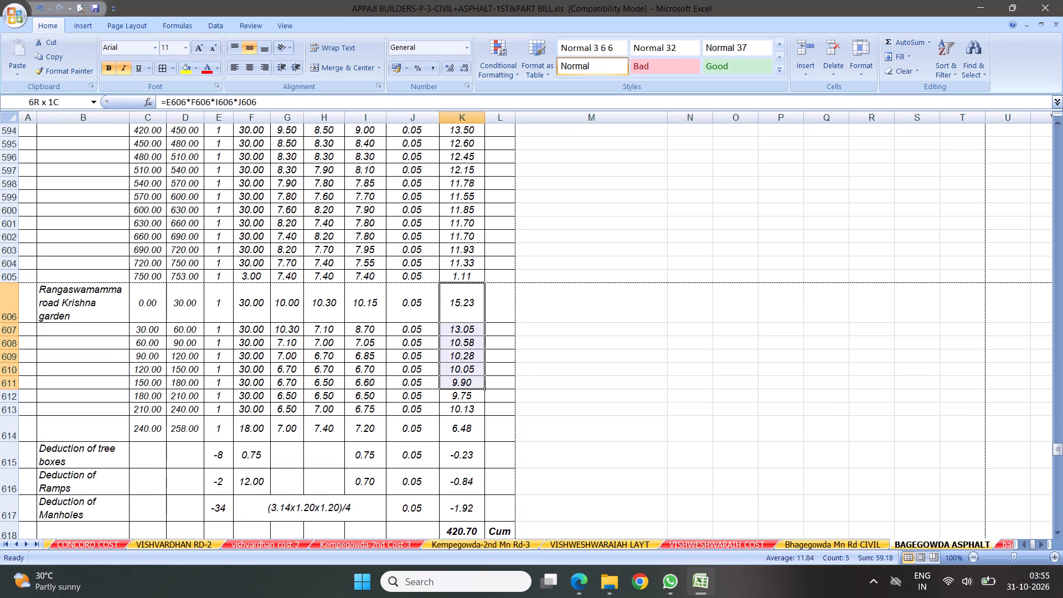
pyautogui.moveTo(456, 380); pyautogui.dragTo(452, 433)
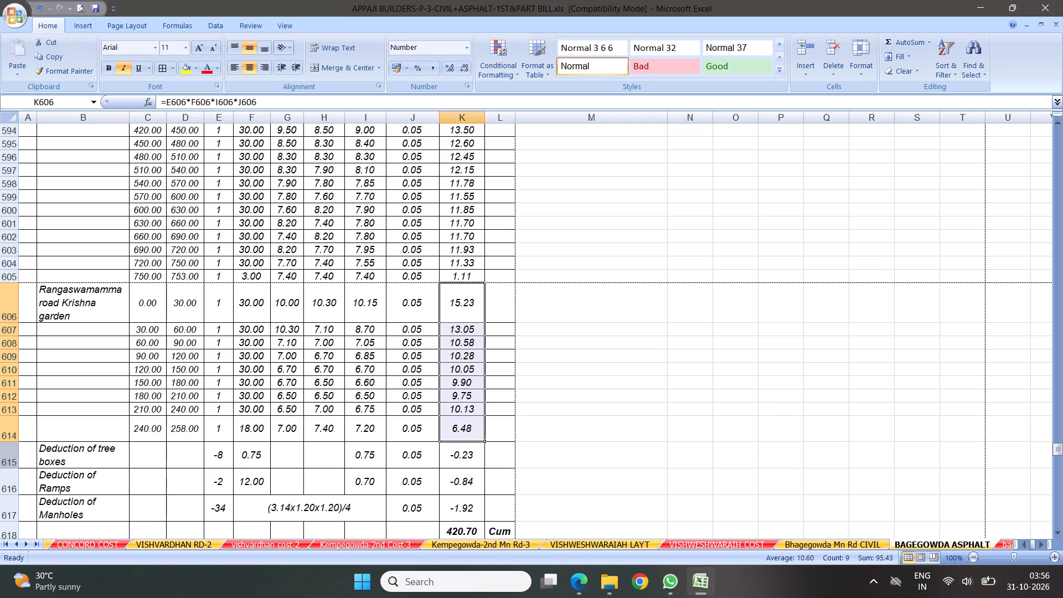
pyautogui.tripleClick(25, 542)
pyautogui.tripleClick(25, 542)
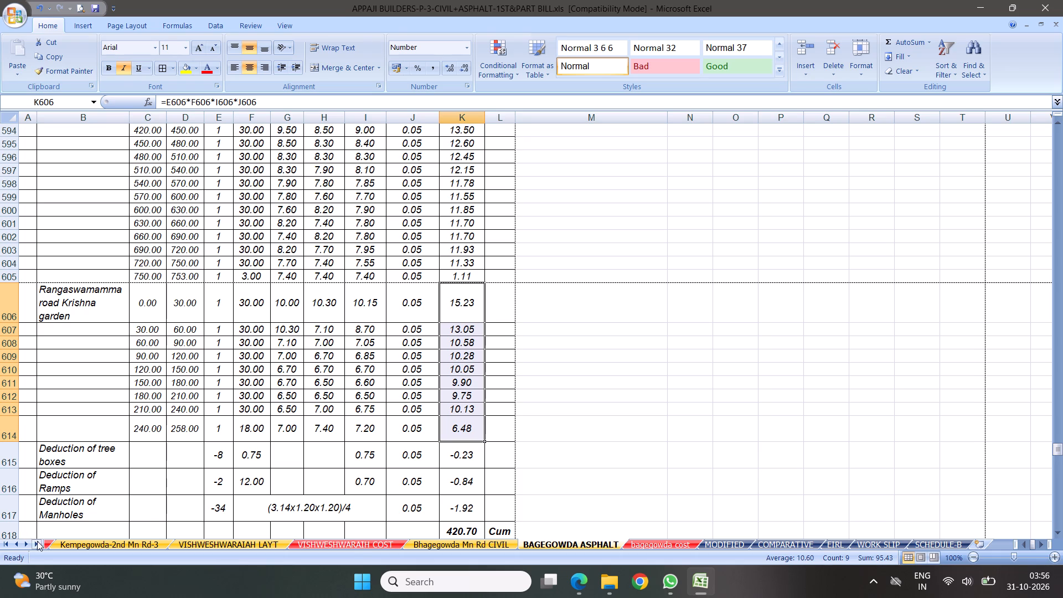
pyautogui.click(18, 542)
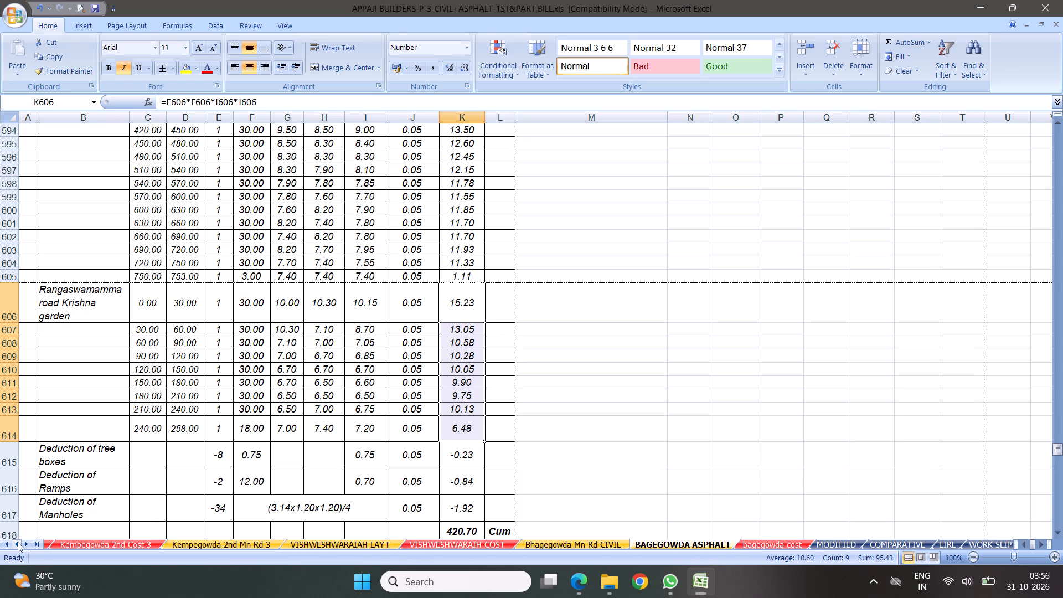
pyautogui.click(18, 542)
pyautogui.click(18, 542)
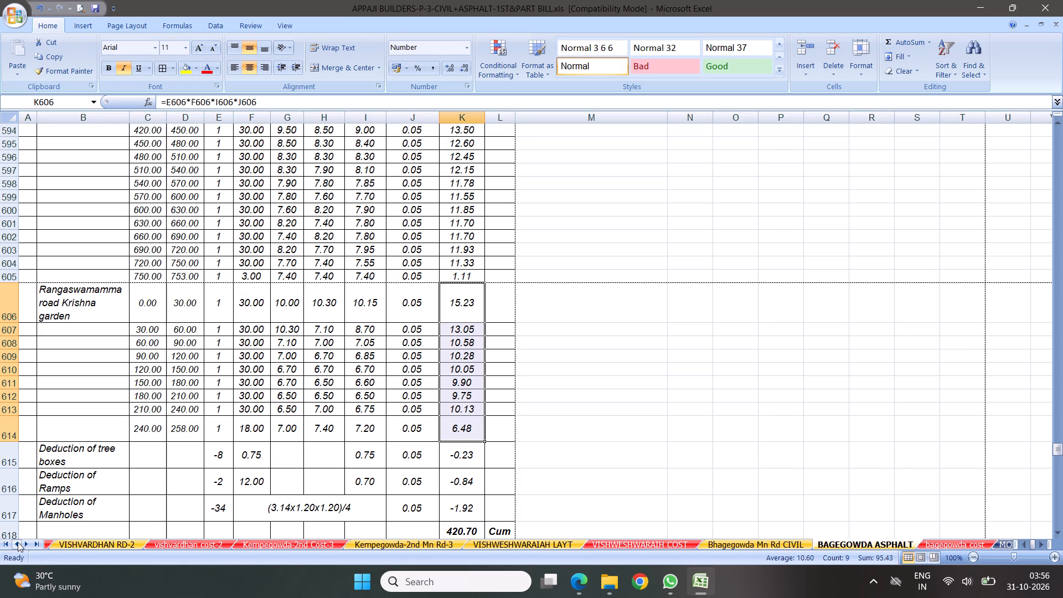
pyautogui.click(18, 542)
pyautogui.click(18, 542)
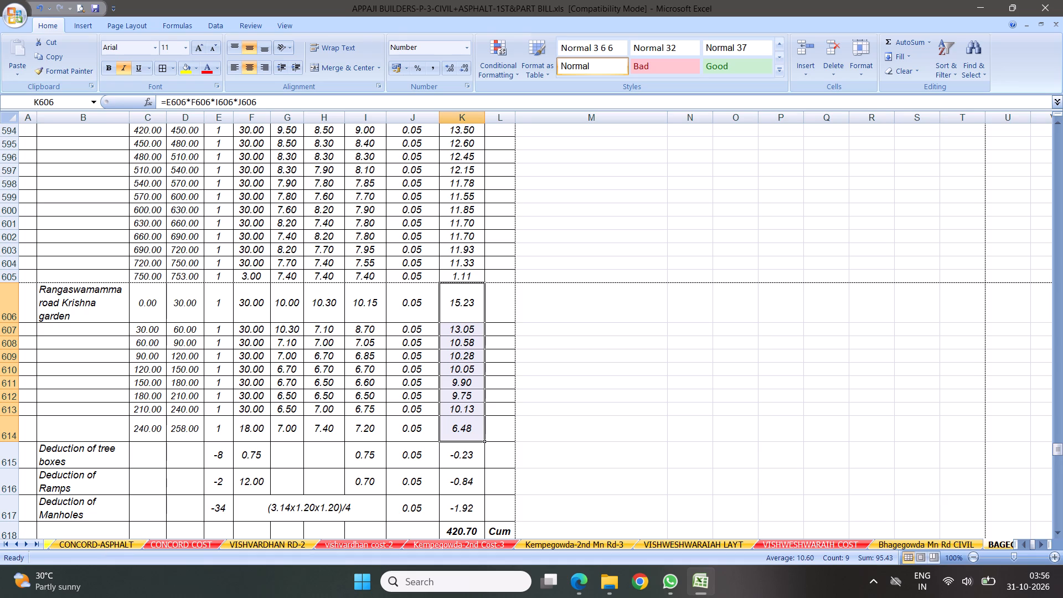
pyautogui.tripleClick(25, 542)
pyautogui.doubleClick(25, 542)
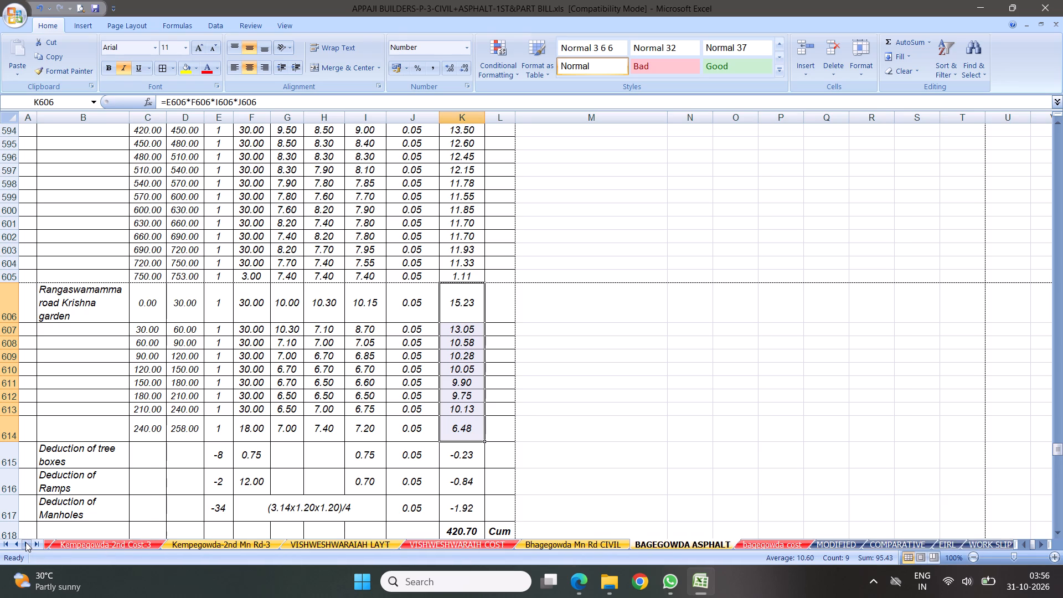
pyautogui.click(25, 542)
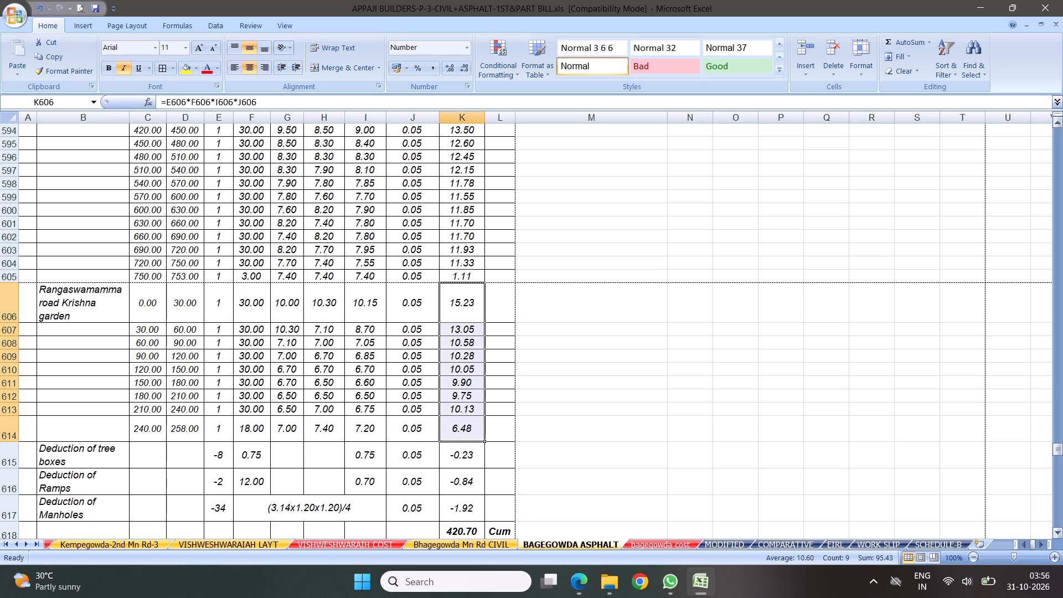
# Review the item 13 earthwork excavation measurements in BAGEGOWDA ASPHALT from the sheet heading to the manhole deduction and signature block.
pyautogui.moveTo(1059, 451); pyautogui.dragTo(1060, 0)
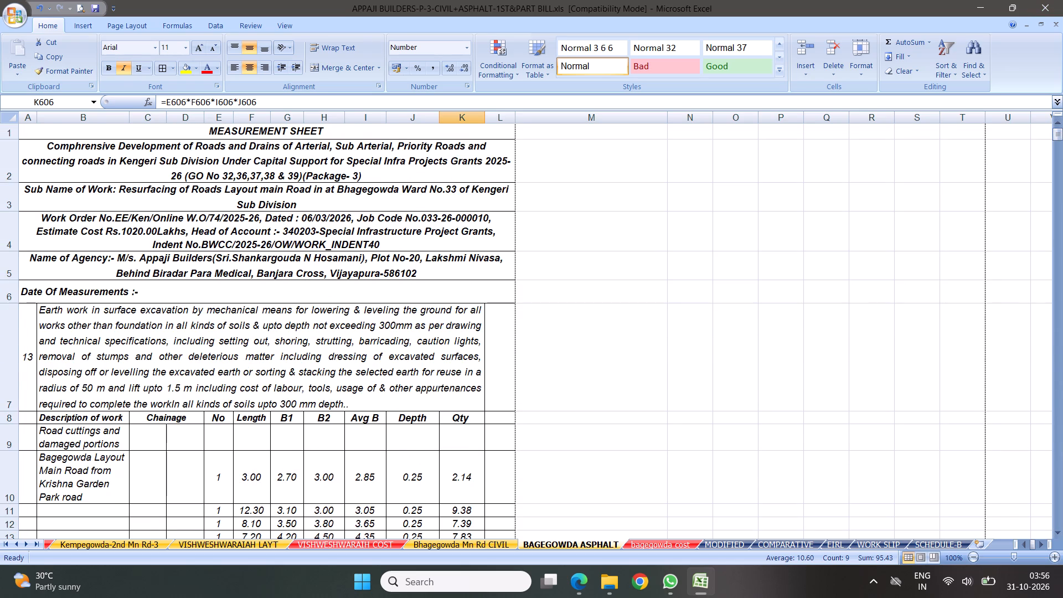
pyautogui.scroll(-5, 316, 370)
pyautogui.scroll(-8, 365, 355)
pyautogui.scroll(1, 326, 342)
pyautogui.scroll(-2, 326, 342)
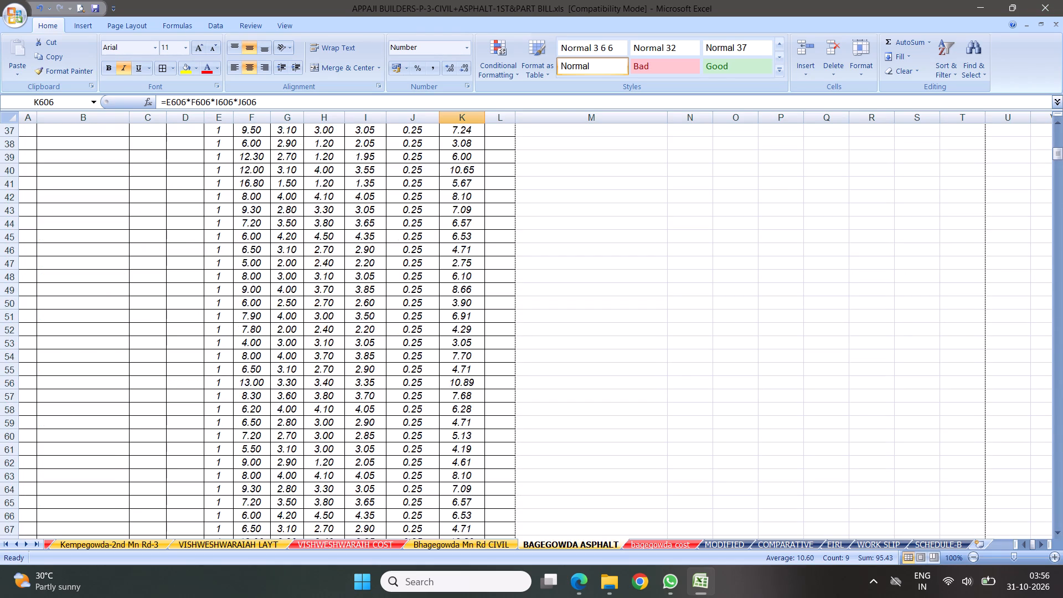
pyautogui.scroll(-20, 326, 342)
pyautogui.scroll(-3, 326, 342)
pyautogui.scroll(1, 328, 349)
pyautogui.scroll(-6, 328, 349)
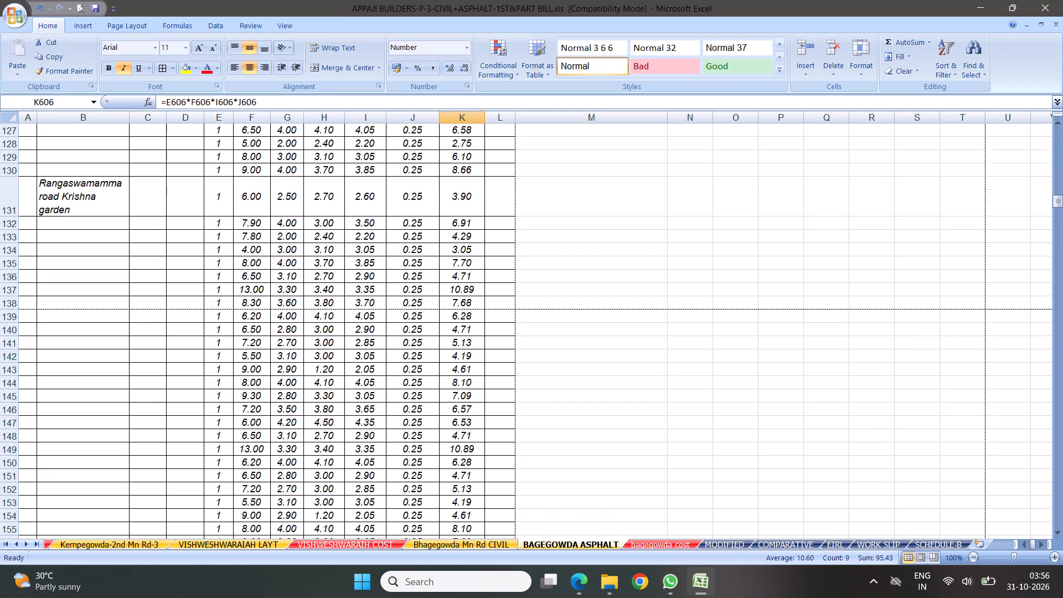
pyautogui.scroll(-12, 303, 334)
pyautogui.scroll(-2, 313, 380)
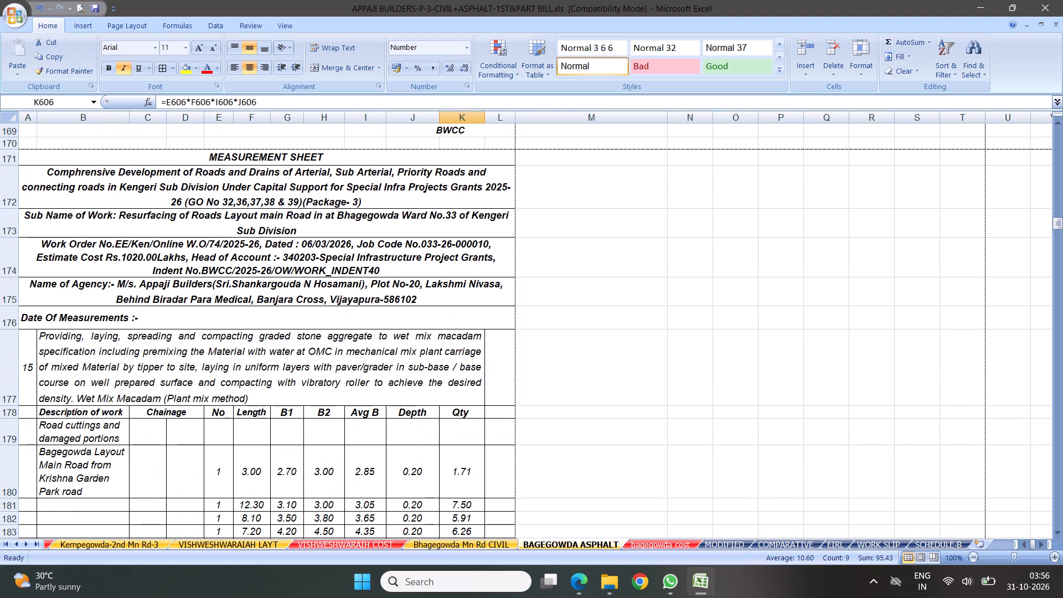
pyautogui.scroll(8, 353, 340)
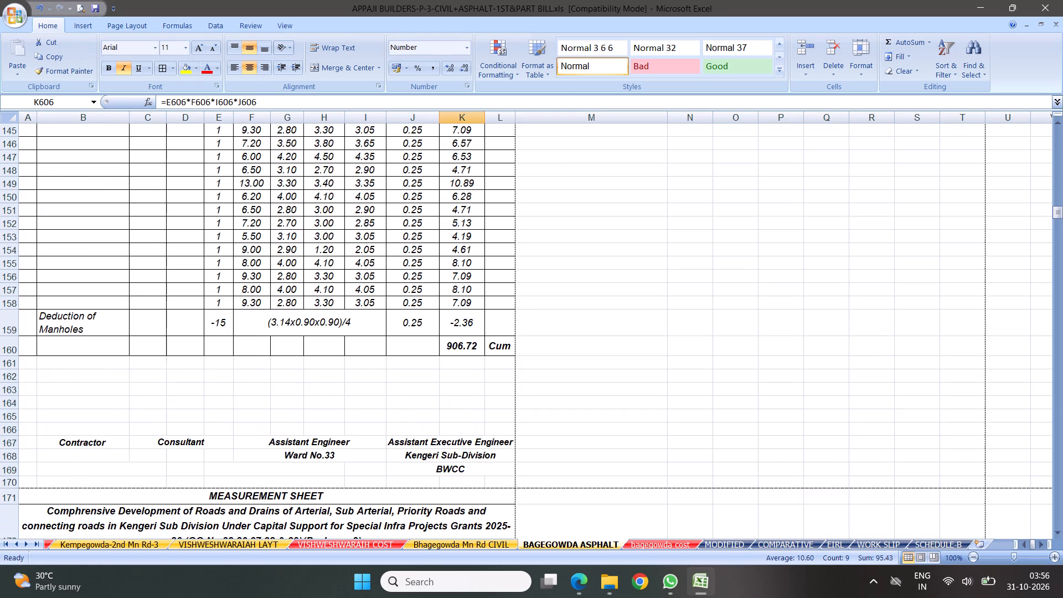
pyautogui.scroll(3, 378, 340)
# Review the item 15 wet mix macadam measurements in BAGEGOWDA ASPHALT through the Rangaswamamma road rows, manhole deduction and signature block.
pyautogui.scroll(-19, 401, 344)
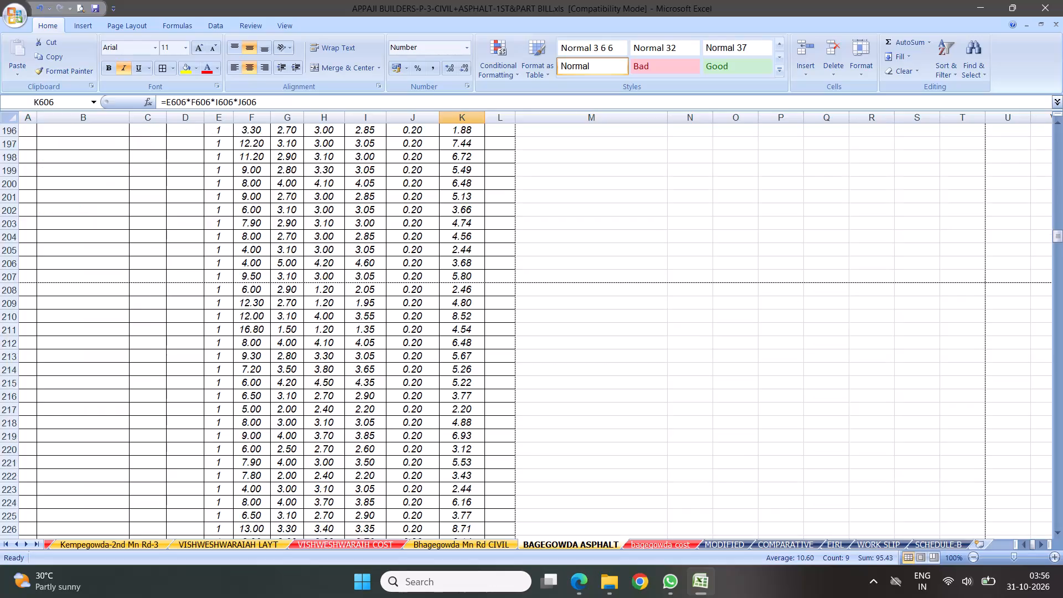
pyautogui.scroll(-7, 407, 338)
pyautogui.scroll(1, 395, 348)
pyautogui.scroll(-14, 395, 348)
pyautogui.scroll(-13, 369, 386)
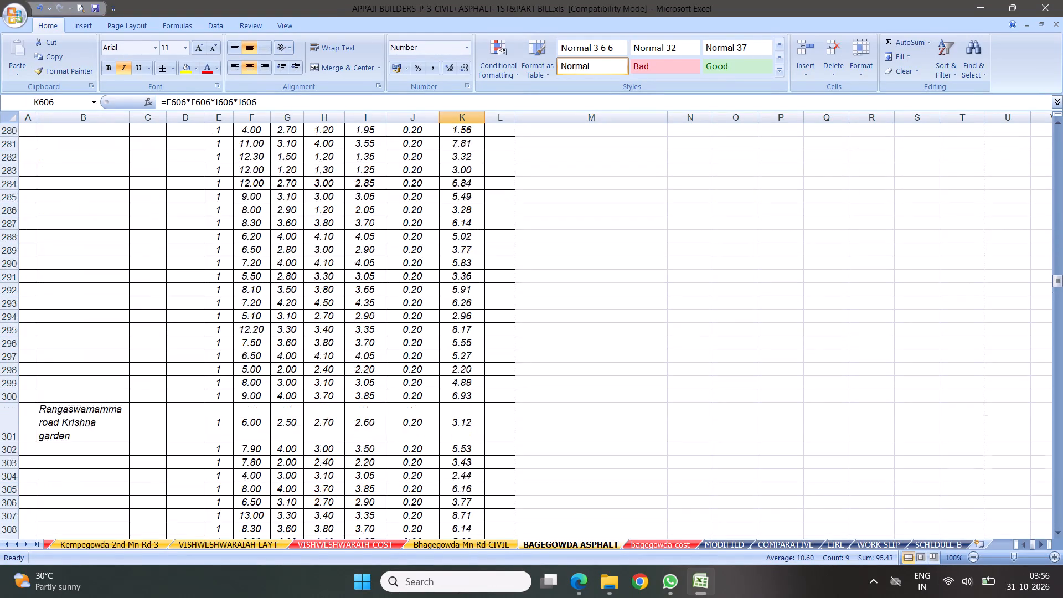
pyautogui.scroll(-2, 375, 391)
pyautogui.scroll(-3, 307, 333)
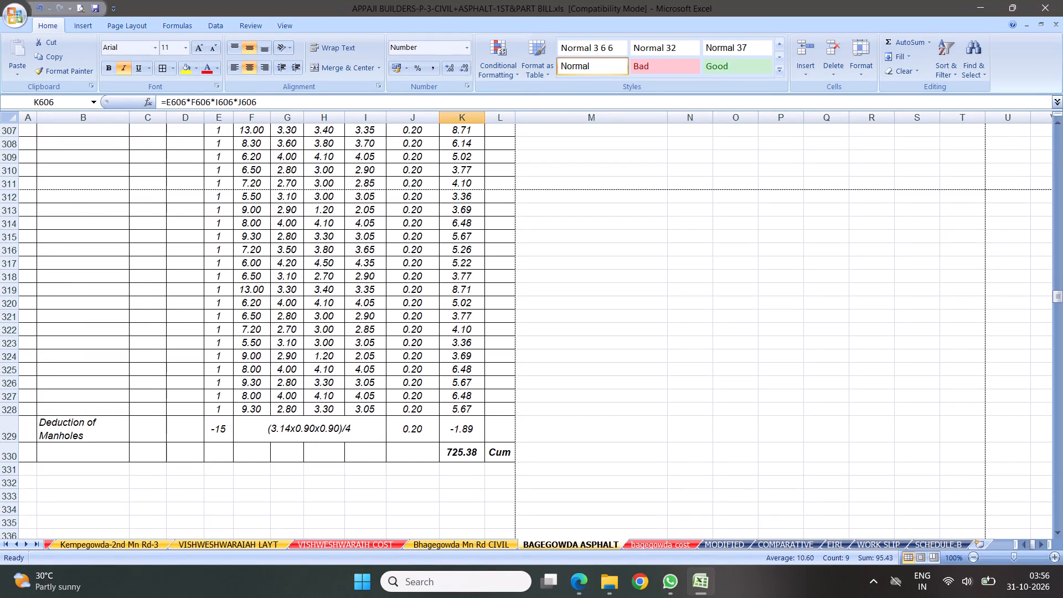
pyautogui.scroll(4, 333, 308)
pyautogui.scroll(-8, 486, 339)
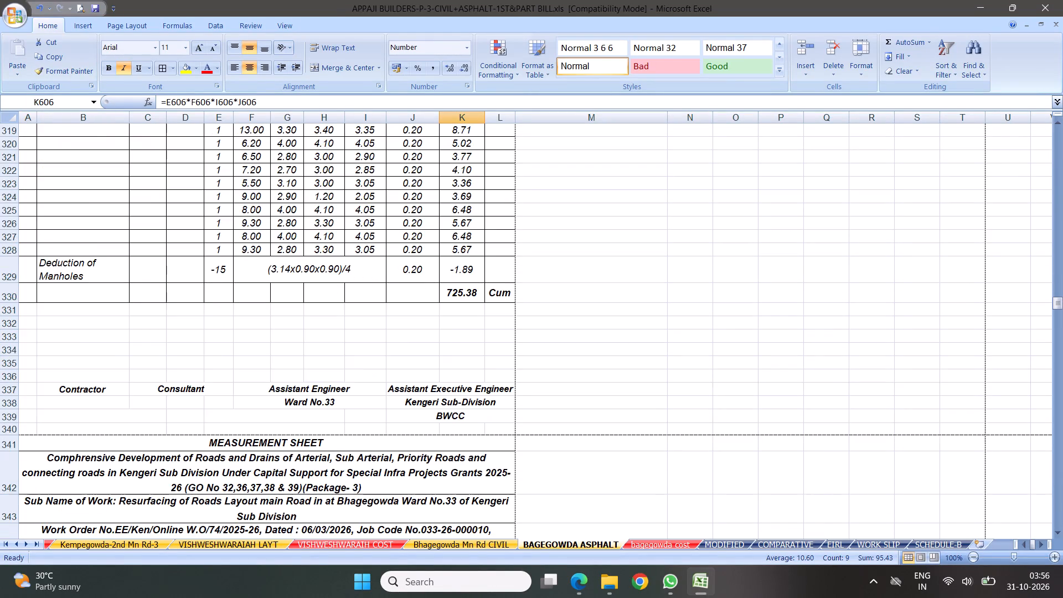
# Look through the item 16 primer coat measurements and the item 17 bituminous macadam section down to its deductions and signature block.
pyautogui.scroll(-3, 472, 368)
pyautogui.scroll(-5, 385, 383)
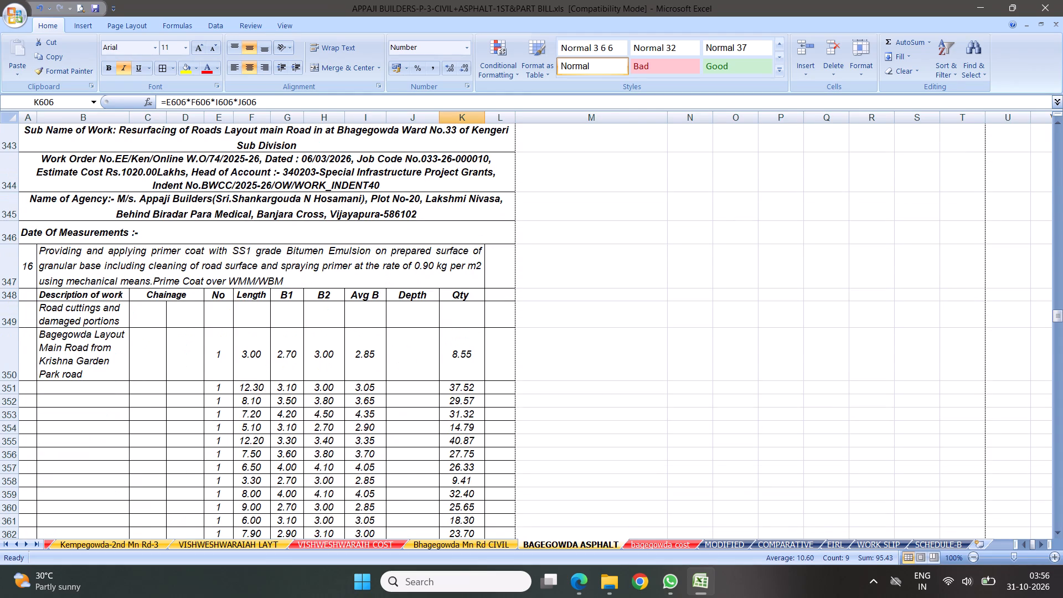
pyautogui.scroll(-4, 476, 399)
pyautogui.scroll(-20, 450, 396)
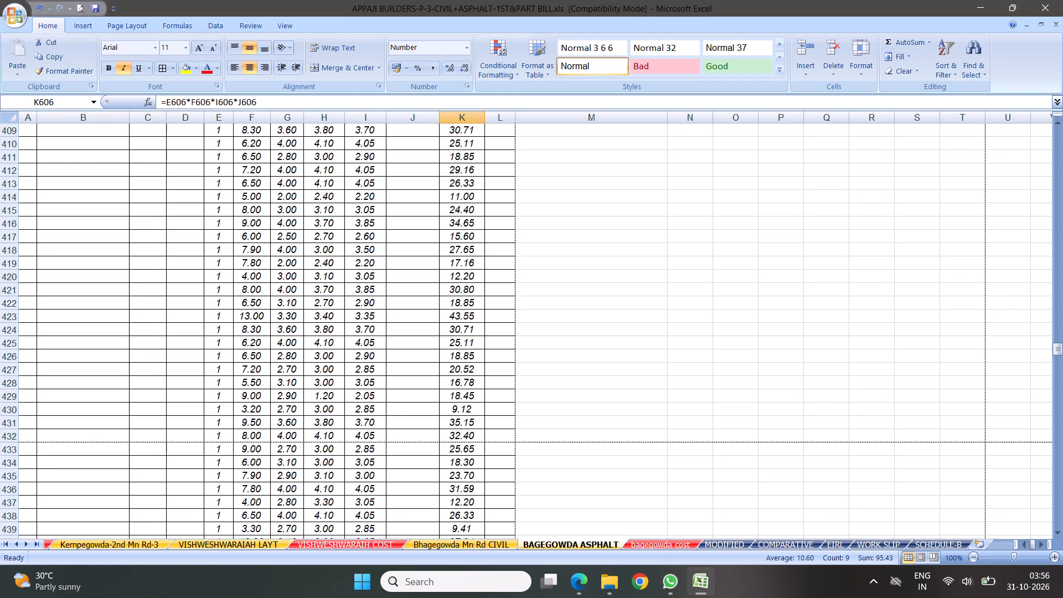
pyautogui.moveTo(1056, 353); pyautogui.dragTo(1056, 376)
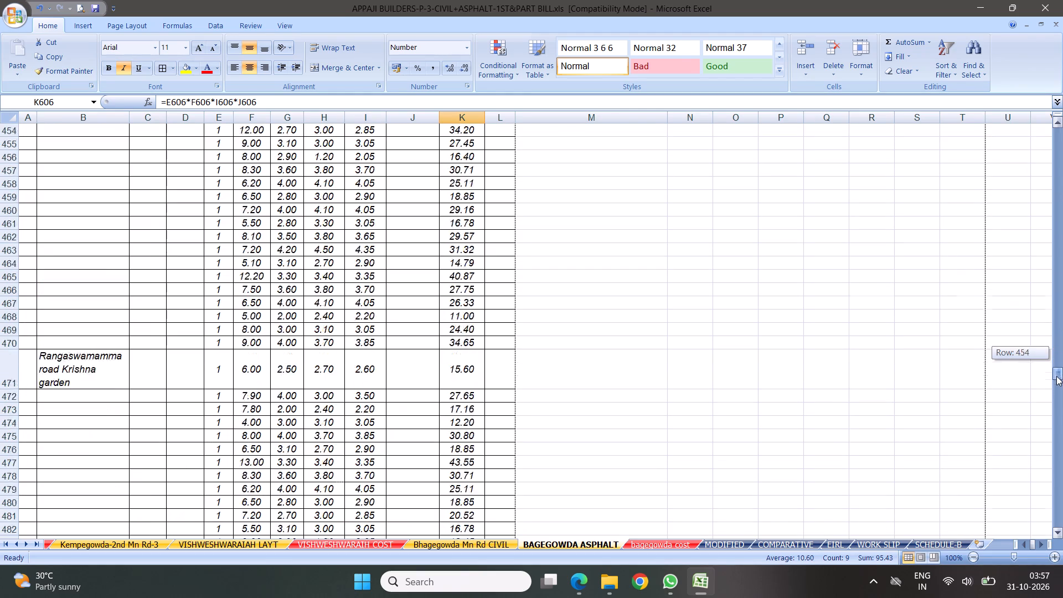
pyautogui.moveTo(1056, 376); pyautogui.dragTo(1062, 434)
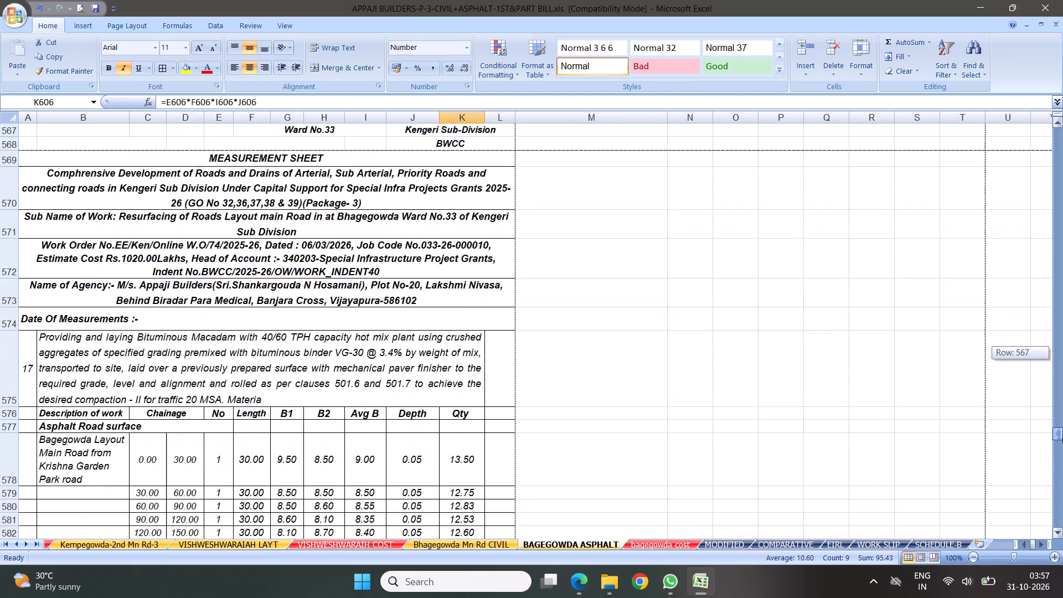
pyautogui.moveTo(1062, 434); pyautogui.dragTo(1062, 453)
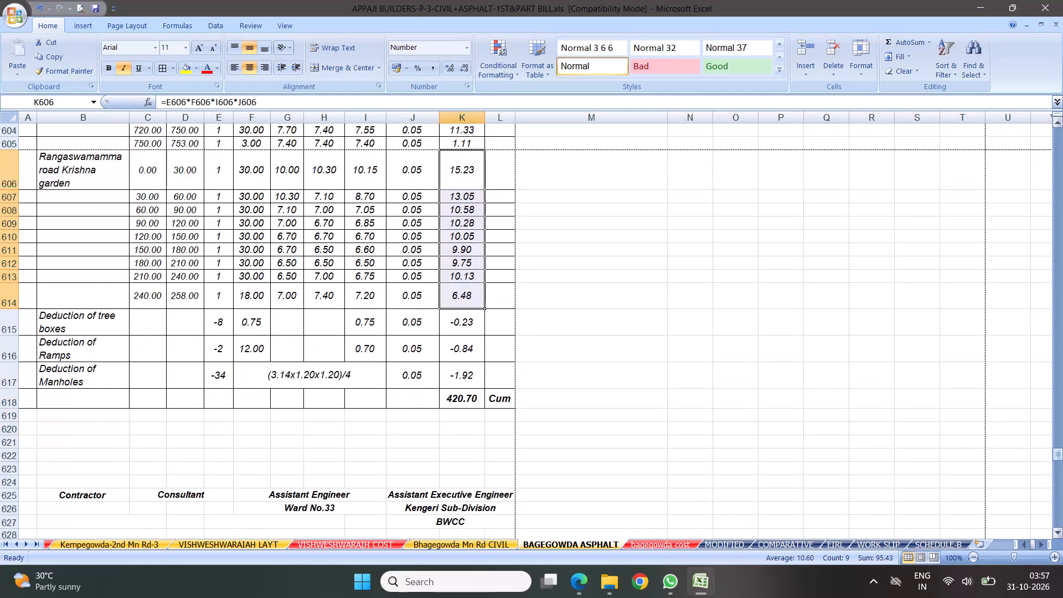
# Check the sum of the Rangaswamamma road Krishna garden area quantities, K666 to K674, in the section preceding item 19.
pyautogui.scroll(-15, 468, 388)
pyautogui.scroll(1, 452, 446)
pyautogui.scroll(-10, 452, 446)
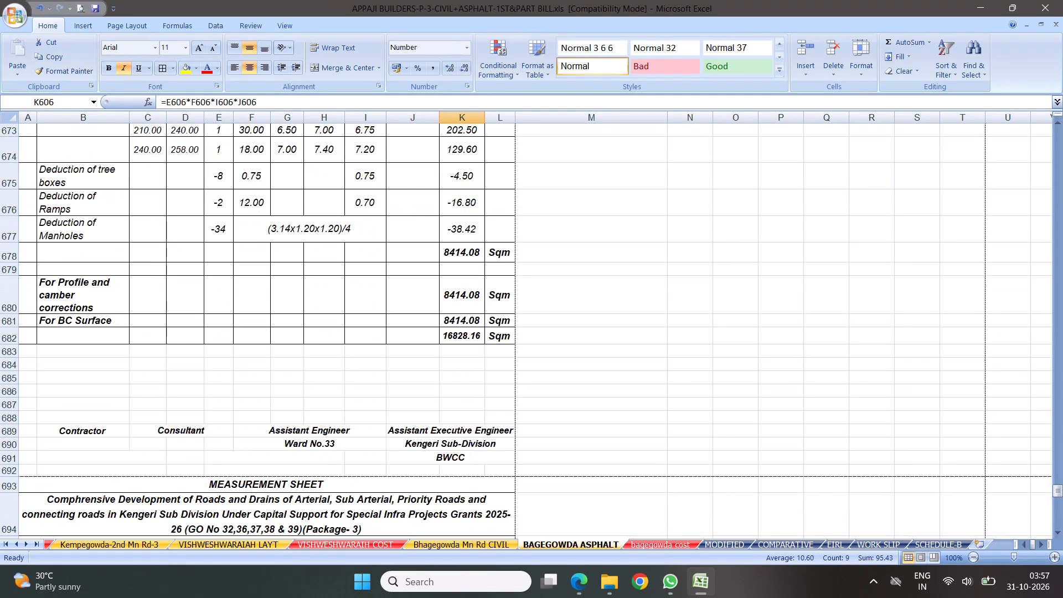
pyautogui.scroll(-4, 440, 418)
pyautogui.scroll(9, 450, 380)
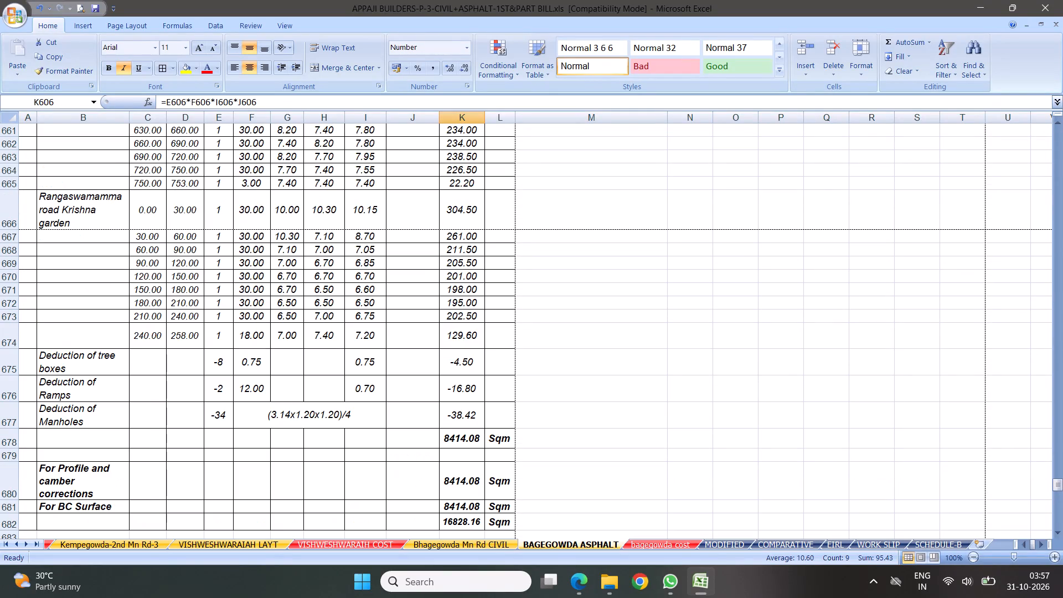
pyautogui.moveTo(458, 204); pyautogui.dragTo(450, 339)
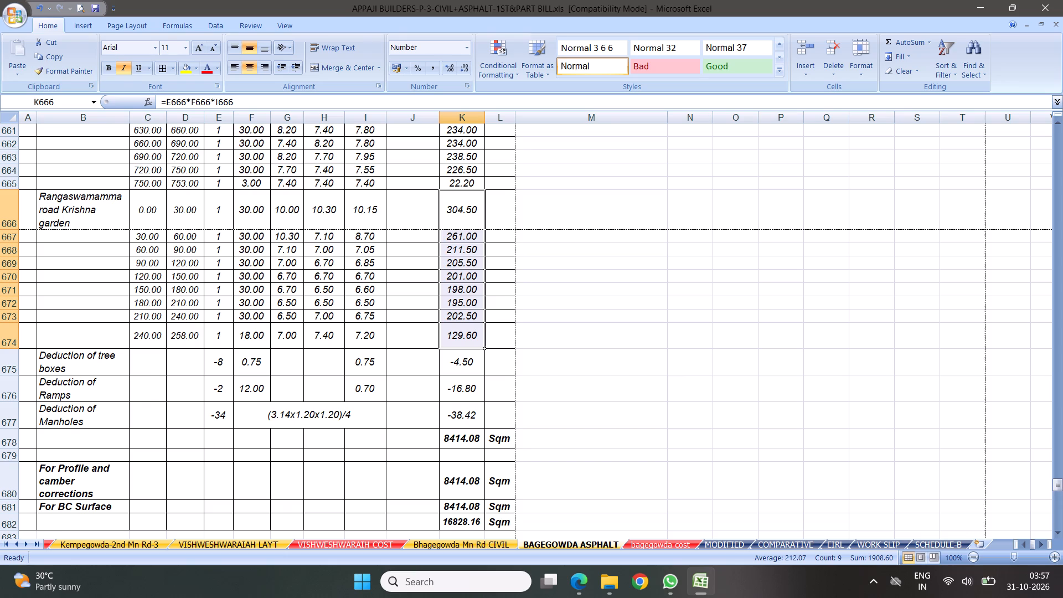
# Check the sum of the Rangaswamamma road Krishna garden quantities, K131 to K158, under excavation item 13.
pyautogui.moveTo(1056, 484); pyautogui.dragTo(1057, 64)
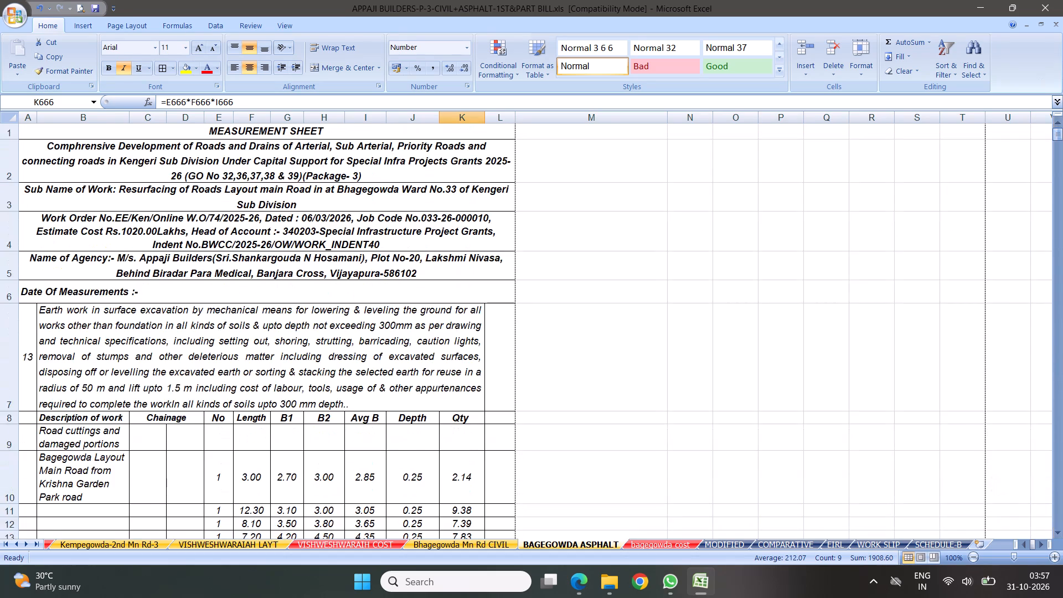
pyautogui.scroll(-6, 354, 290)
pyautogui.scroll(-7, 392, 332)
pyautogui.scroll(-14, 365, 297)
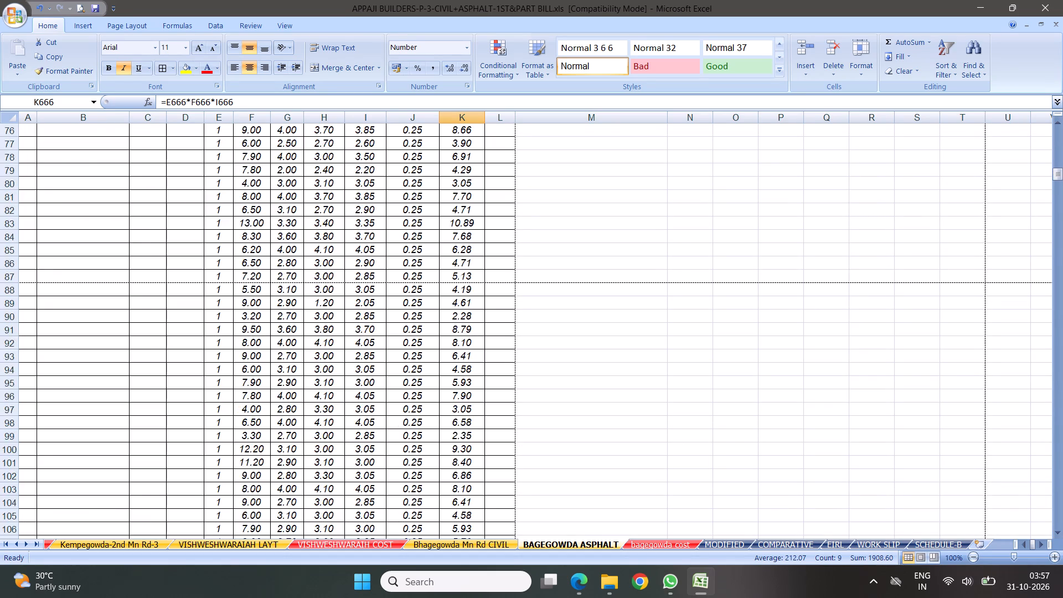
pyautogui.scroll(-9, 399, 264)
pyautogui.scroll(1, 399, 293)
pyautogui.scroll(-8, 399, 295)
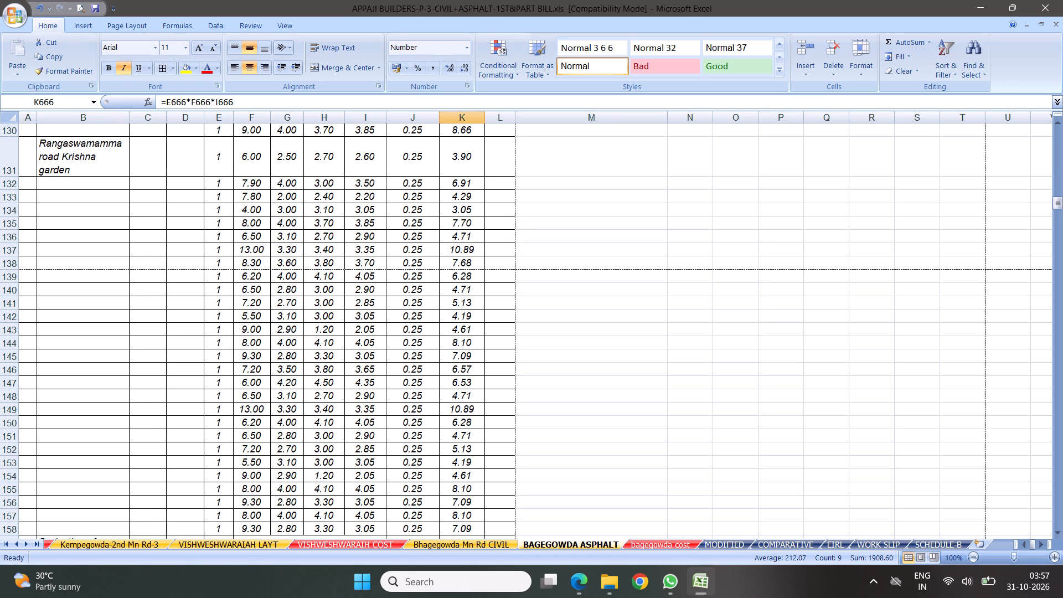
pyautogui.moveTo(467, 156); pyautogui.dragTo(468, 451)
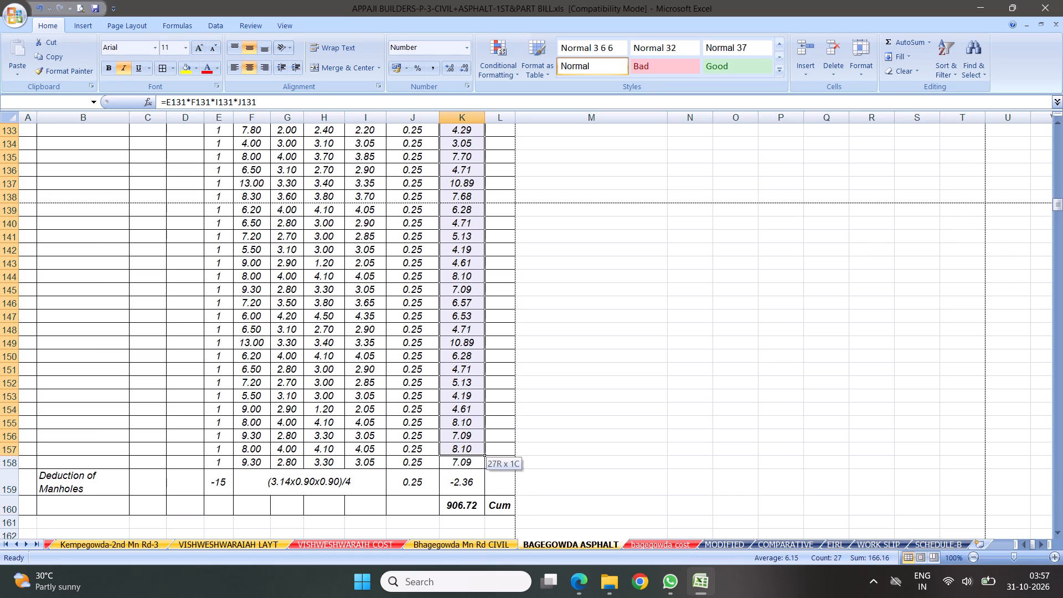
pyautogui.moveTo(468, 451); pyautogui.dragTo(468, 460)
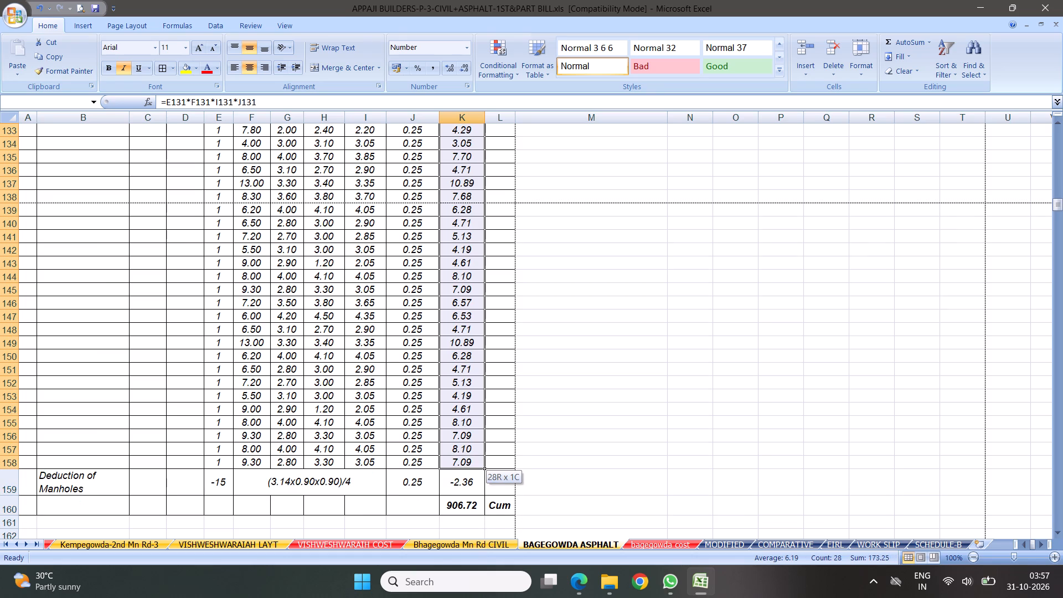
pyautogui.moveTo(468, 460); pyautogui.dragTo(470, 460)
# Check the sum of the Rangaswamamma road Krishna garden quantities, K301 to K328, in the 0.20-depth section preceding item 16.
pyautogui.scroll(-3, 333, 352)
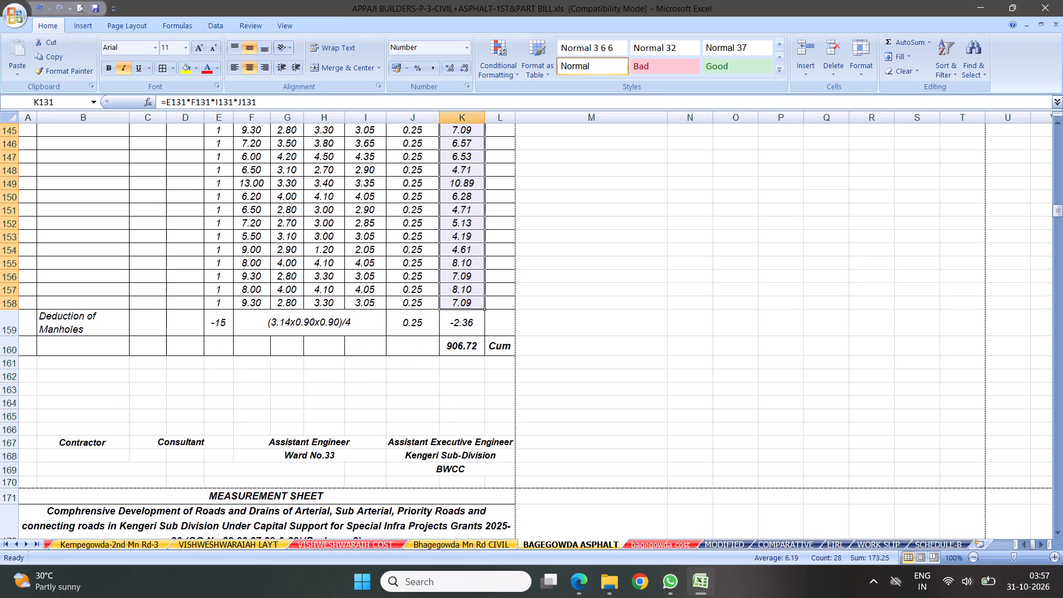
pyautogui.scroll(-5, 384, 422)
pyautogui.scroll(1, 381, 414)
pyautogui.scroll(-7, 390, 402)
pyautogui.scroll(-13, 427, 377)
pyautogui.scroll(1, 384, 346)
pyautogui.scroll(-1, 382, 347)
pyautogui.scroll(1, 380, 348)
pyautogui.scroll(-3, 378, 348)
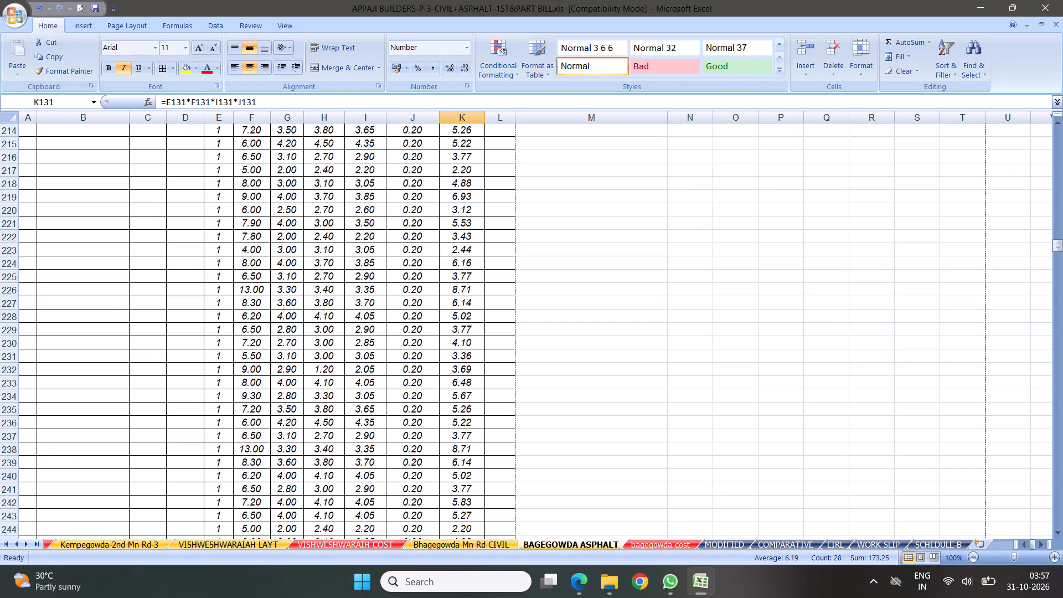
pyautogui.scroll(-7, 370, 342)
pyautogui.scroll(1, 303, 332)
pyautogui.scroll(-20, 302, 333)
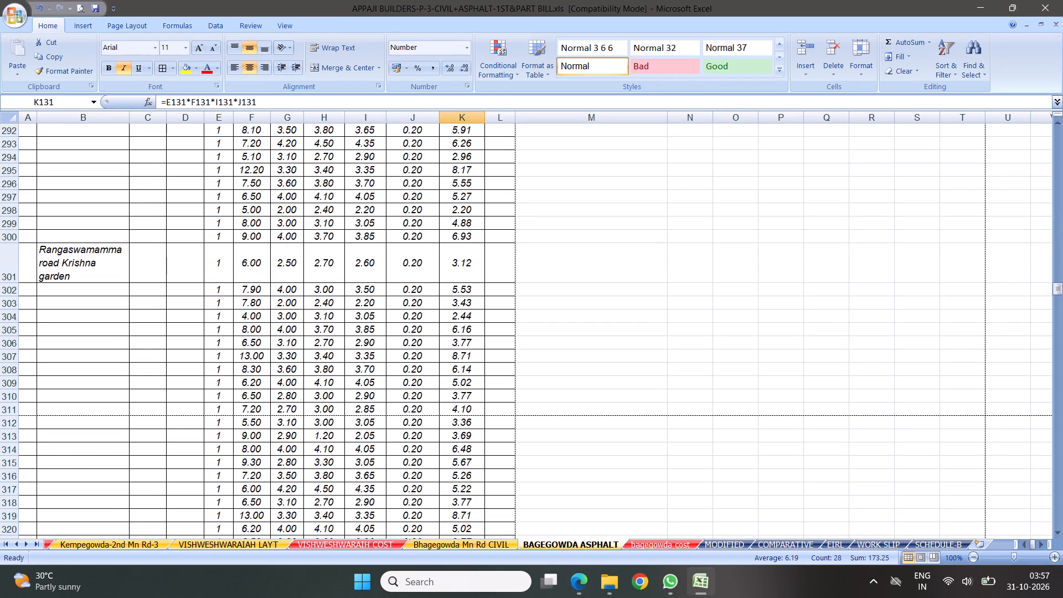
pyautogui.scroll(-3, 456, 283)
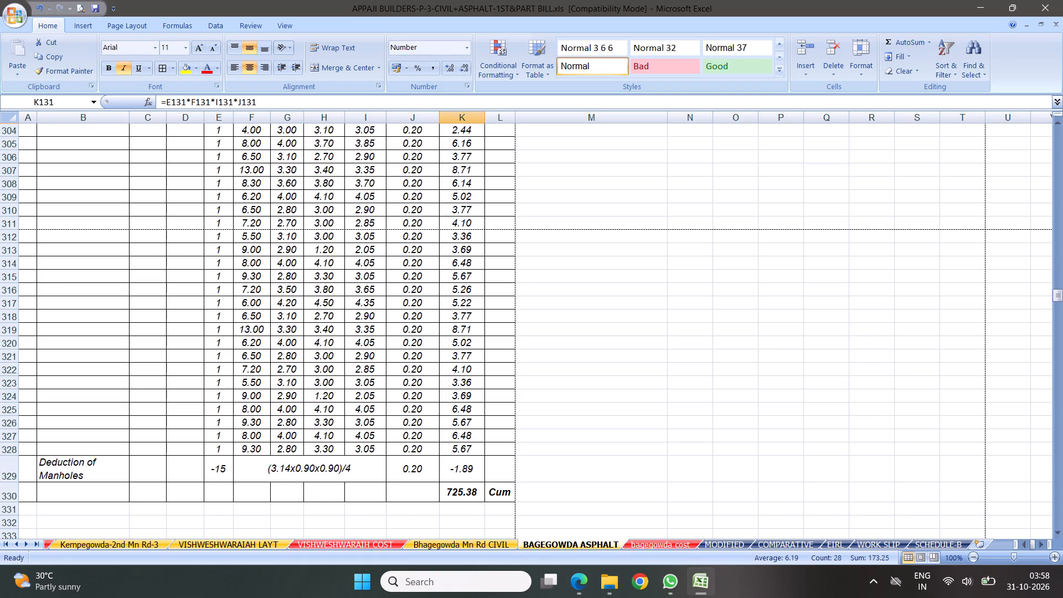
pyautogui.scroll(4, 447, 300)
pyautogui.moveTo(451, 261); pyautogui.dragTo(453, 575)
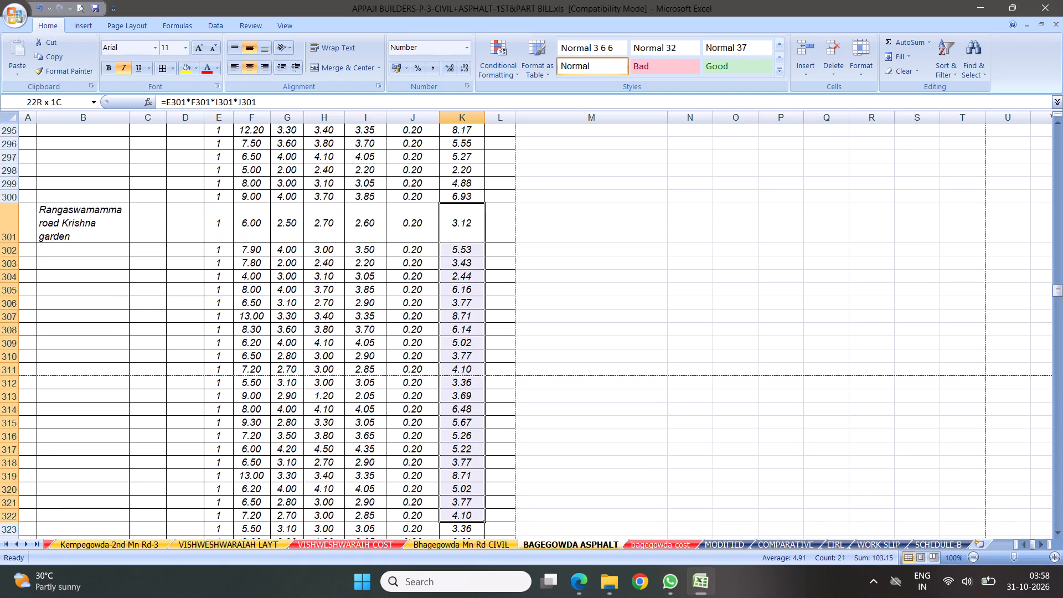
pyautogui.moveTo(453, 575); pyautogui.dragTo(457, 472)
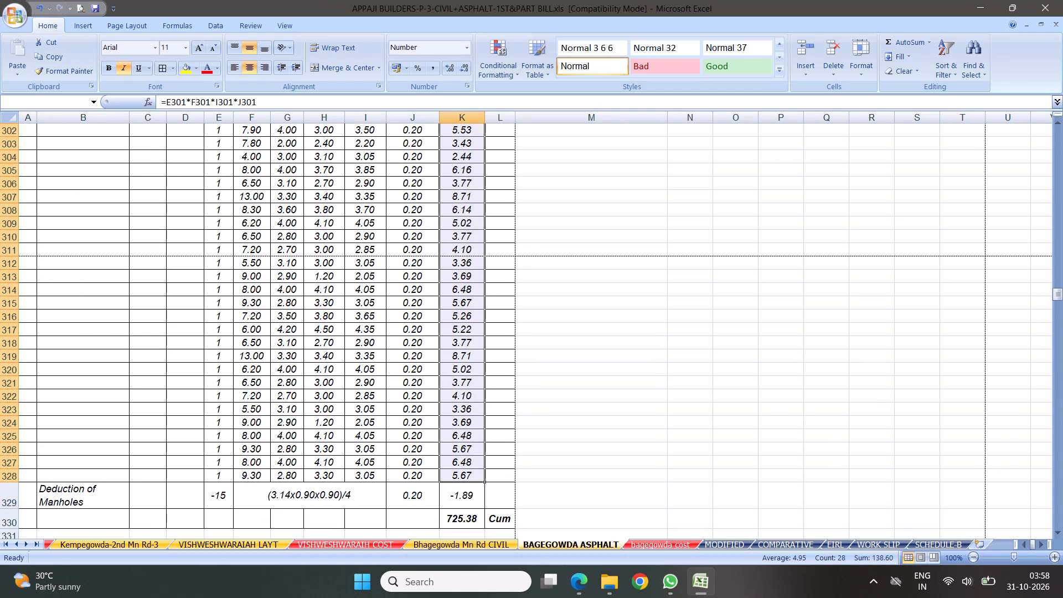
# Copy the Rangaswamamma road rows 301 to 328 and insert them above row 606 in the 0.05-depth section after item 18.
pyautogui.scroll(2, 240, 230)
pyautogui.moveTo(0, 212); pyautogui.dragTo(128, 561)
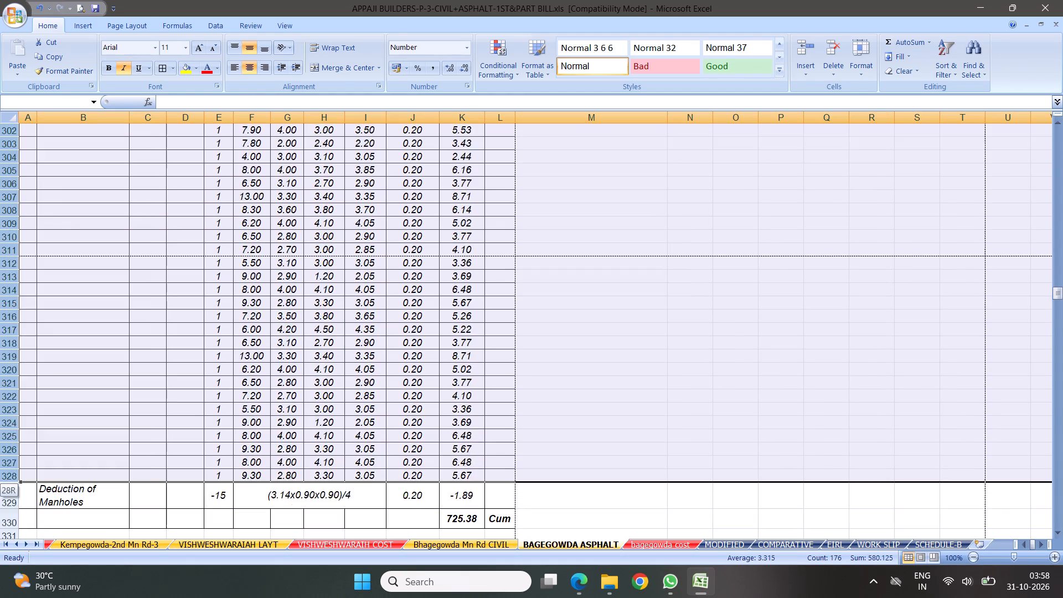
pyautogui.moveTo(128, 561); pyautogui.dragTo(276, 354)
pyautogui.rightClick(267, 217)
pyautogui.click(302, 240)
pyautogui.scroll(-9, 371, 356)
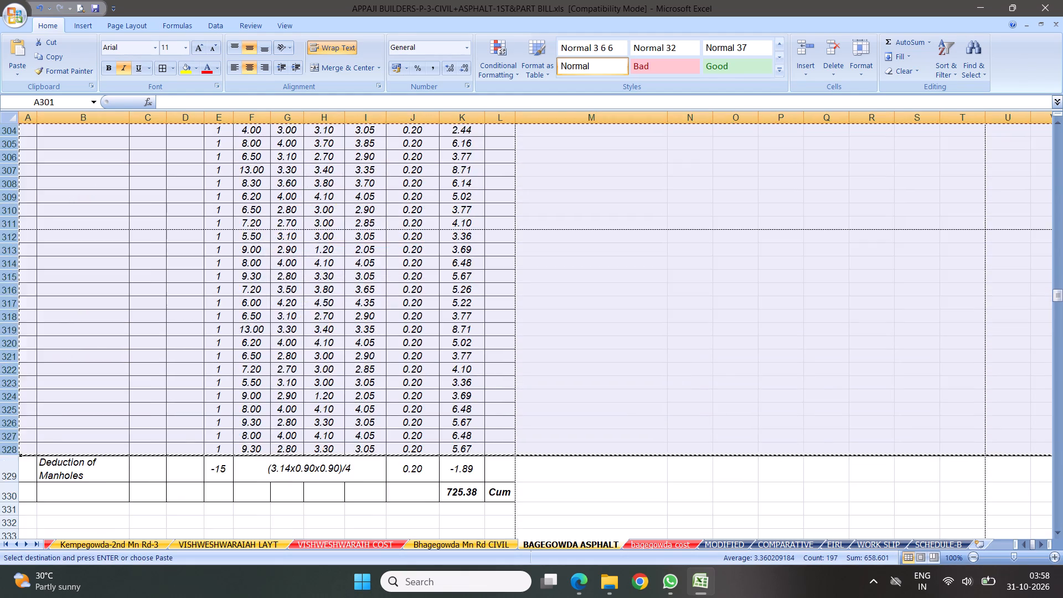
pyautogui.scroll(-10, 344, 368)
pyautogui.scroll(1, 311, 393)
pyautogui.scroll(-4, 311, 393)
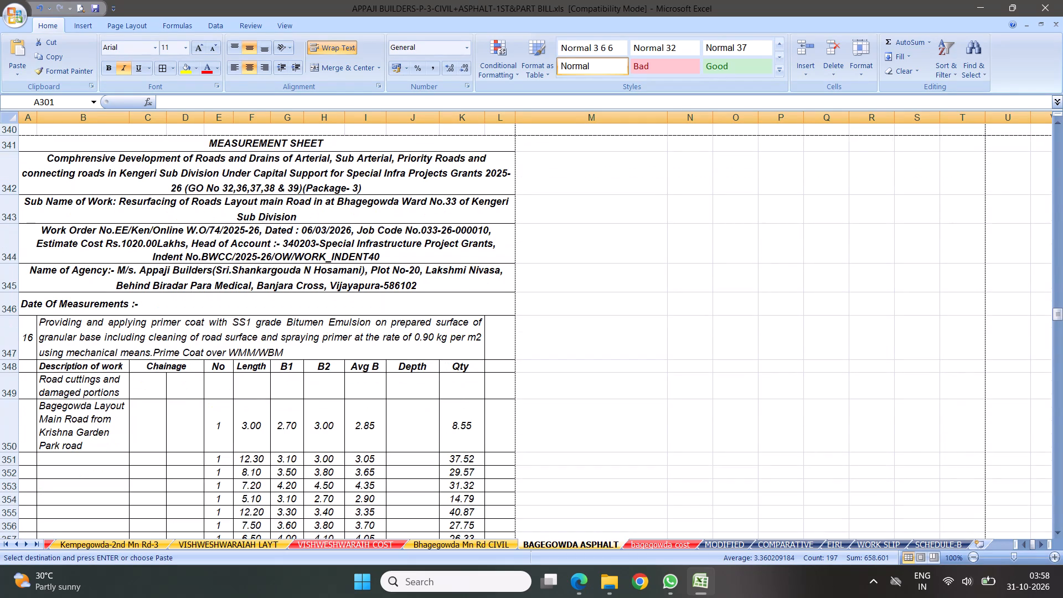
pyautogui.scroll(-4, 293, 382)
pyautogui.scroll(-18, 299, 343)
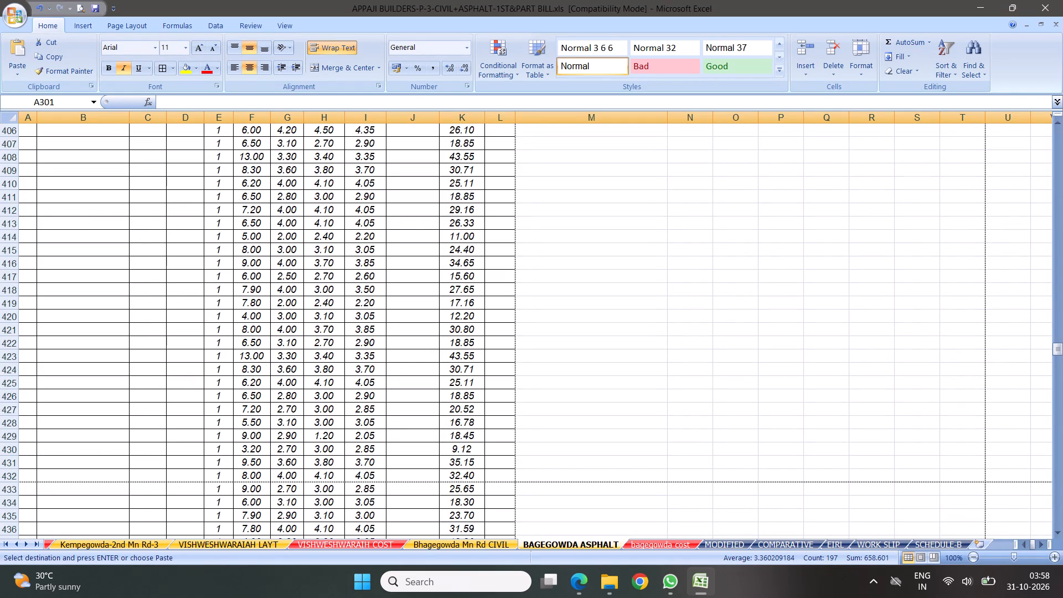
pyautogui.scroll(-20, 272, 359)
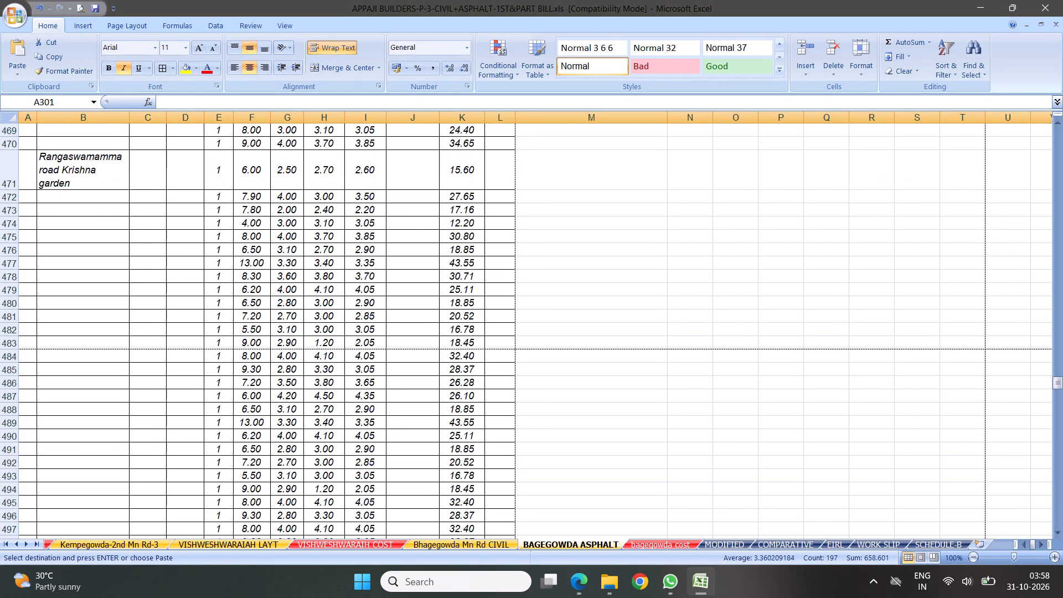
pyautogui.scroll(-5, 360, 395)
pyautogui.scroll(-8, 396, 327)
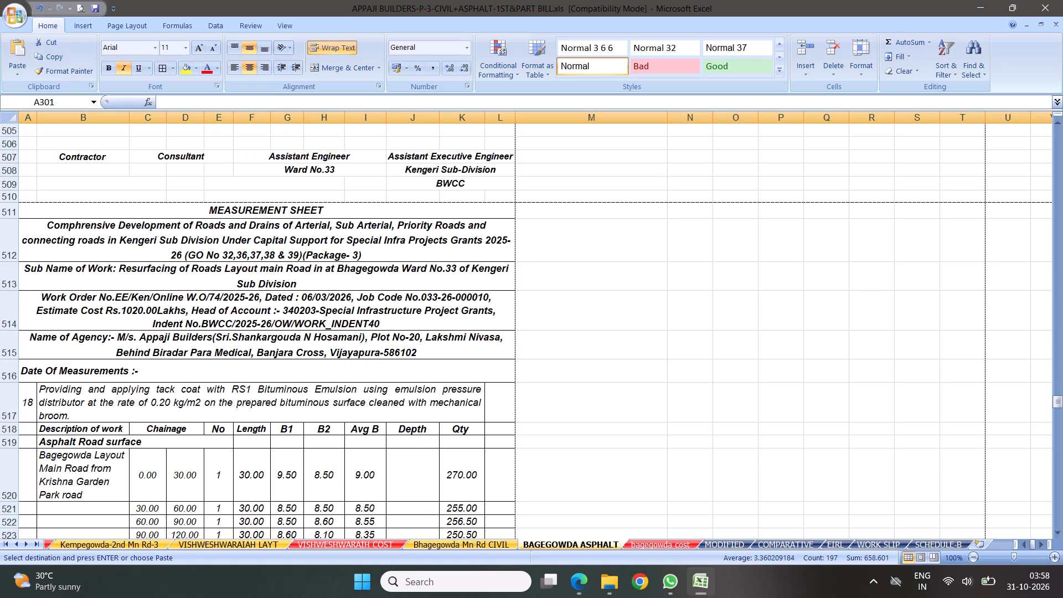
pyautogui.scroll(-10, 368, 320)
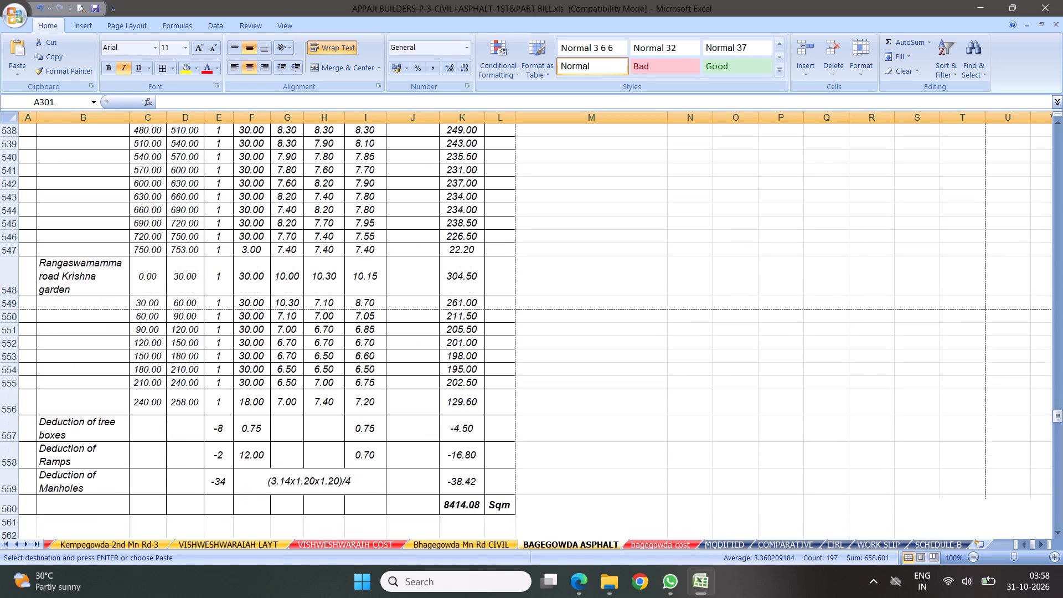
pyautogui.scroll(-12, 365, 312)
pyautogui.scroll(1, 384, 289)
pyautogui.scroll(-10, 384, 290)
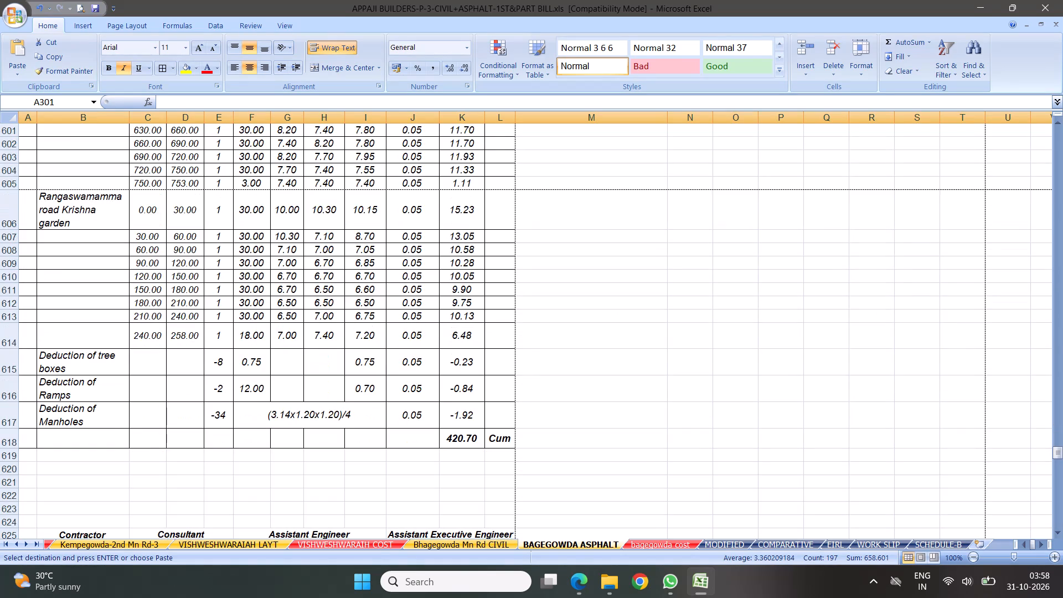
pyautogui.click(5, 216)
pyautogui.rightClick(5, 216)
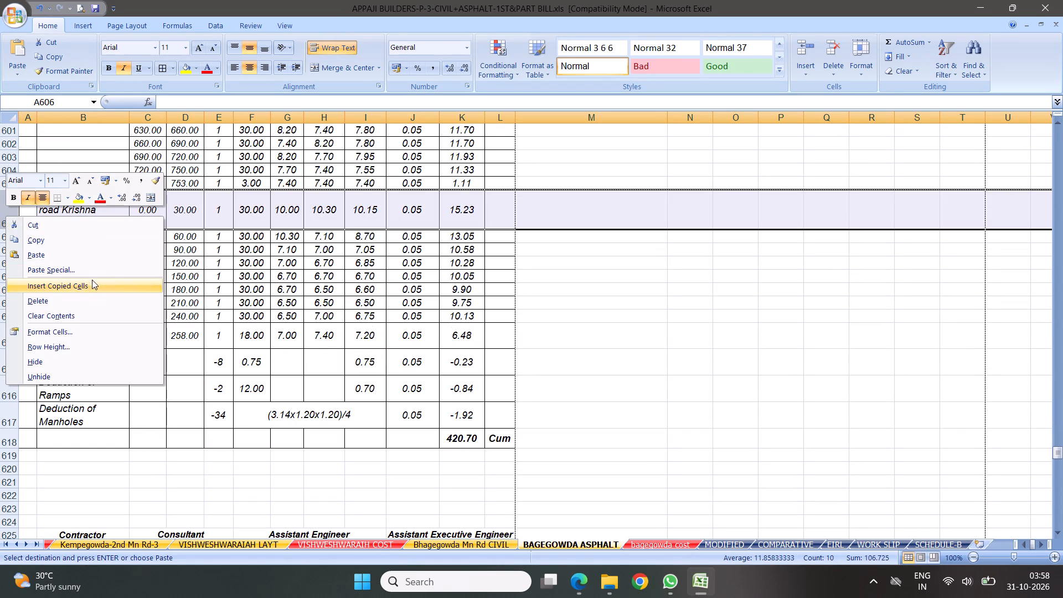
pyautogui.click(82, 286)
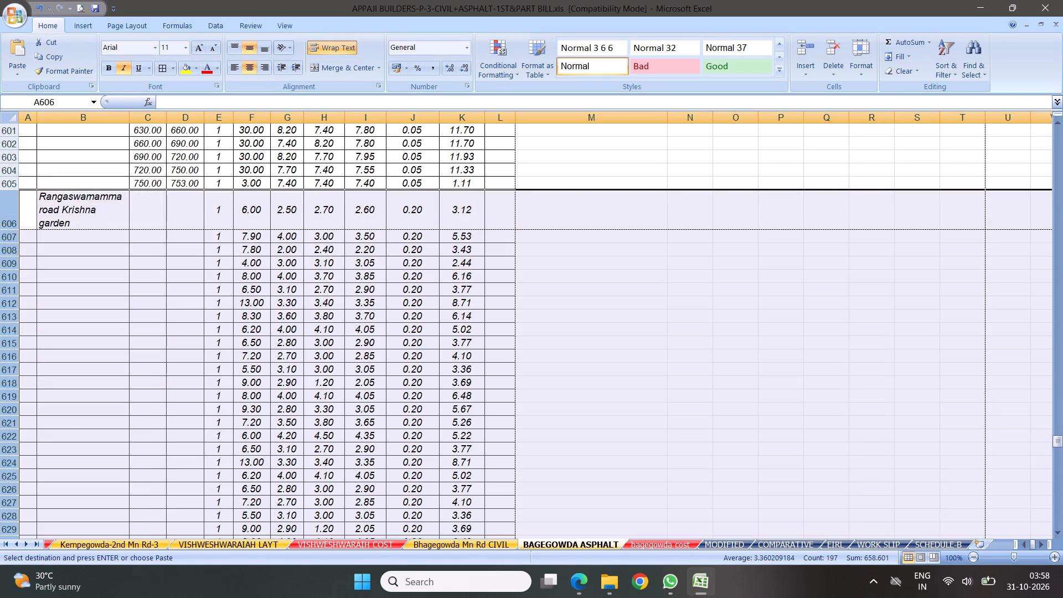
# Insert a blank row above the copied Rangaswamamma road rows and enter "Road cuttings and damaged portions" in B606.
pyautogui.click(0, 214)
pyautogui.rightClick(0, 214)
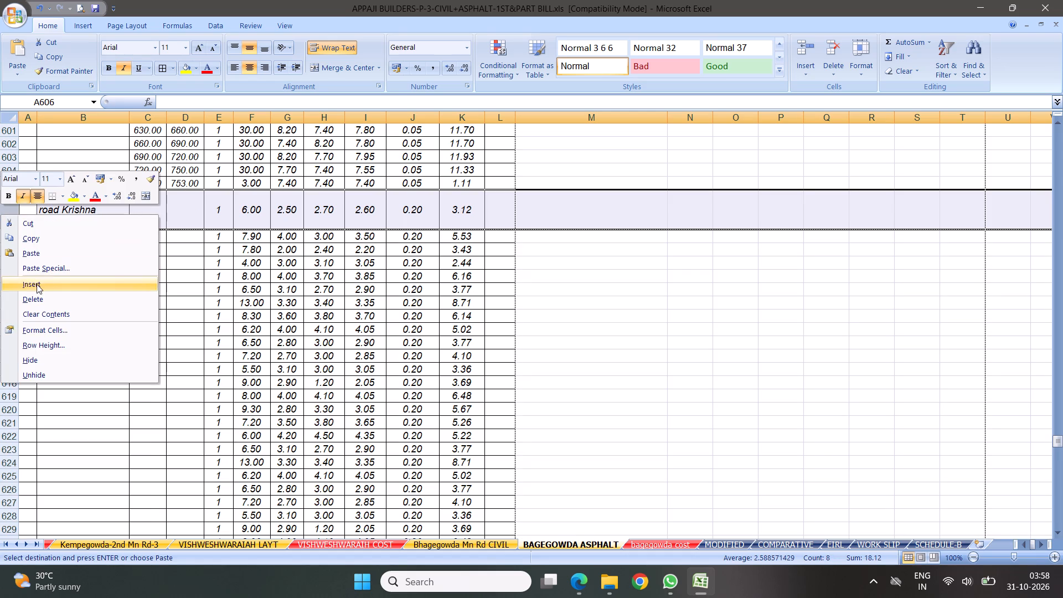
pyautogui.click(37, 284)
pyautogui.scroll(-10, 397, 343)
pyautogui.scroll(3, 263, 263)
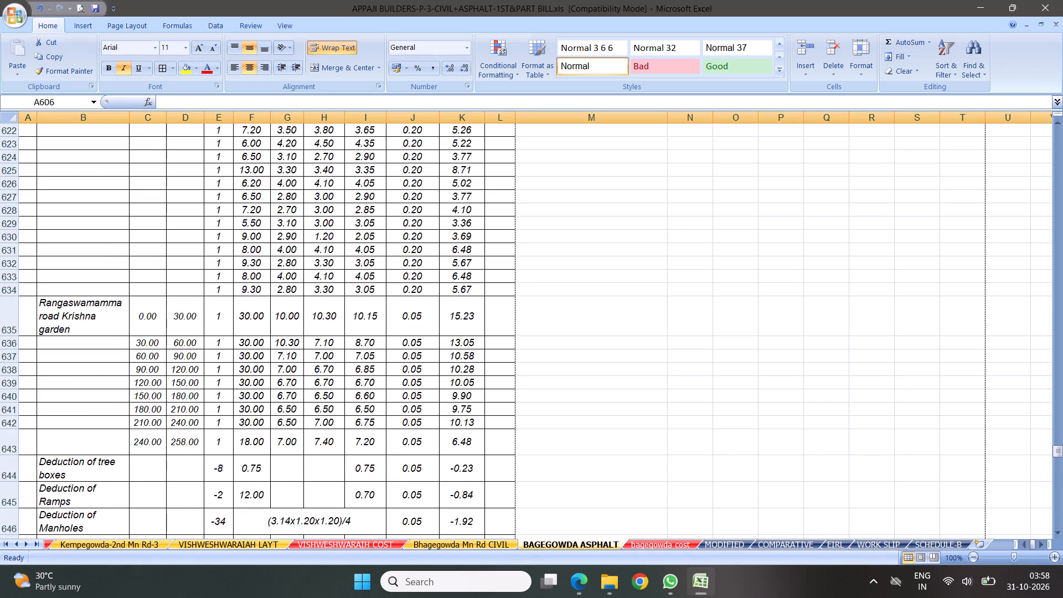
pyautogui.scroll(7, 252, 266)
pyautogui.click(75, 195)
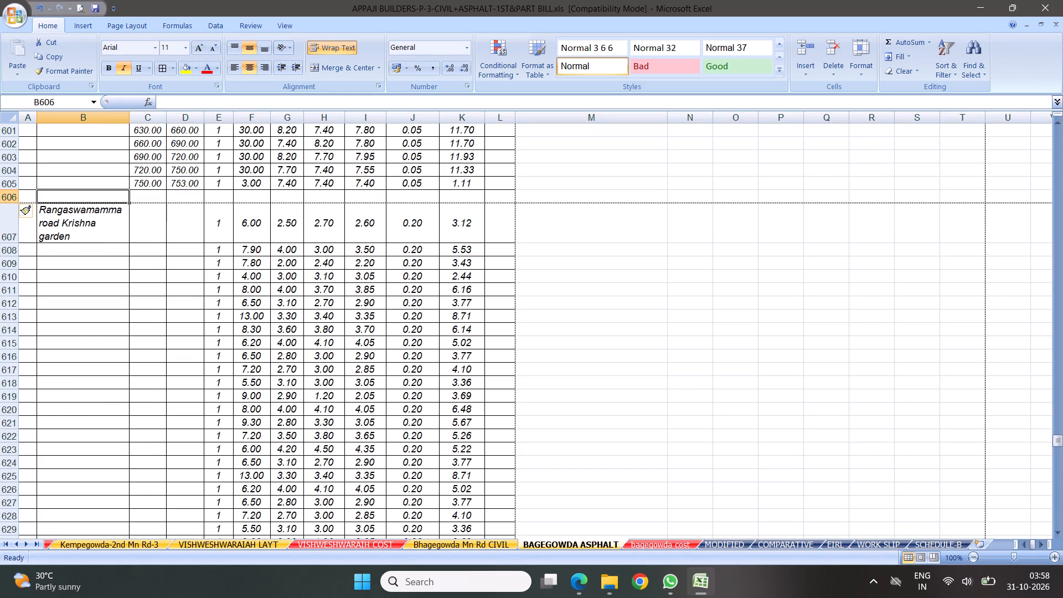
pyautogui.write('Road cuttings and amag')
pyautogui.press('BackSpace')
pyautogui.press('BackSpace')
pyautogui.press('BackSpace')
pyautogui.press('BackSpace')
pyautogui.press('BackSpace')
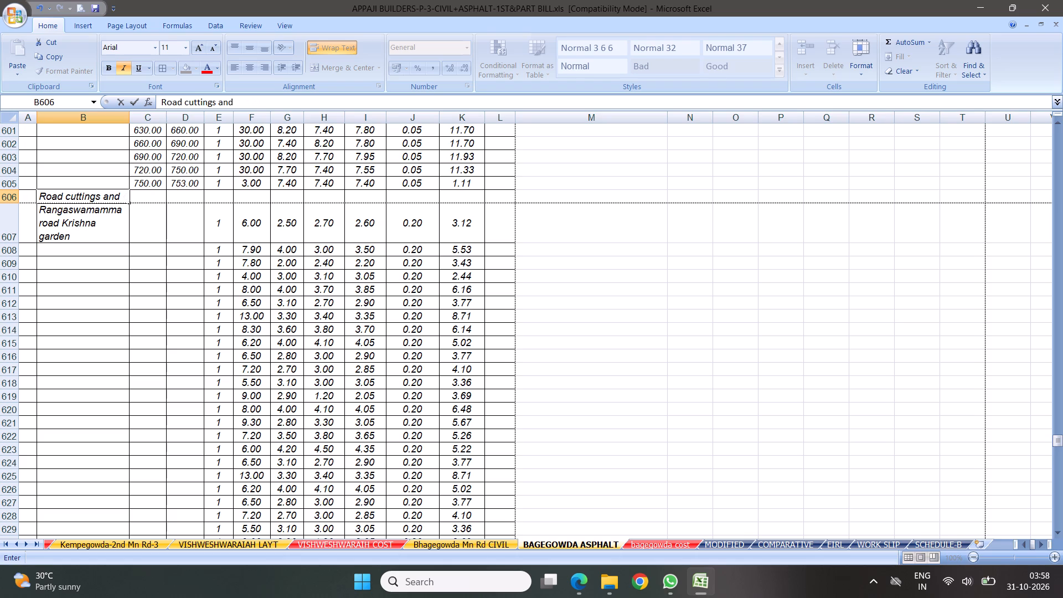
pyautogui.press('space')
pyautogui.write('damaged portions')
pyautogui.click(205, 305)
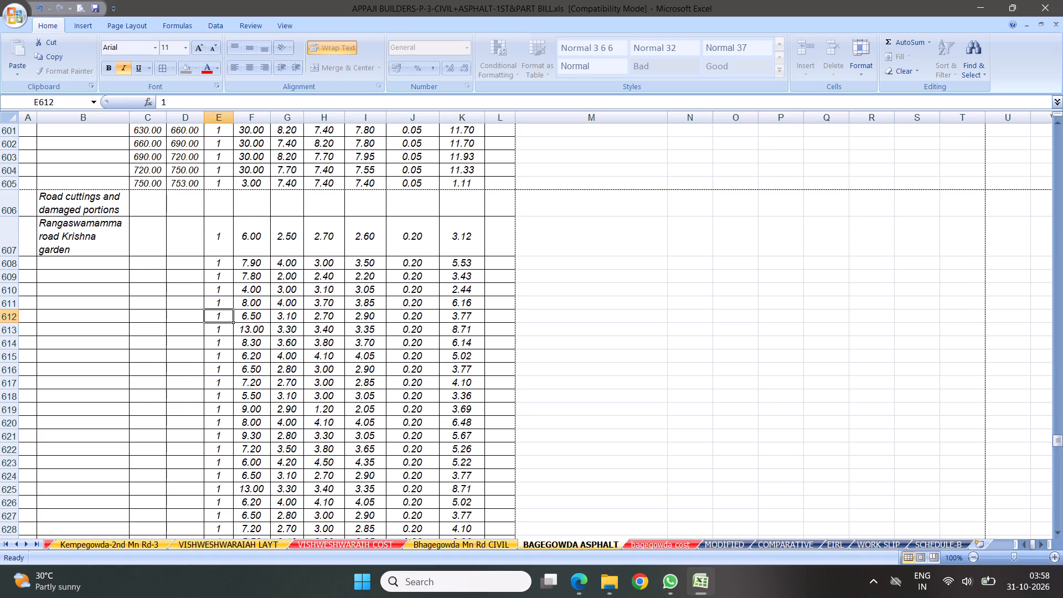
# Set the depth of the inserted road-cutting rows, J607 to J634, to 0.05.
pyautogui.scroll(-7, 294, 270)
pyautogui.scroll(6, 417, 213)
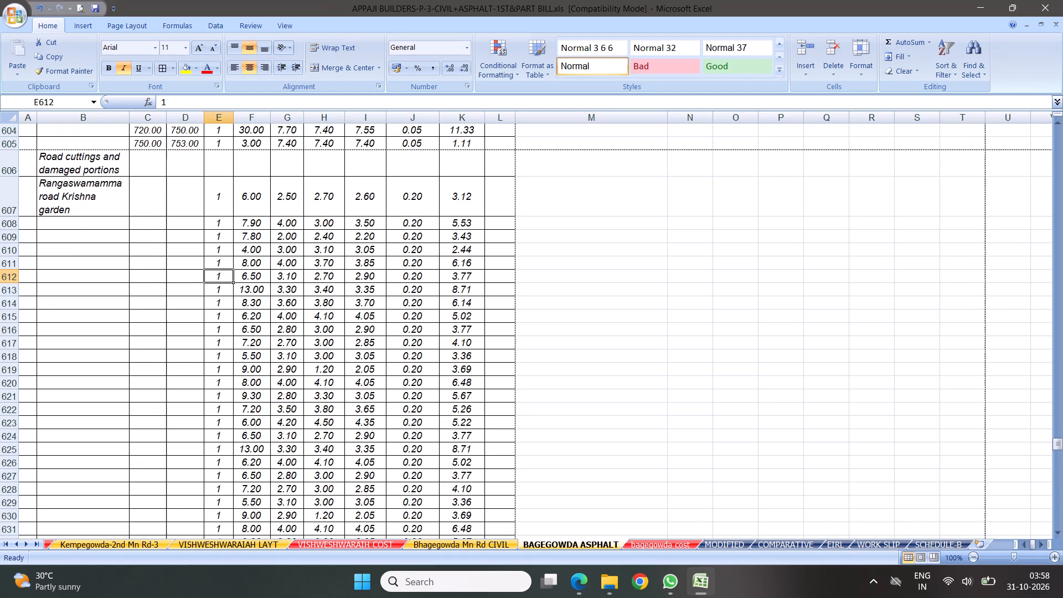
pyautogui.click(411, 204)
pyautogui.write('.05')
pyautogui.press('Return')
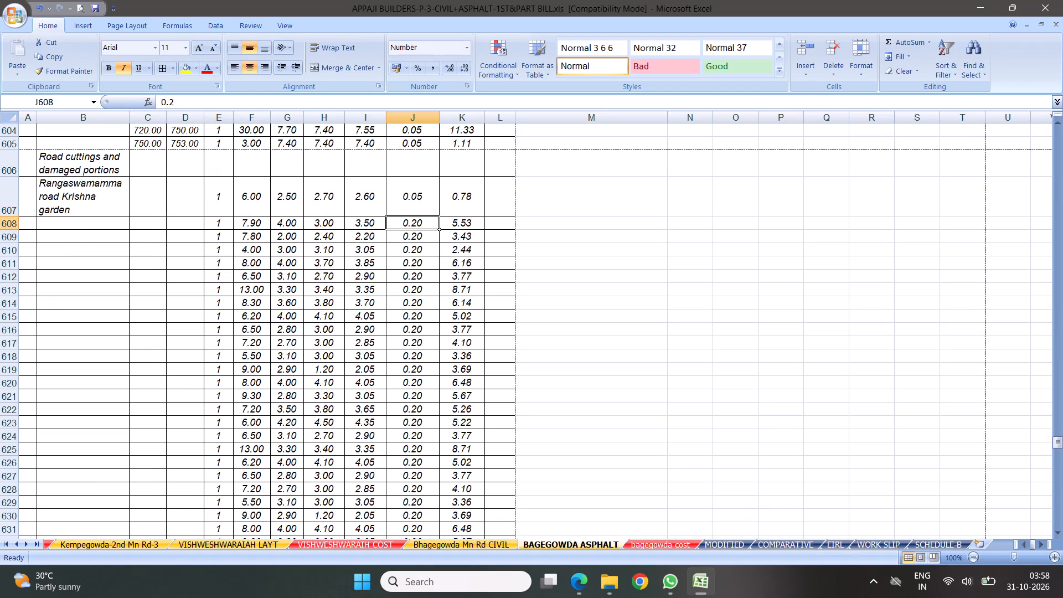
pyautogui.click(427, 172)
pyautogui.click(406, 197)
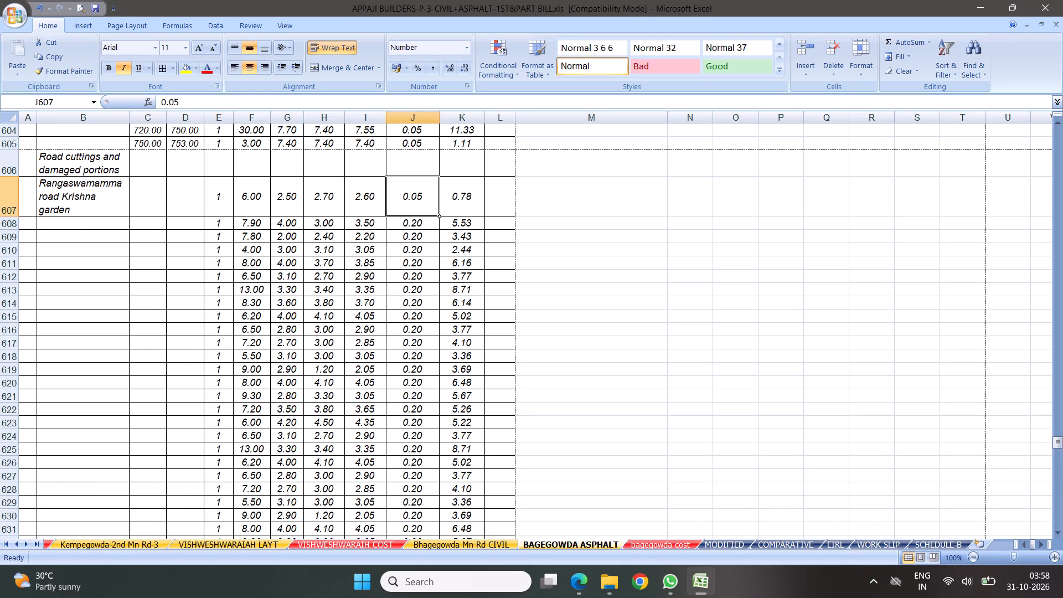
pyautogui.moveTo(438, 216); pyautogui.dragTo(437, 439)
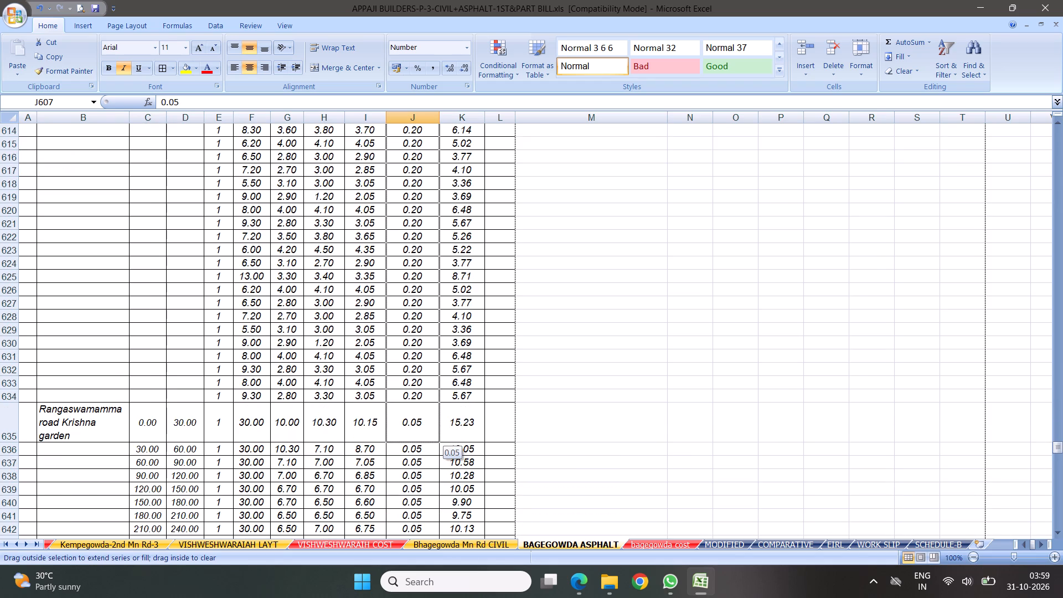
pyautogui.moveTo(437, 439); pyautogui.dragTo(439, 415)
pyautogui.scroll(-6, 230, 363)
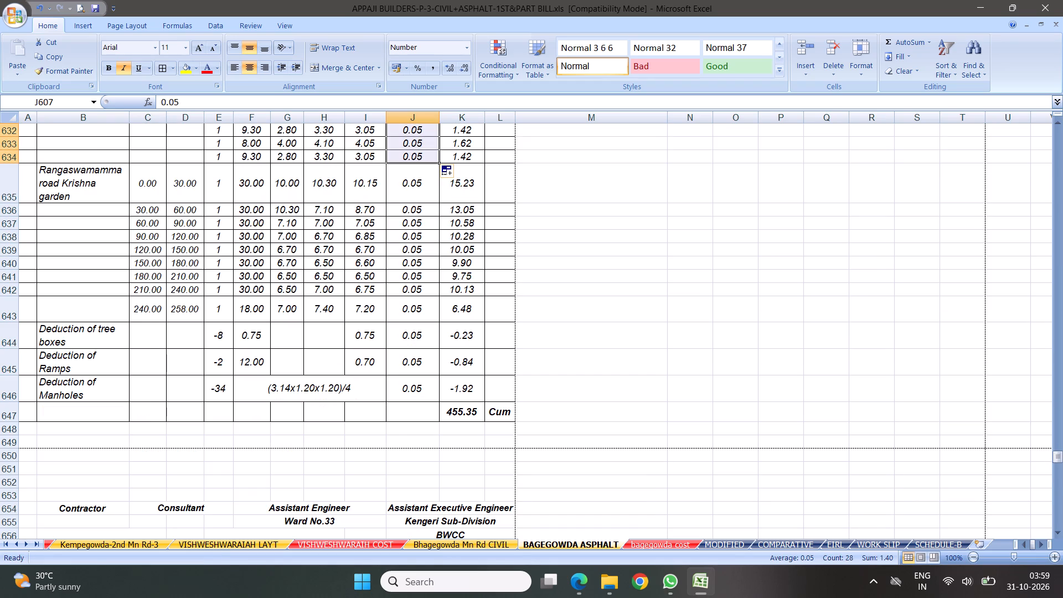
# Check the sums of the Rangaswamamma road chainage quantities, K635 to K643, and the road-cutting quantities, K607 to K634.
pyautogui.moveTo(0, 188); pyautogui.dragTo(0, 286)
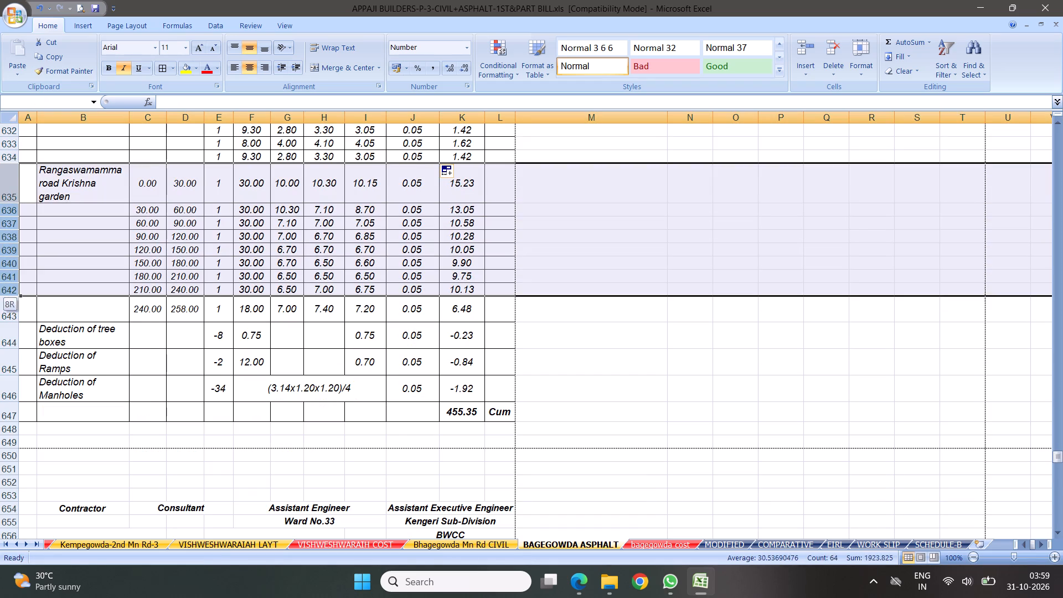
pyautogui.moveTo(0, 286); pyautogui.dragTo(1, 310)
pyautogui.moveTo(469, 188); pyautogui.dragTo(460, 301)
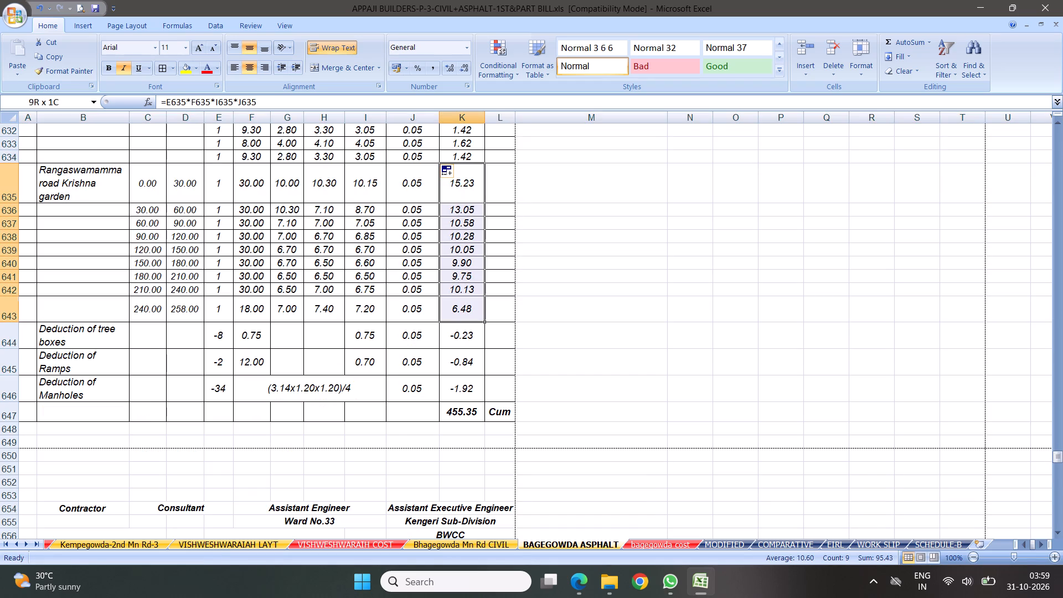
pyautogui.moveTo(460, 301); pyautogui.dragTo(458, 310)
pyautogui.scroll(5, 493, 269)
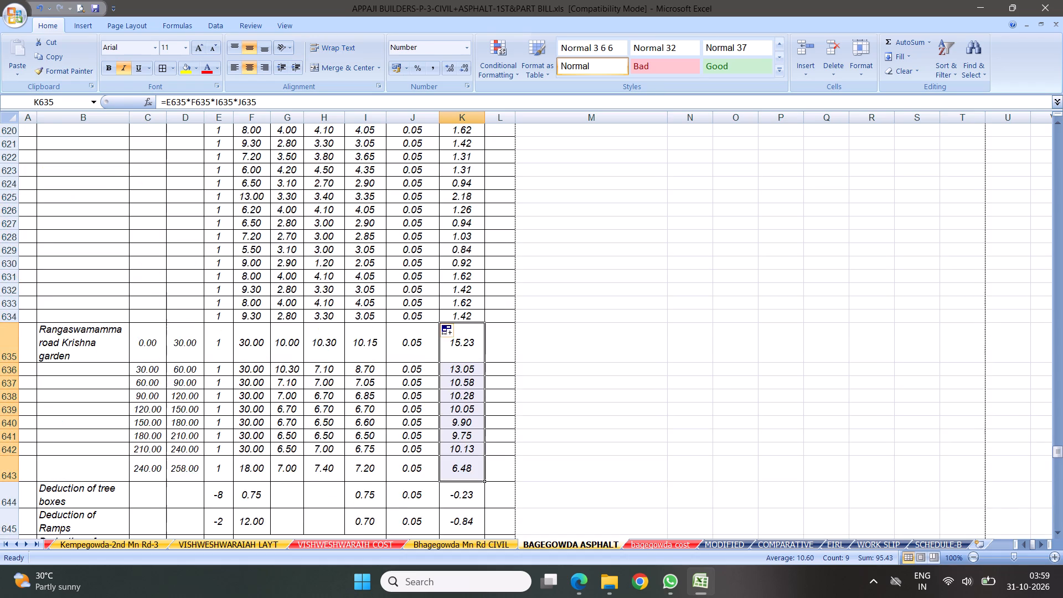
pyautogui.scroll(5, 483, 267)
pyautogui.moveTo(458, 220); pyautogui.dragTo(456, 431)
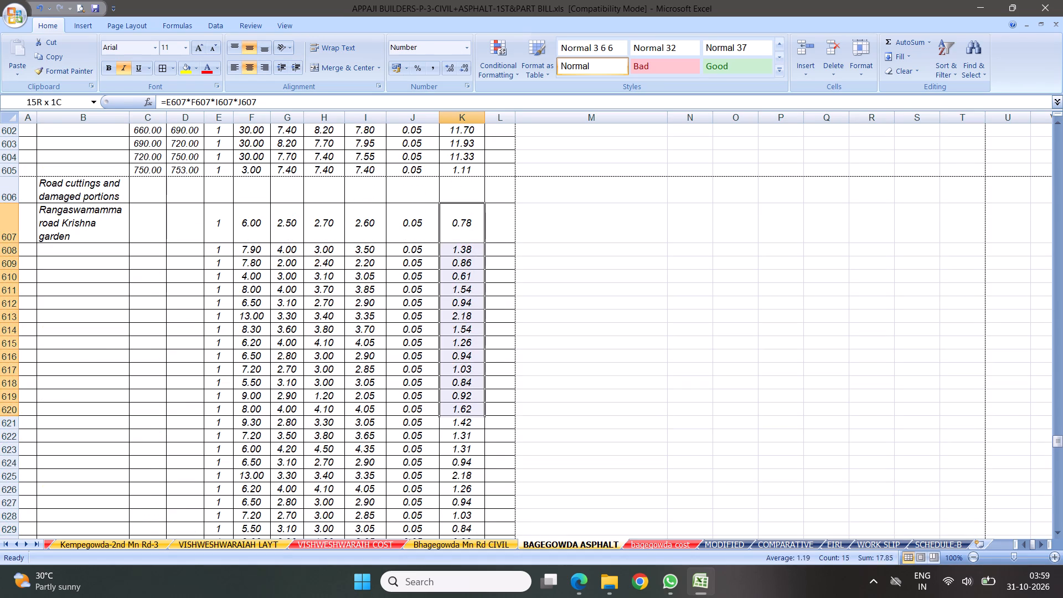
pyautogui.moveTo(456, 431); pyautogui.dragTo(464, 444)
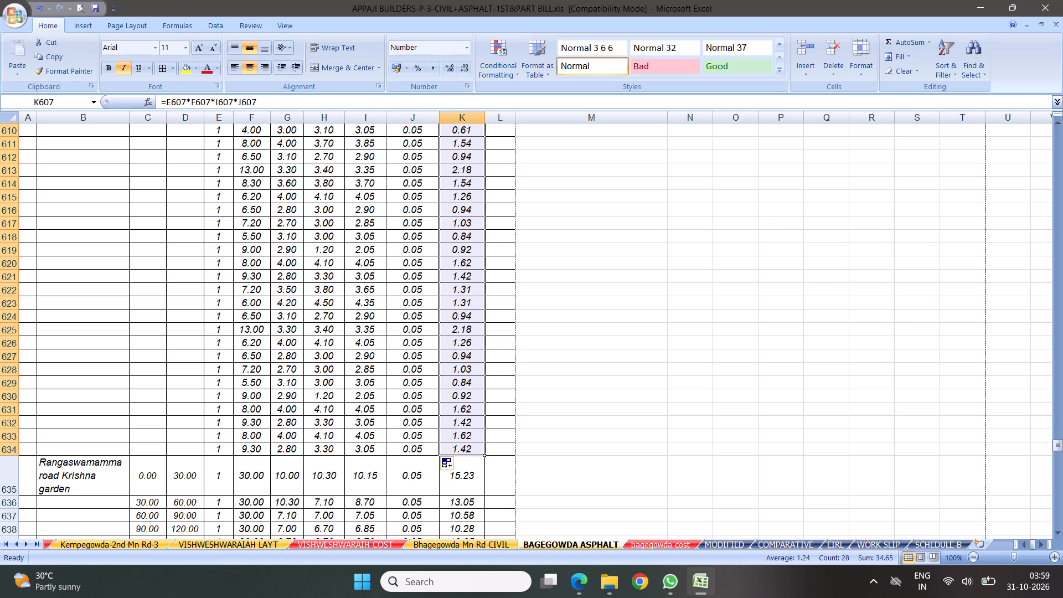
# Check the sums of the lengths for the Rangaswamamma road chainage rows, F635 to F643, and the road-cutting rows, F607 to F634.
pyautogui.scroll(-4, 306, 337)
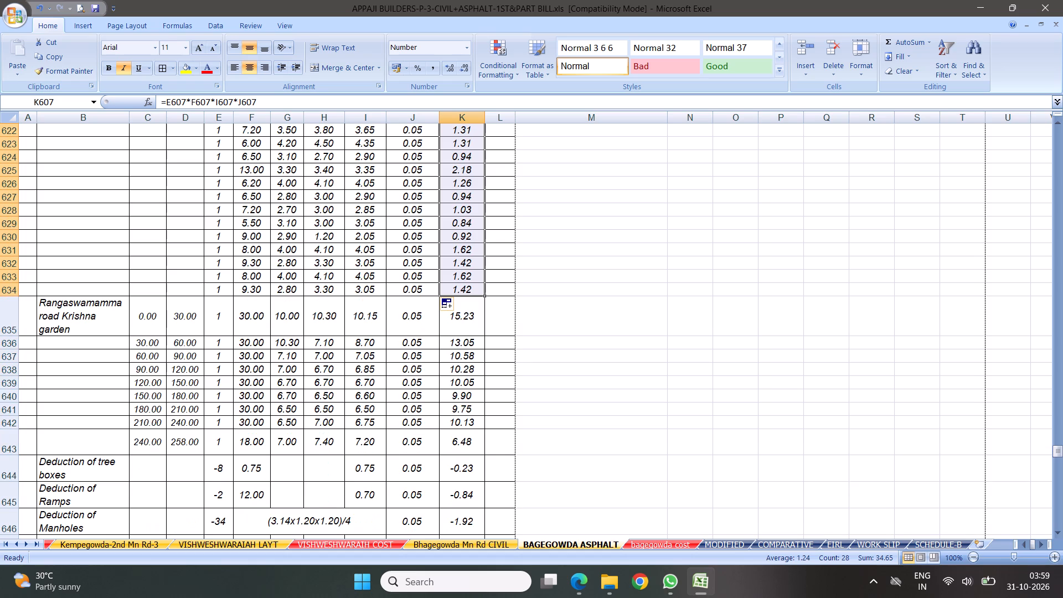
pyautogui.moveTo(246, 315); pyautogui.dragTo(250, 400)
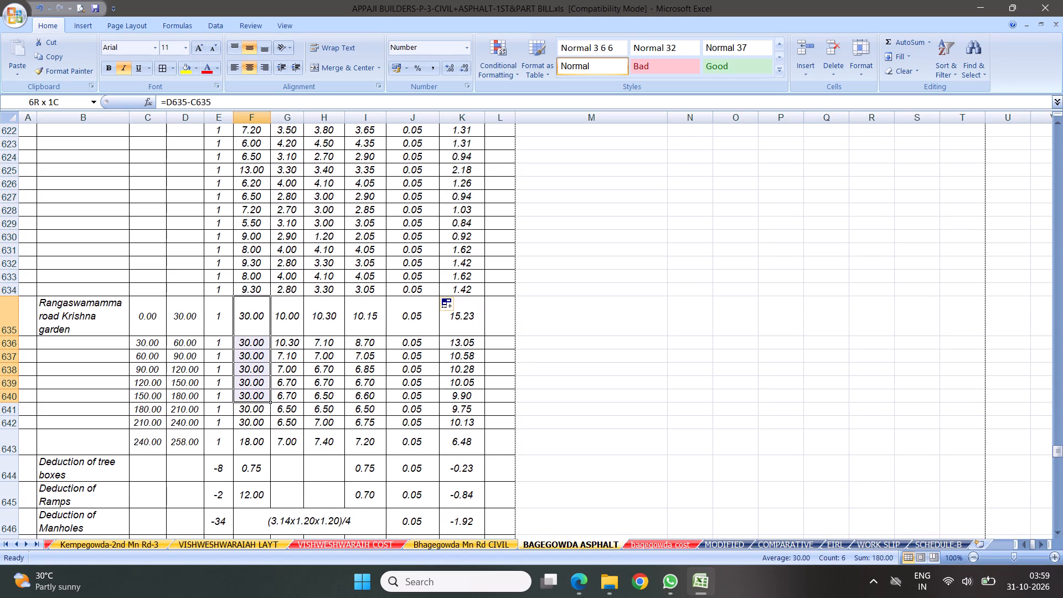
pyautogui.moveTo(250, 400); pyautogui.dragTo(250, 435)
pyautogui.scroll(4, 298, 303)
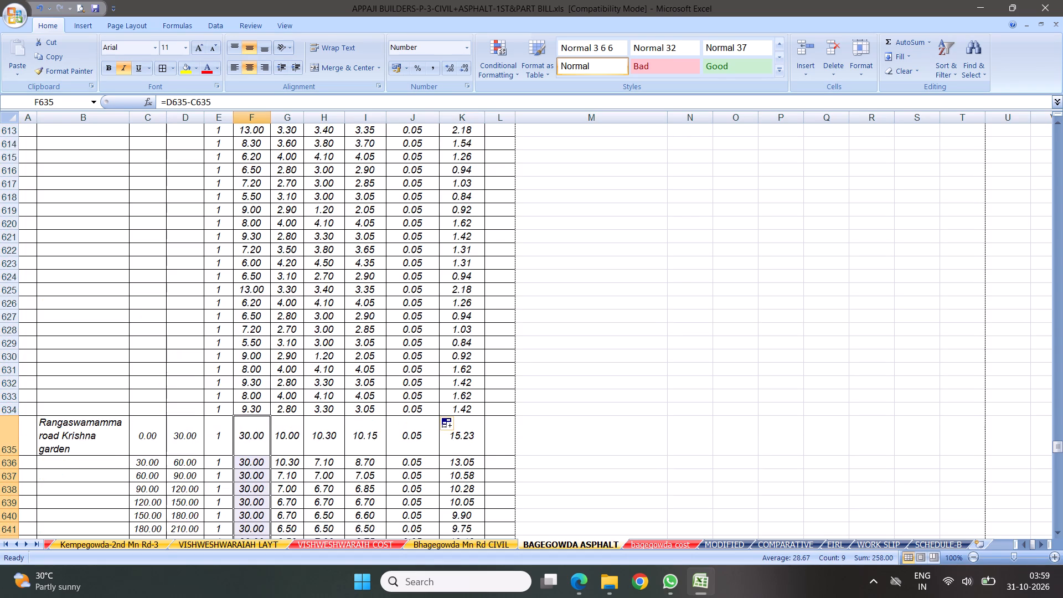
pyautogui.scroll(3, 291, 290)
pyautogui.moveTo(245, 238); pyautogui.dragTo(250, 513)
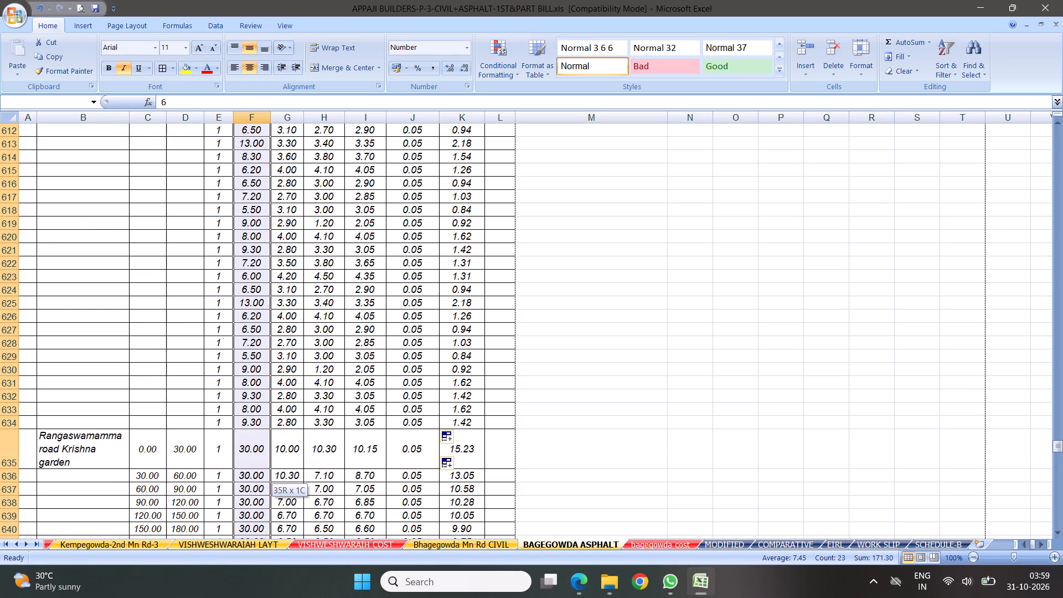
pyautogui.moveTo(250, 513); pyautogui.dragTo(252, 424)
pyautogui.scroll(-2, 301, 378)
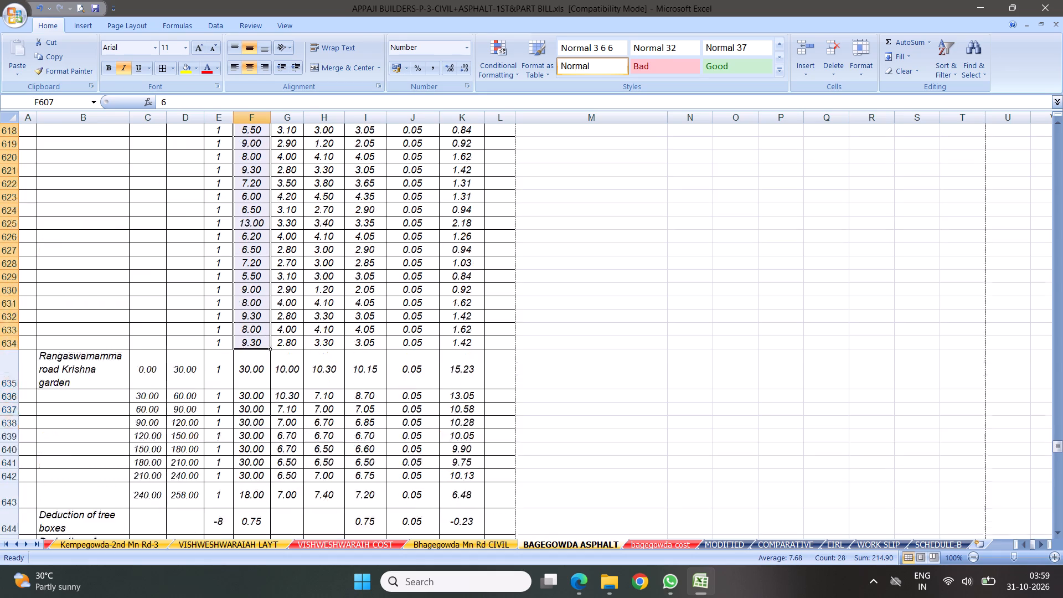
# Delete the Rangaswamamma road chainage rows 635 to 643 from the 0.05-depth section.
pyautogui.scroll(-2, 307, 374)
pyautogui.scroll(-3, 272, 309)
pyautogui.moveTo(7, 172); pyautogui.dragTo(8, 191)
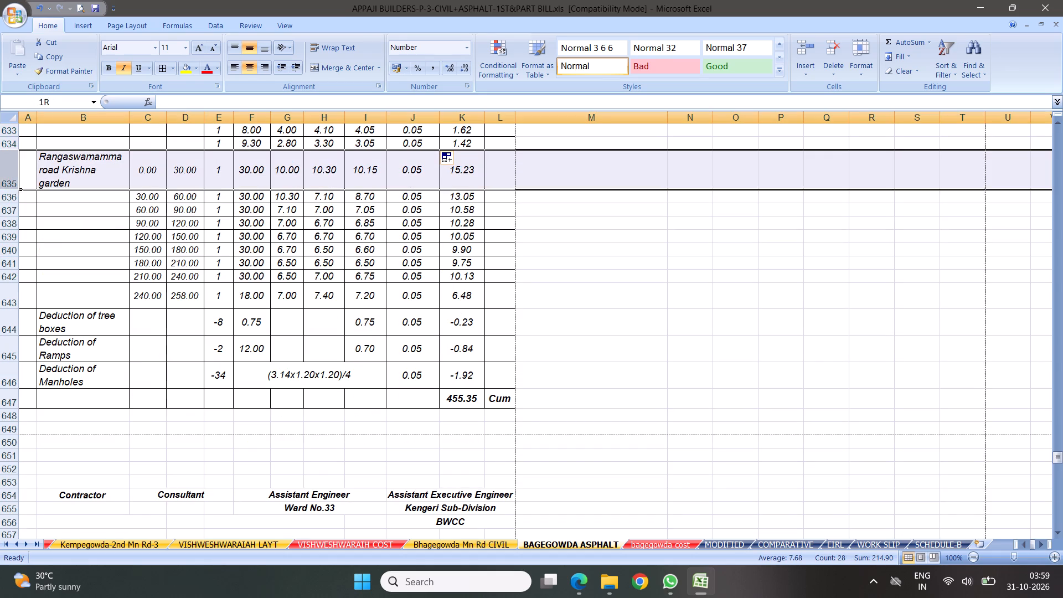
pyautogui.moveTo(8, 191); pyautogui.dragTo(16, 296)
pyautogui.rightClick(166, 227)
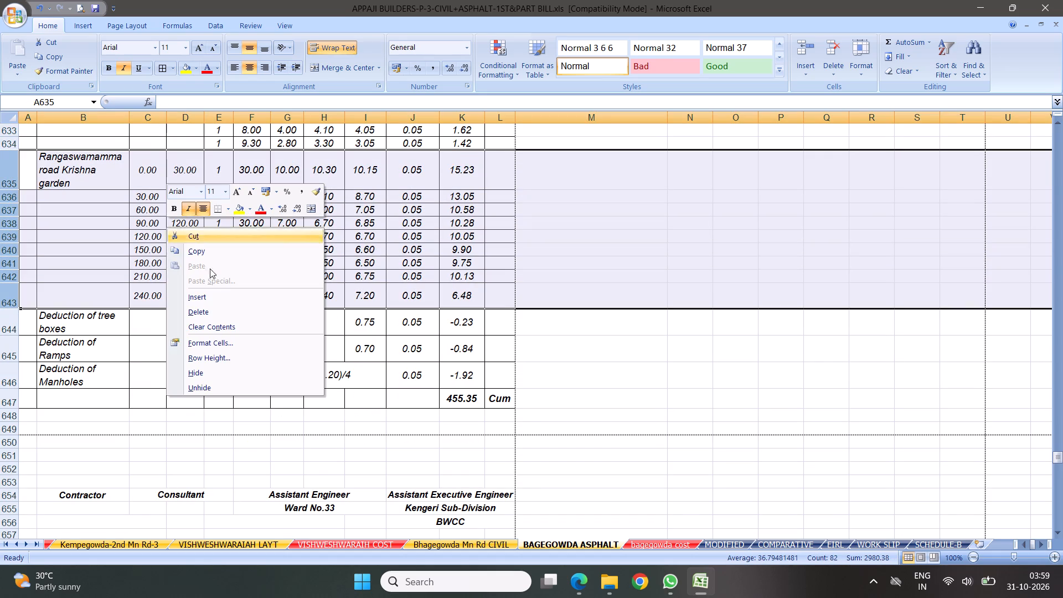
pyautogui.click(197, 312)
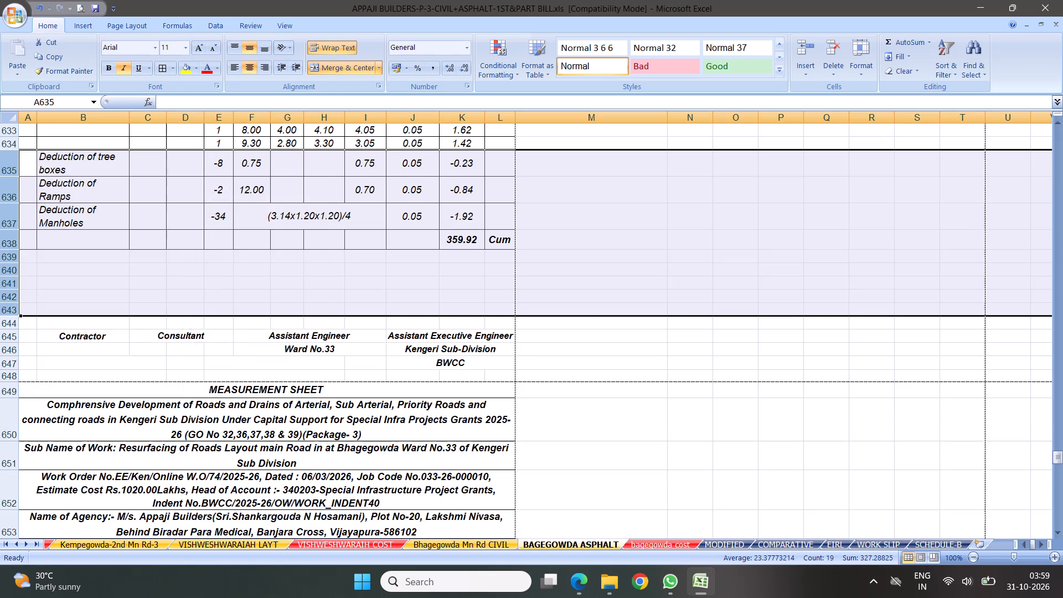
# Copy the road-cutting rows 606 to 634 and insert them above the tree-box deduction in row 635.
pyautogui.scroll(4, 261, 261)
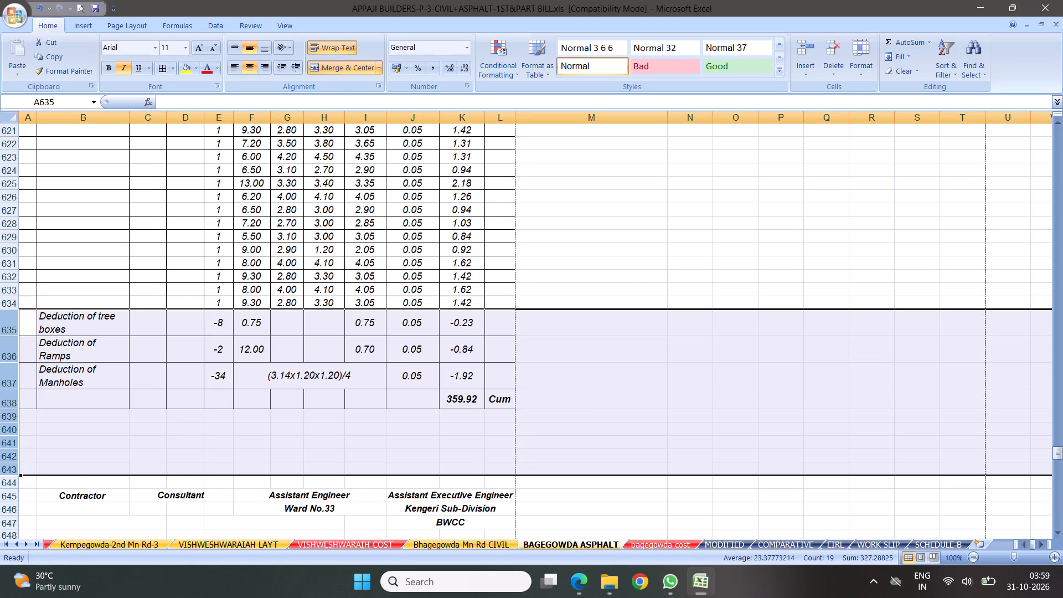
pyautogui.scroll(5, 224, 259)
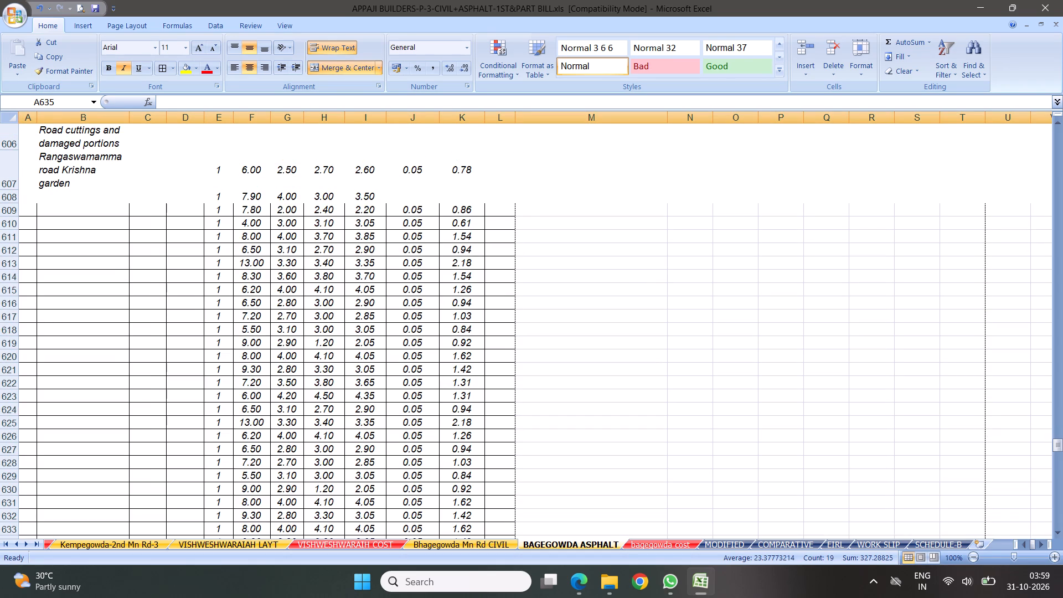
pyautogui.scroll(3, 183, 213)
pyautogui.scroll(-3, 168, 258)
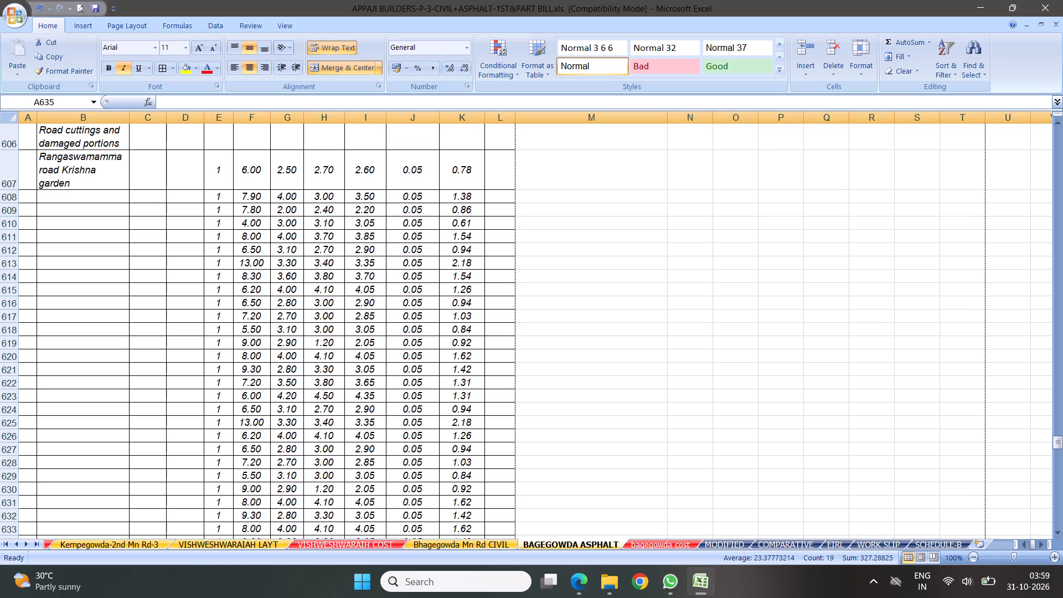
pyautogui.scroll(-7, 424, 263)
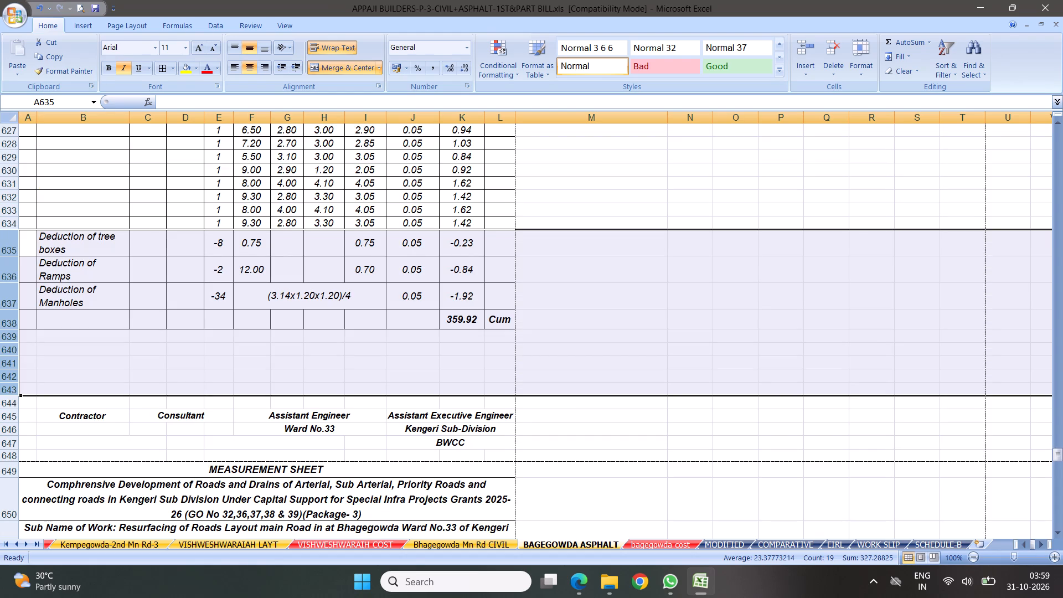
pyautogui.scroll(7, 448, 254)
pyautogui.scroll(2, 369, 259)
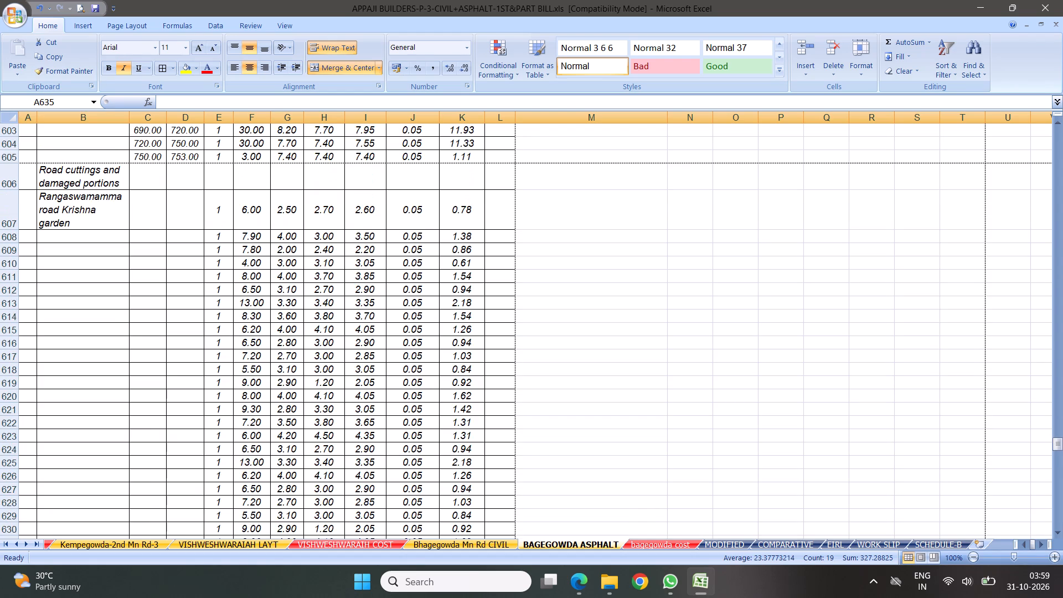
pyautogui.moveTo(4, 221); pyautogui.dragTo(25, 370)
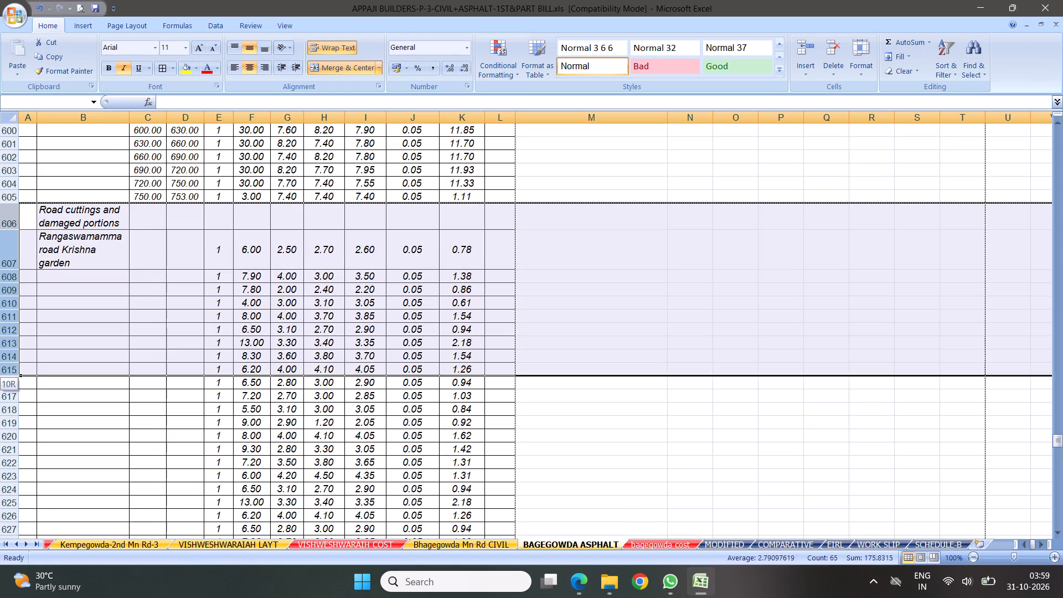
pyautogui.moveTo(25, 370); pyautogui.dragTo(162, 393)
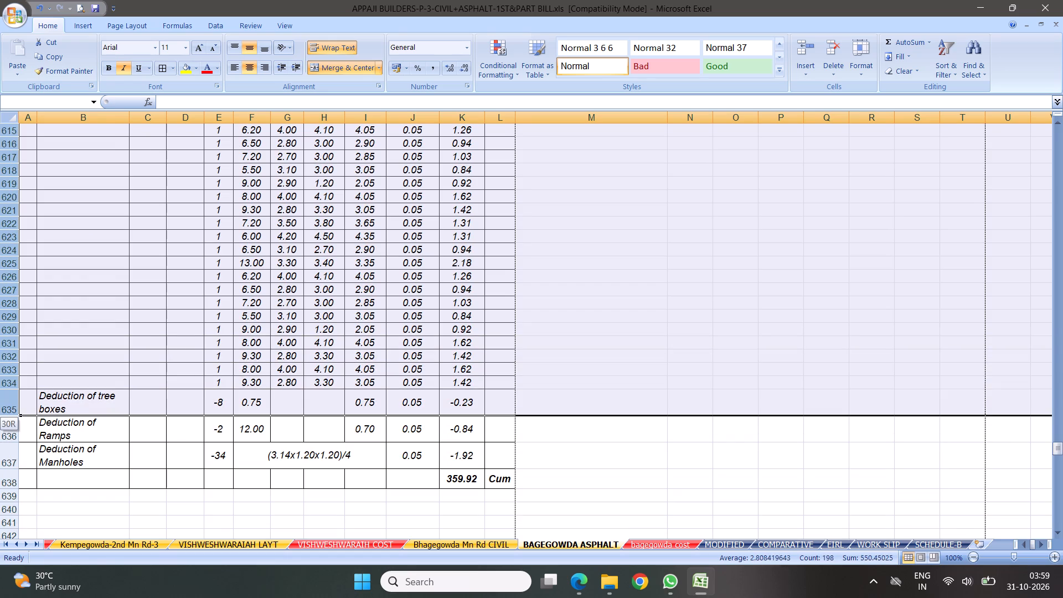
pyautogui.moveTo(162, 393); pyautogui.dragTo(167, 379)
pyautogui.rightClick(159, 246)
pyautogui.click(192, 270)
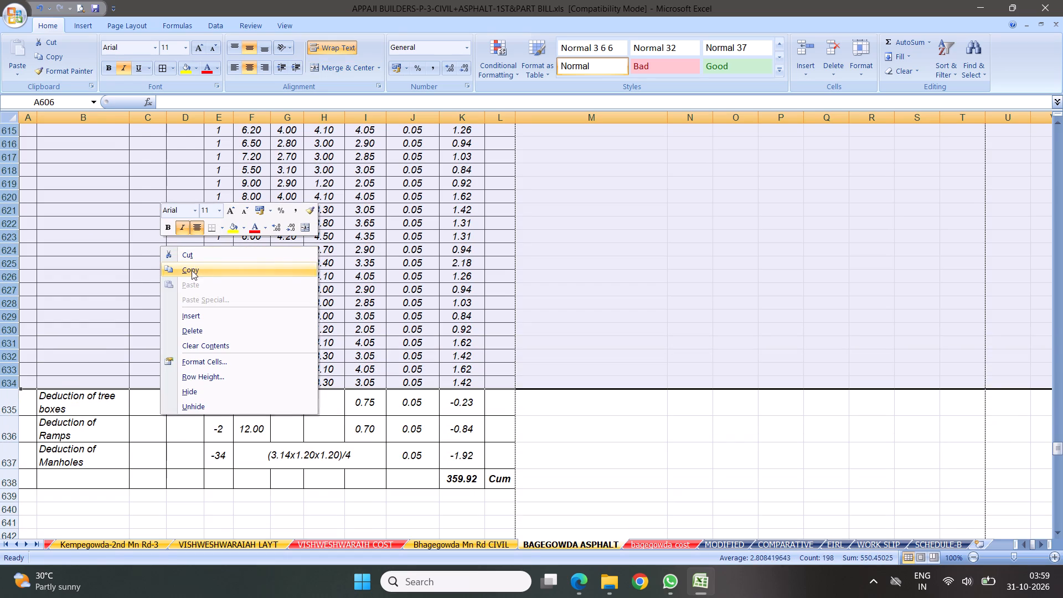
pyautogui.scroll(-11, 290, 292)
pyautogui.click(8, 279)
pyautogui.rightClick(8, 279)
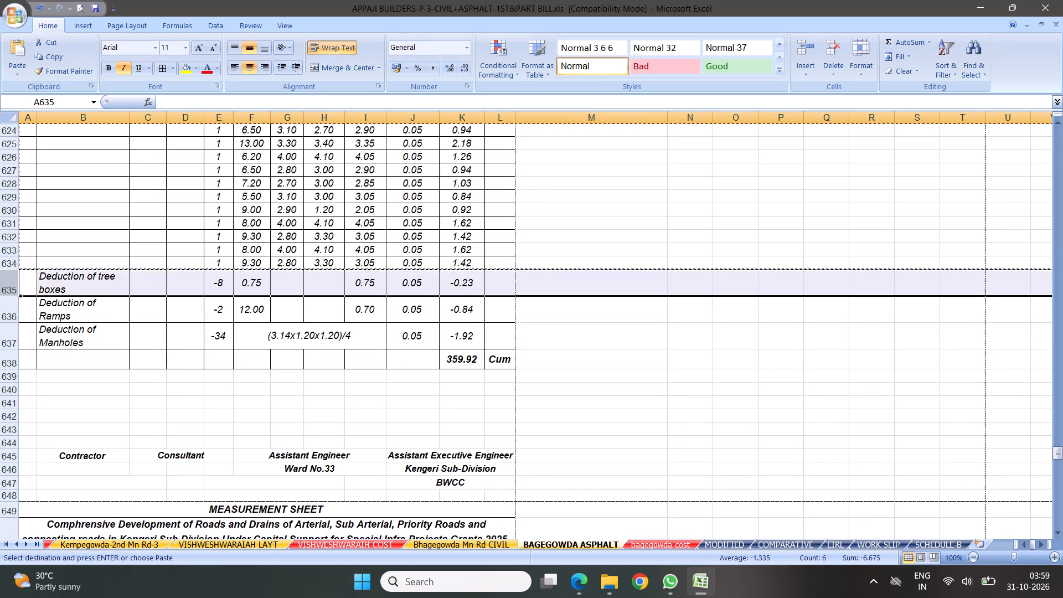
pyautogui.click(85, 350)
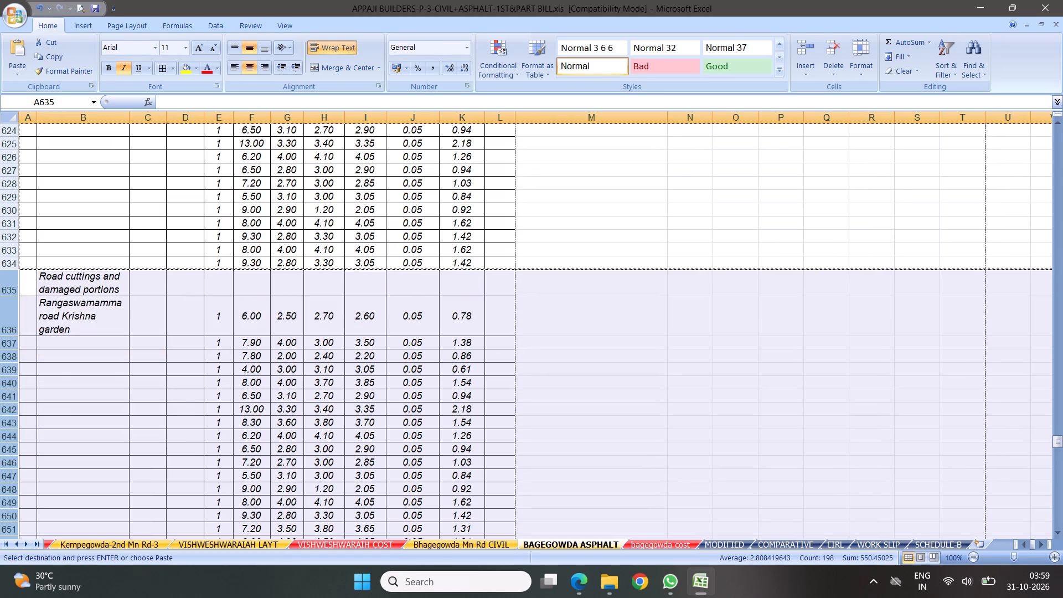
# Replace the heading of the inserted block in B635 with "Profile and camber corrections".
pyautogui.click(87, 286)
pyautogui.write('Profile and camber corrections')
pyautogui.click(188, 360)
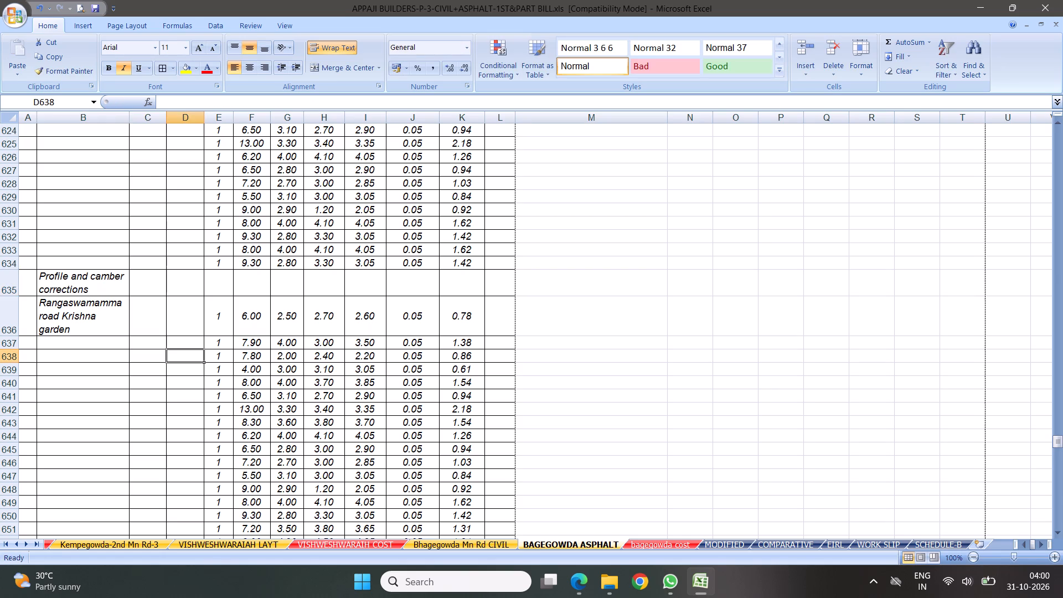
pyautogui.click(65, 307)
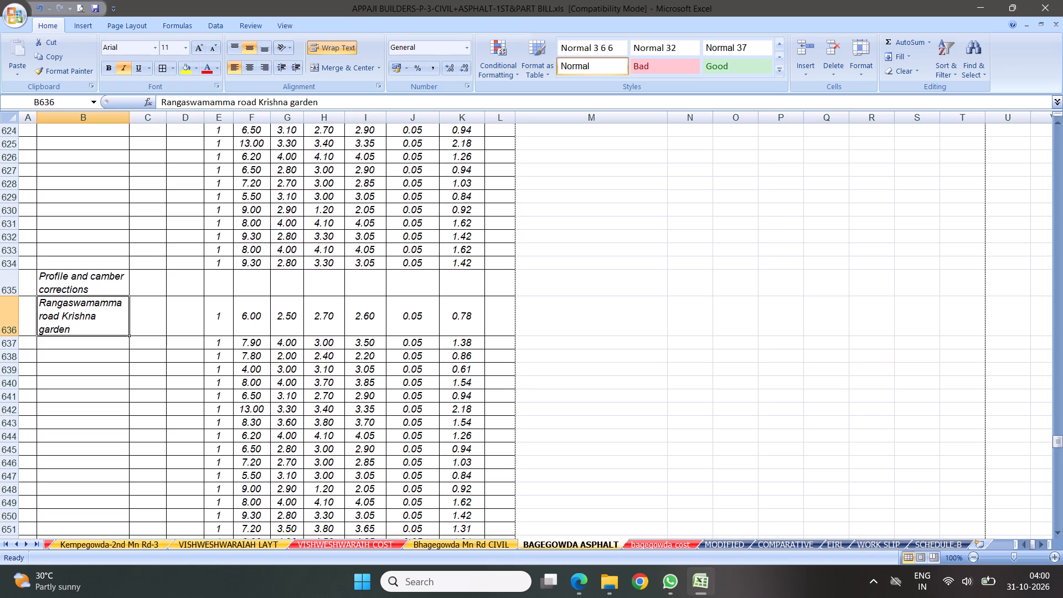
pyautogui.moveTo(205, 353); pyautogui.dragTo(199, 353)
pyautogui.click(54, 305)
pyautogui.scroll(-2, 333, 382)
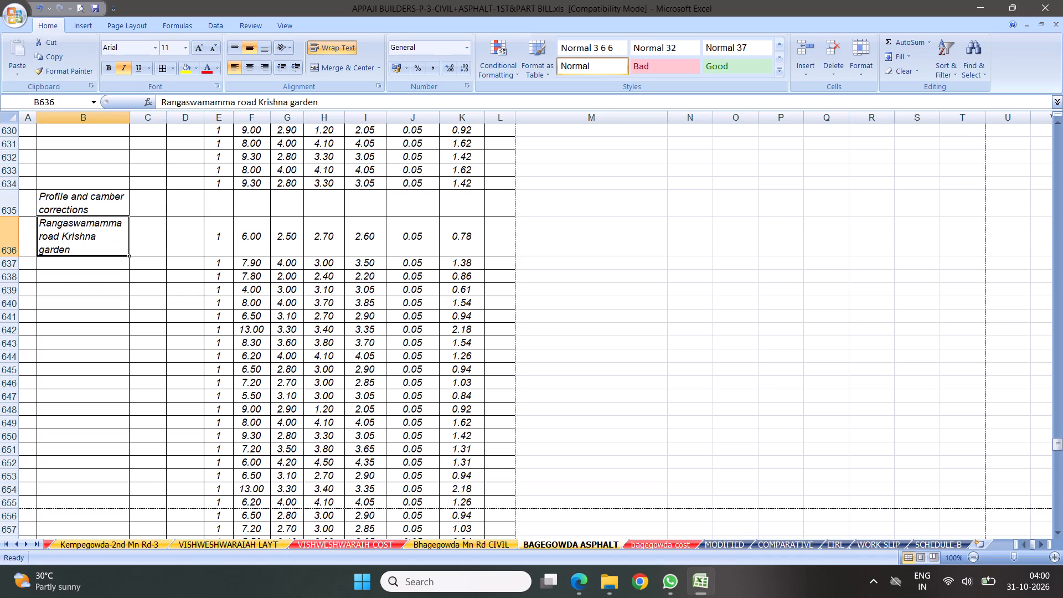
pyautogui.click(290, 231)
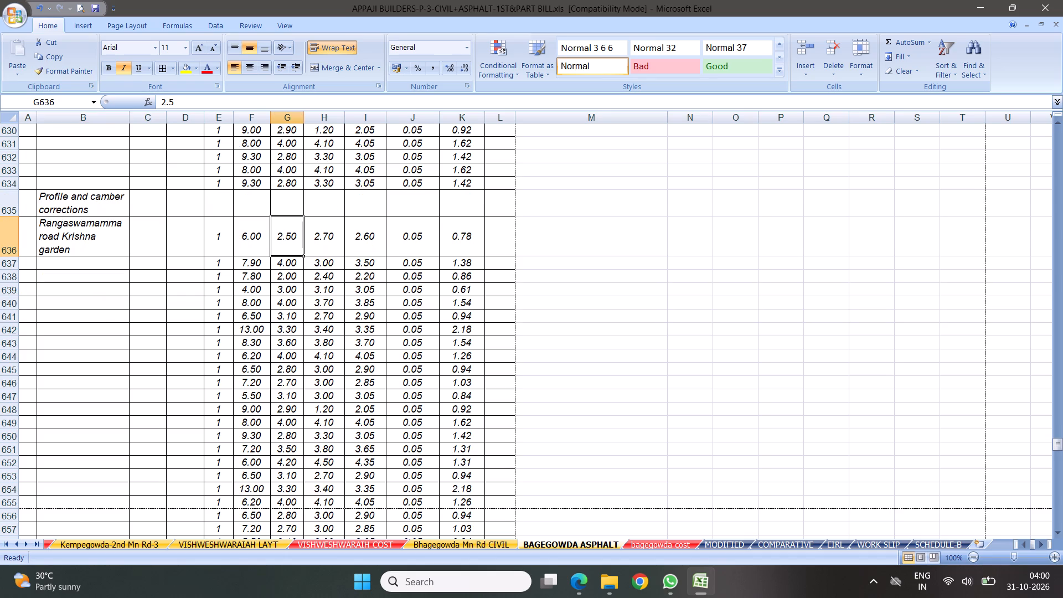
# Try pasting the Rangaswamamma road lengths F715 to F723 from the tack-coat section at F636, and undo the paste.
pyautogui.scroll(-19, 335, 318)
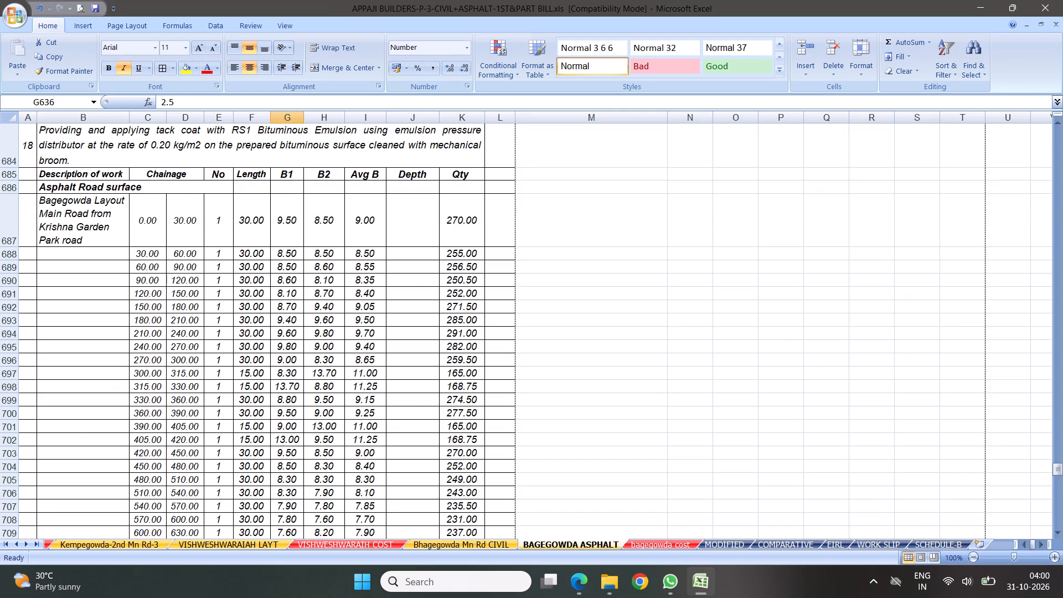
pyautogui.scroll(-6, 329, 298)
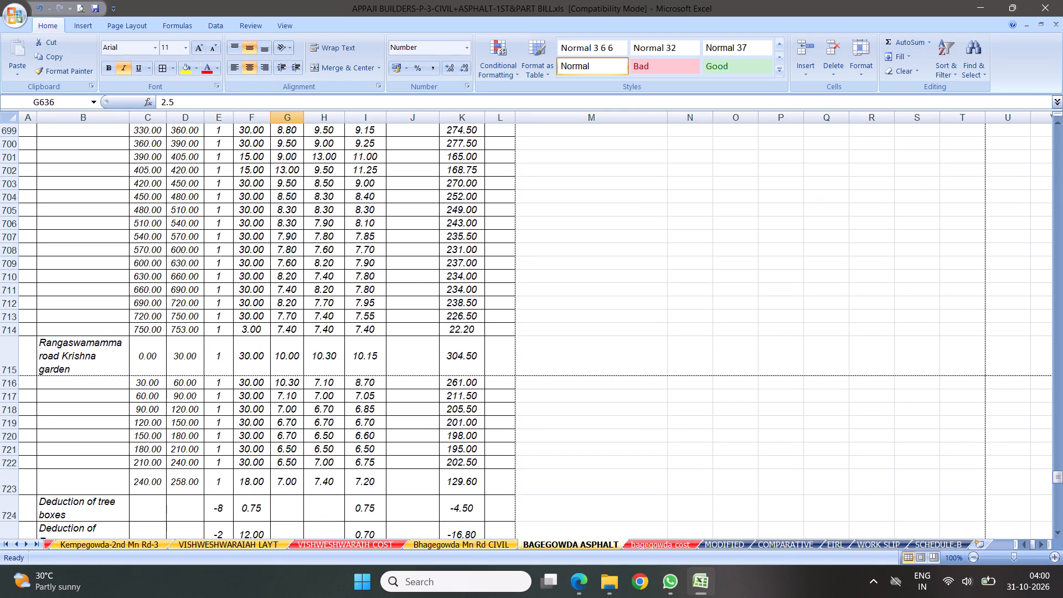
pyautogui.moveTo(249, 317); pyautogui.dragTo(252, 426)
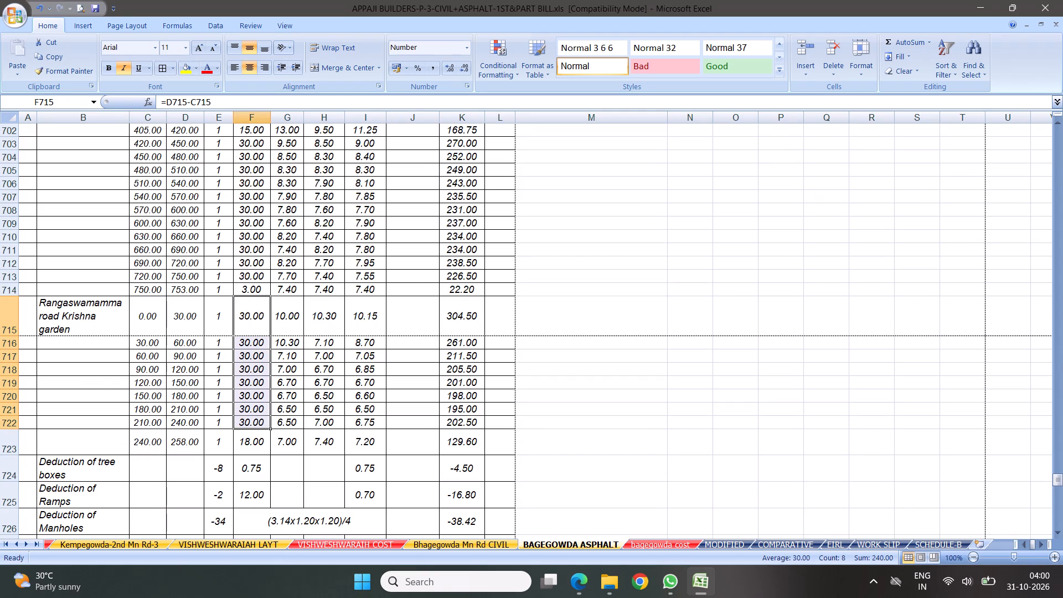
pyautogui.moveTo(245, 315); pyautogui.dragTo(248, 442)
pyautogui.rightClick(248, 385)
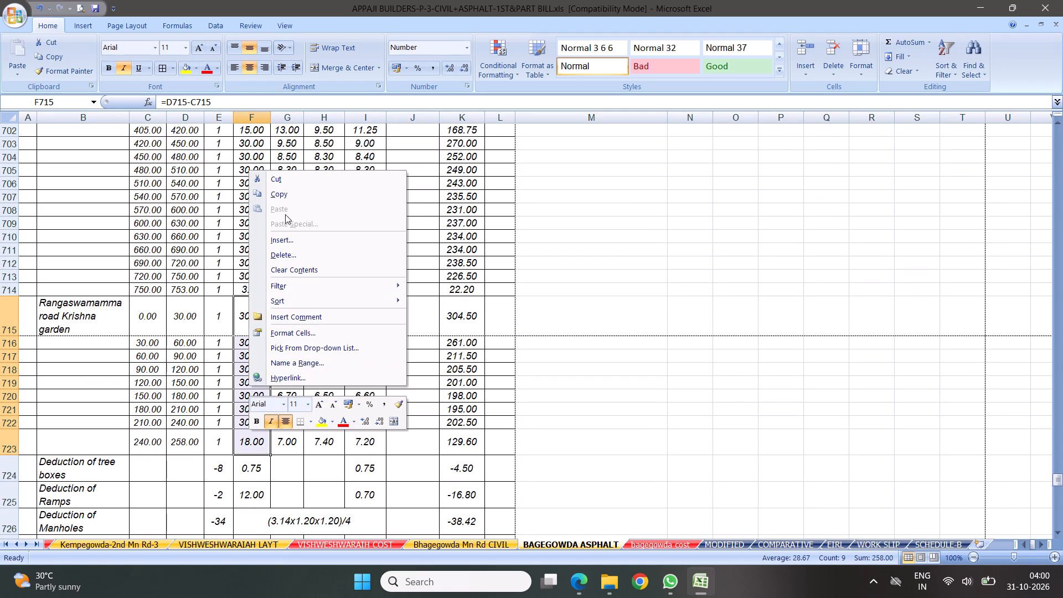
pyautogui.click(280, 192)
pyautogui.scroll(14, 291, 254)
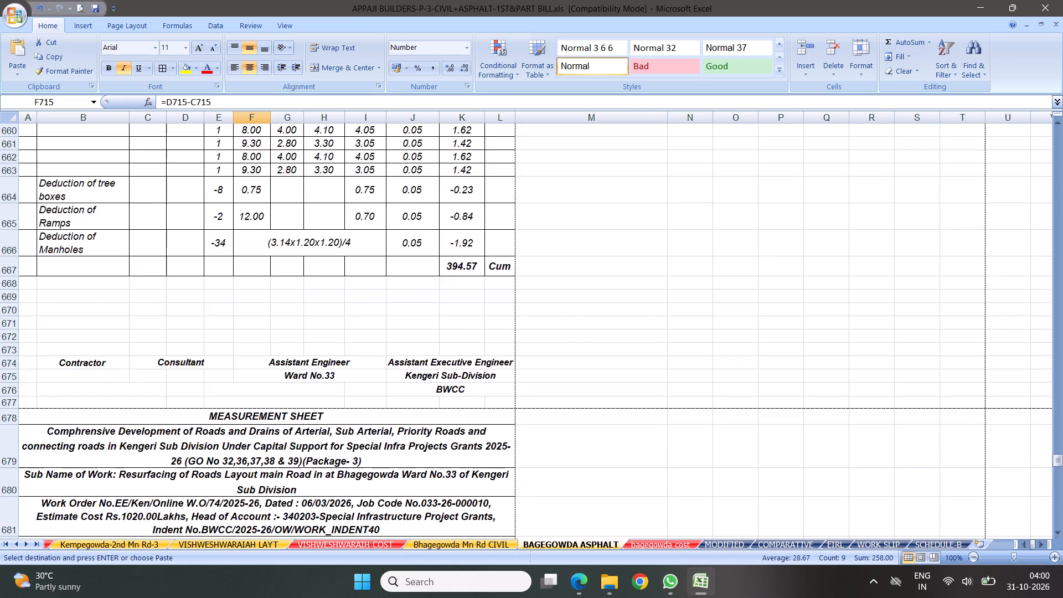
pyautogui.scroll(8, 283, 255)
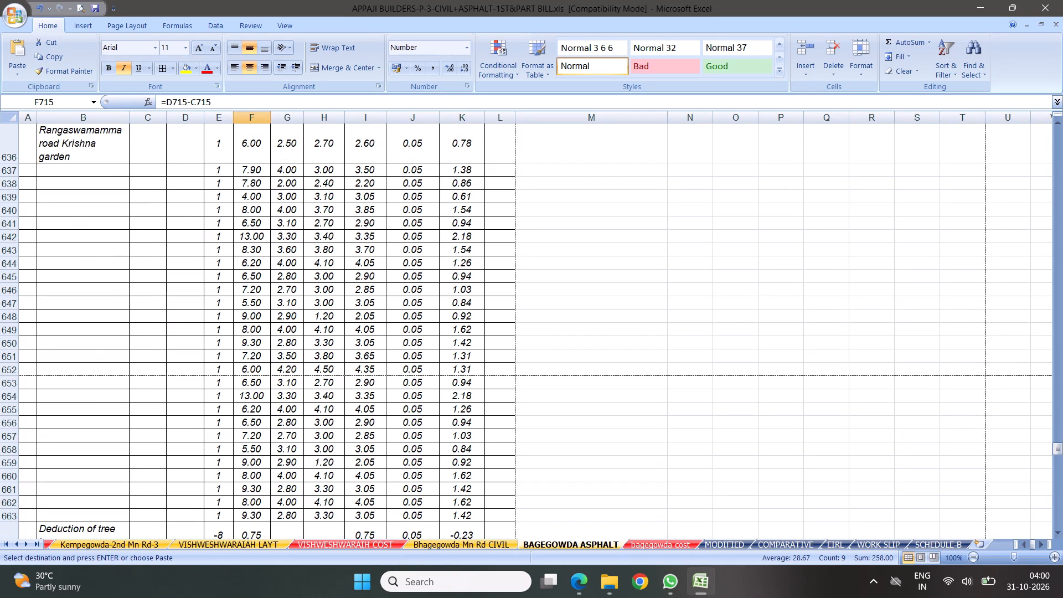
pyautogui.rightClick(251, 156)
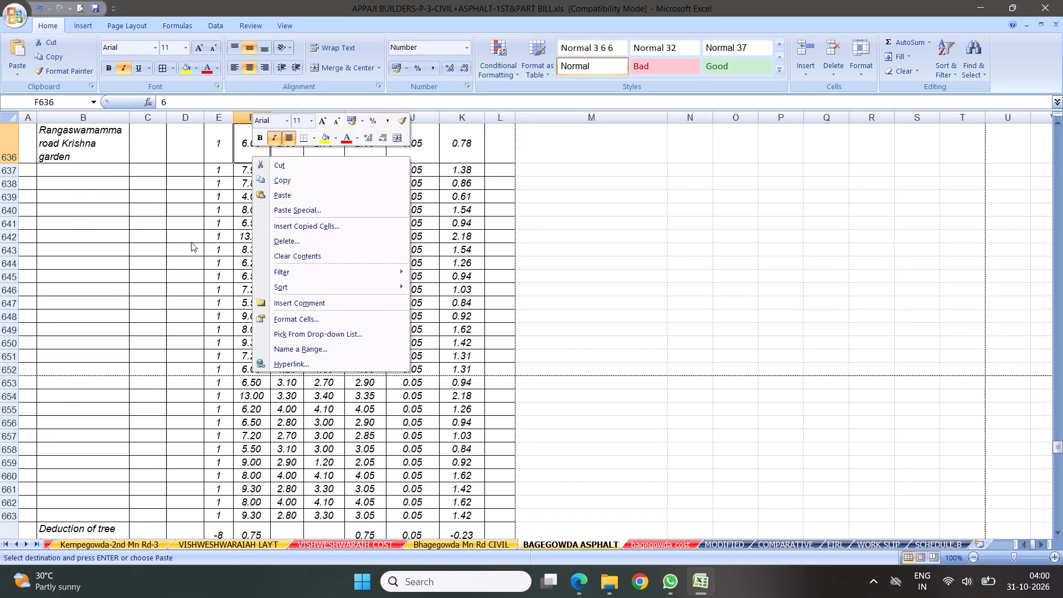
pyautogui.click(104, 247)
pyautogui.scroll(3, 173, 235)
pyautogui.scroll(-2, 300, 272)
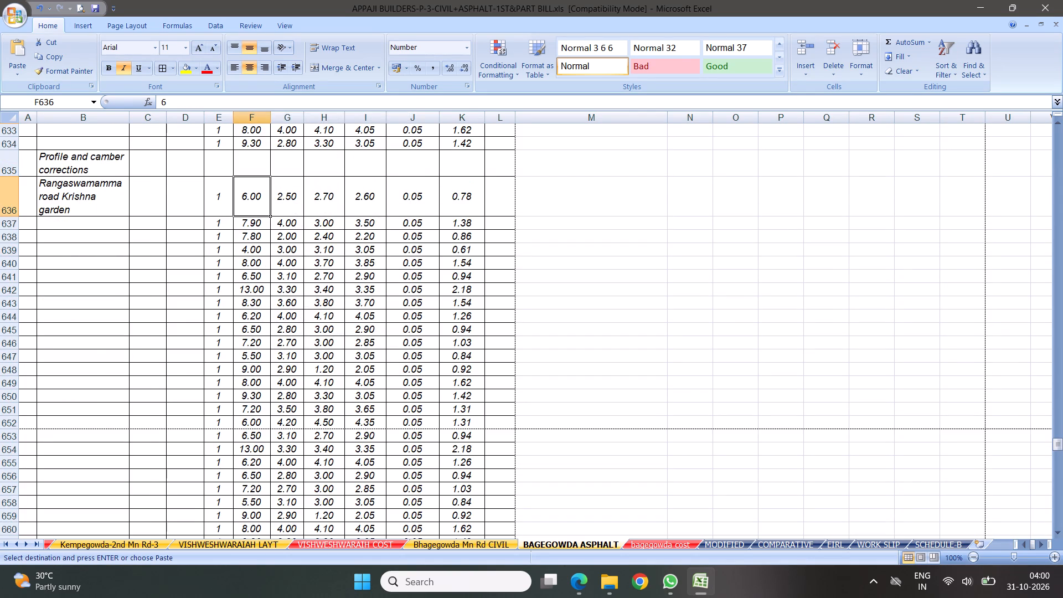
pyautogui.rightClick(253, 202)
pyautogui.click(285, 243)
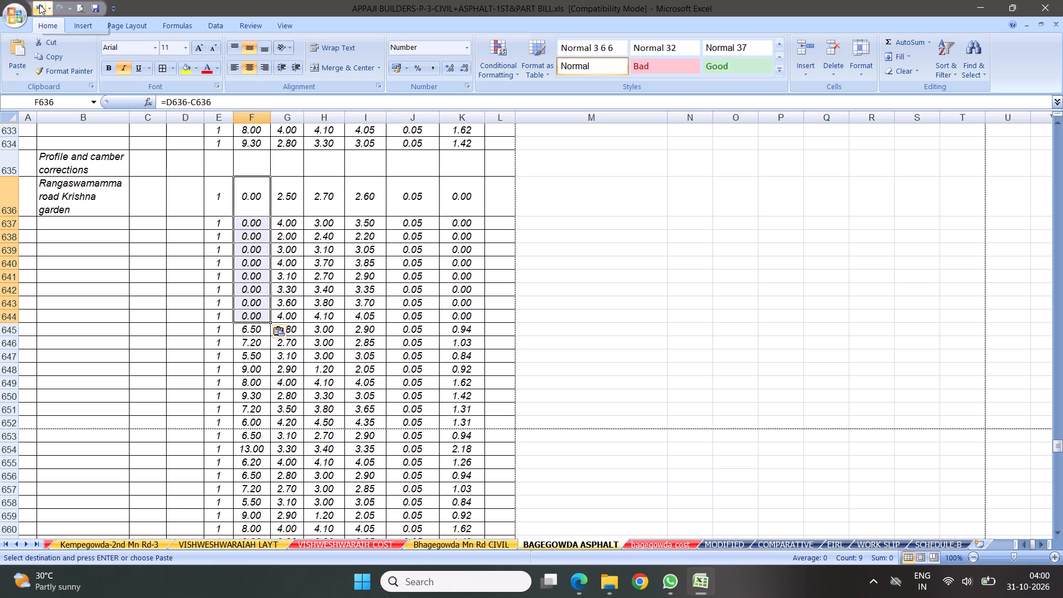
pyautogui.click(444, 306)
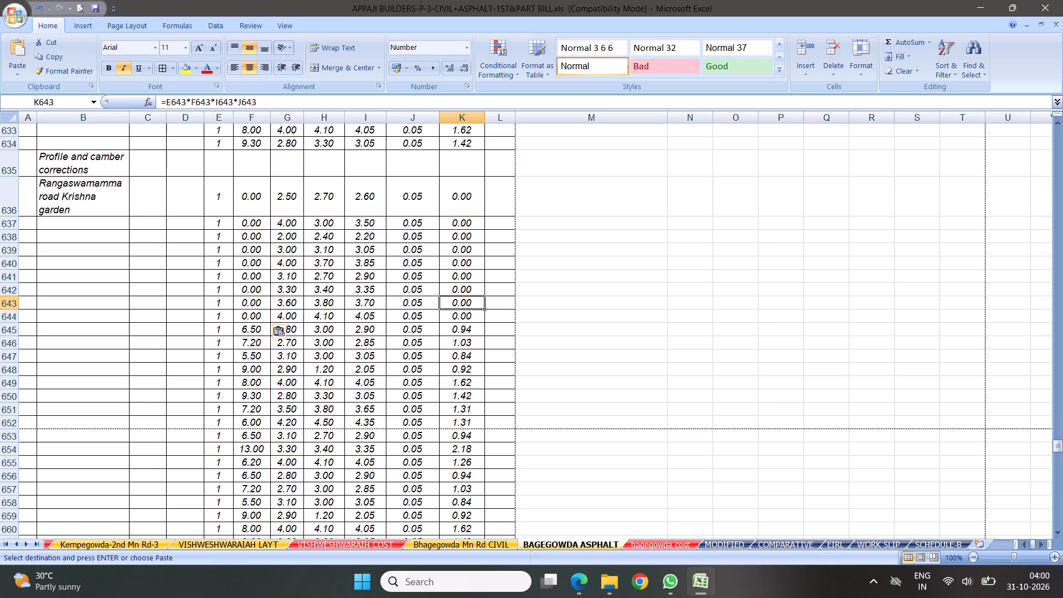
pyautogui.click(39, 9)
# Set the profile and camber correction lengths in F636, F637 and F638 to 19, 22 and 9.
pyautogui.click(245, 201)
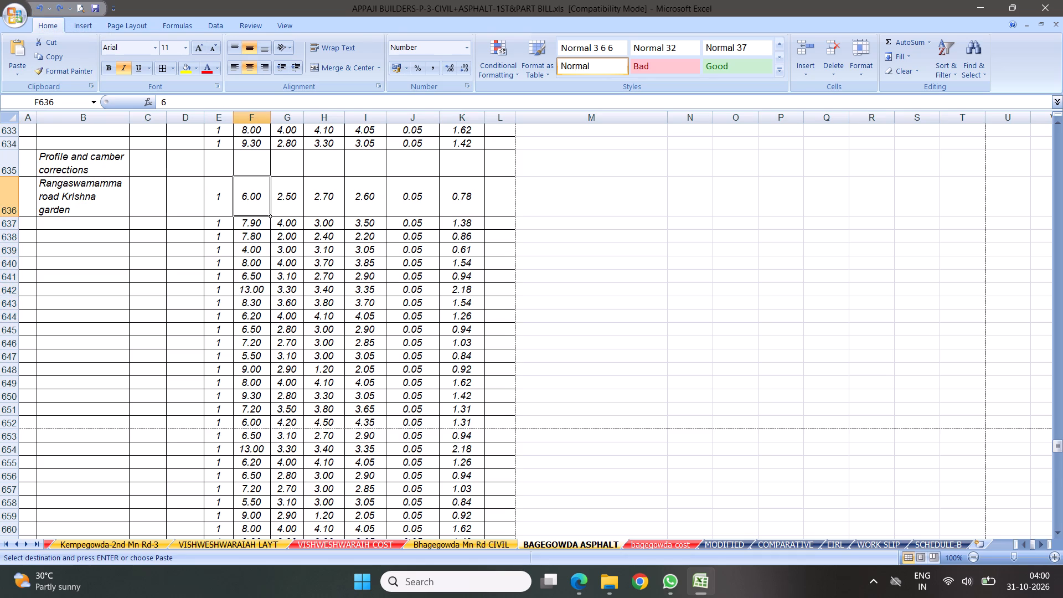
pyautogui.press('1')
pyautogui.press('9')
pyautogui.click(379, 237)
pyautogui.click(243, 221)
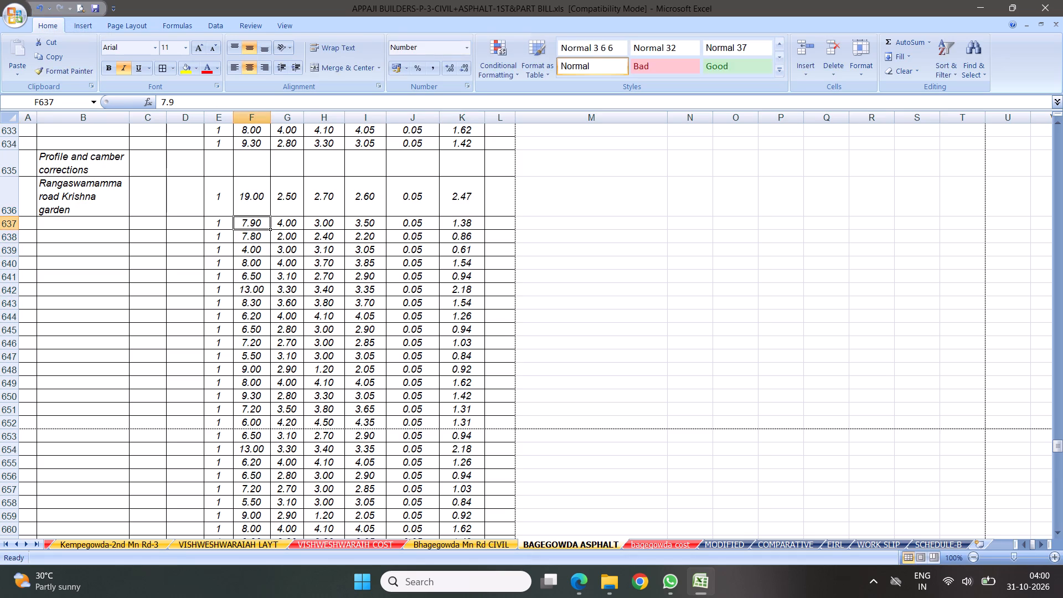
pyautogui.press('2')
pyautogui.press('2')
pyautogui.click(350, 250)
pyautogui.click(254, 238)
pyautogui.press('9')
pyautogui.click(302, 271)
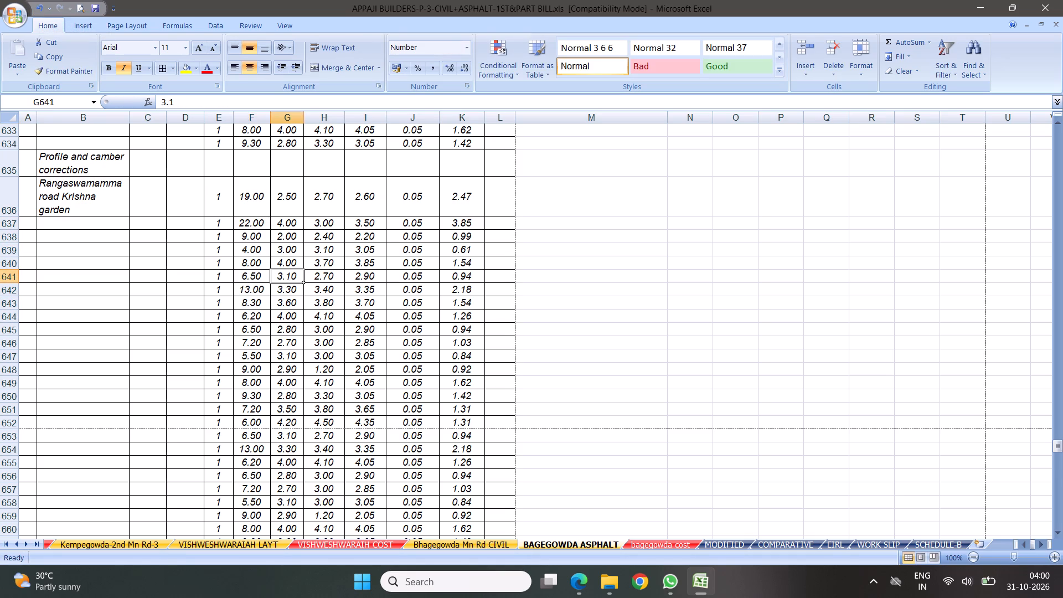
# Set the correction lengths in F639, F640 and F641 to 12, 6 and 9.
pyautogui.click(241, 246)
pyautogui.press('1')
pyautogui.press('2')
pyautogui.click(295, 267)
pyautogui.click(241, 263)
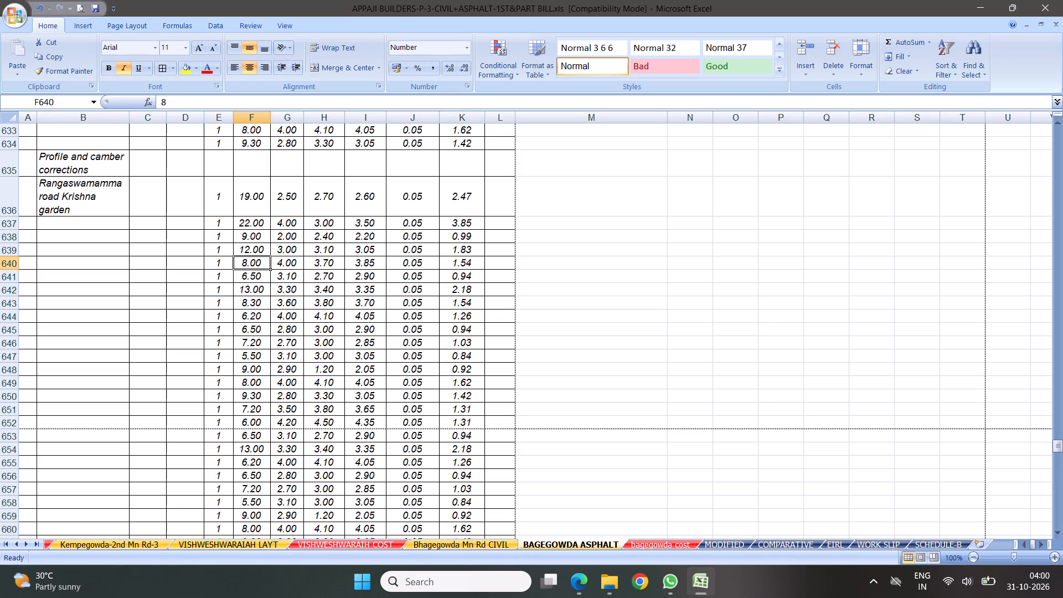
pyautogui.press('6')
pyautogui.click(329, 273)
pyautogui.click(253, 276)
pyautogui.press('9')
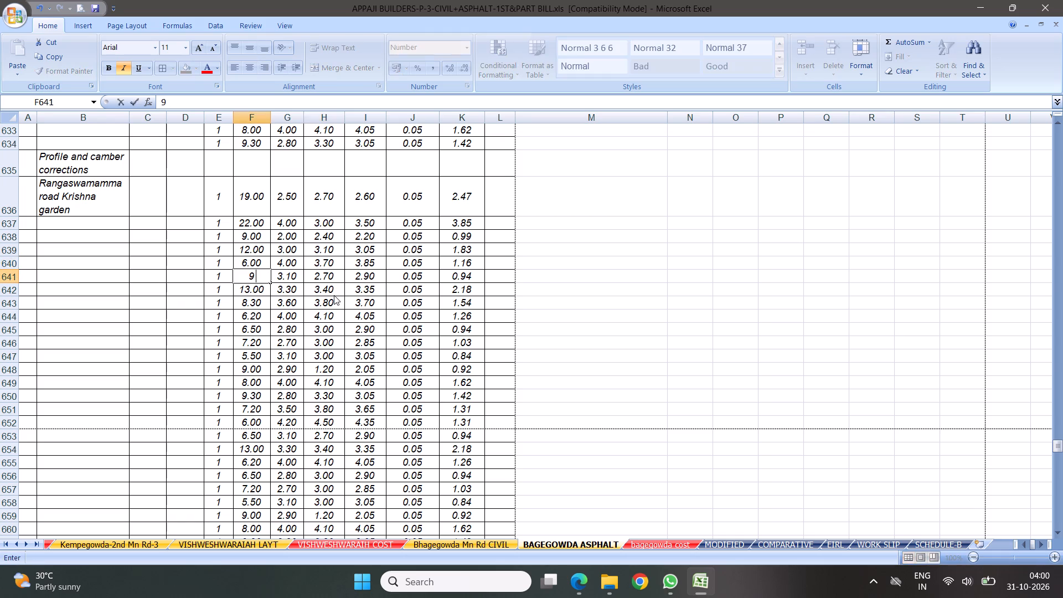
pyautogui.click(336, 295)
# Set the correction lengths in F642, F643 and F644 to 12, 7 and 13.5.
pyautogui.click(251, 292)
pyautogui.press('1')
pyautogui.press('2')
pyautogui.click(309, 310)
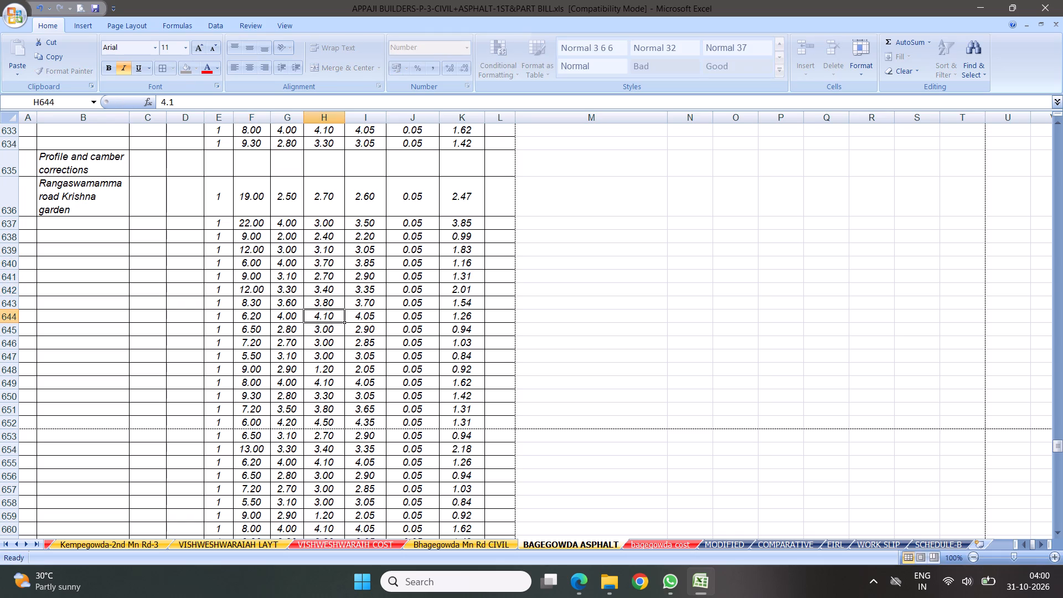
pyautogui.click(254, 305)
pyautogui.press('7')
pyautogui.click(344, 353)
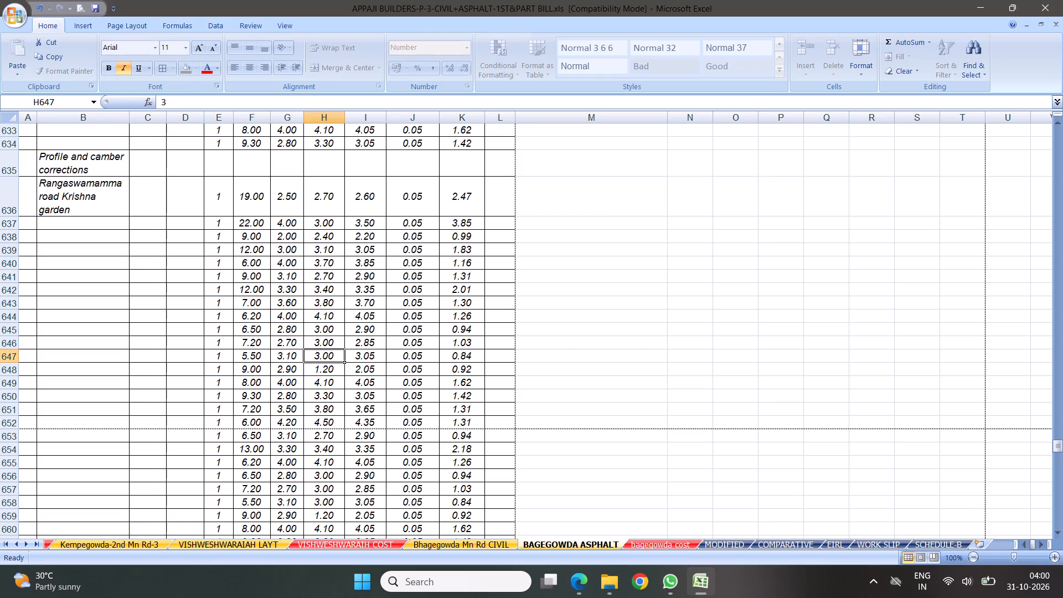
pyautogui.click(244, 307)
pyautogui.click(244, 315)
pyautogui.write('13.')
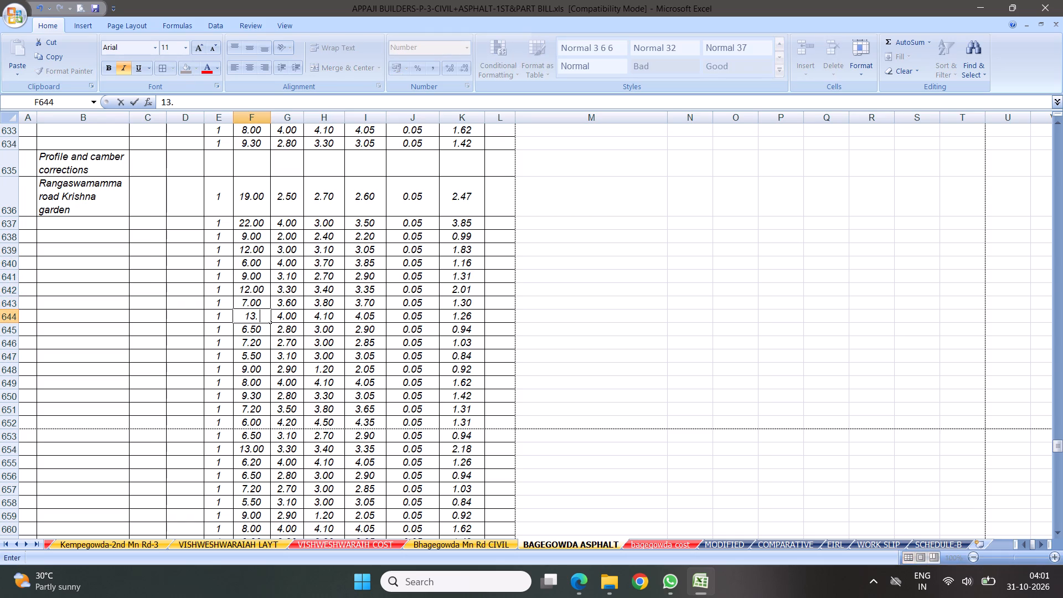
pyautogui.press('5')
pyautogui.click(316, 342)
# Set the correction lengths in F645 and F646 to 16 and 11.
pyautogui.click(249, 328)
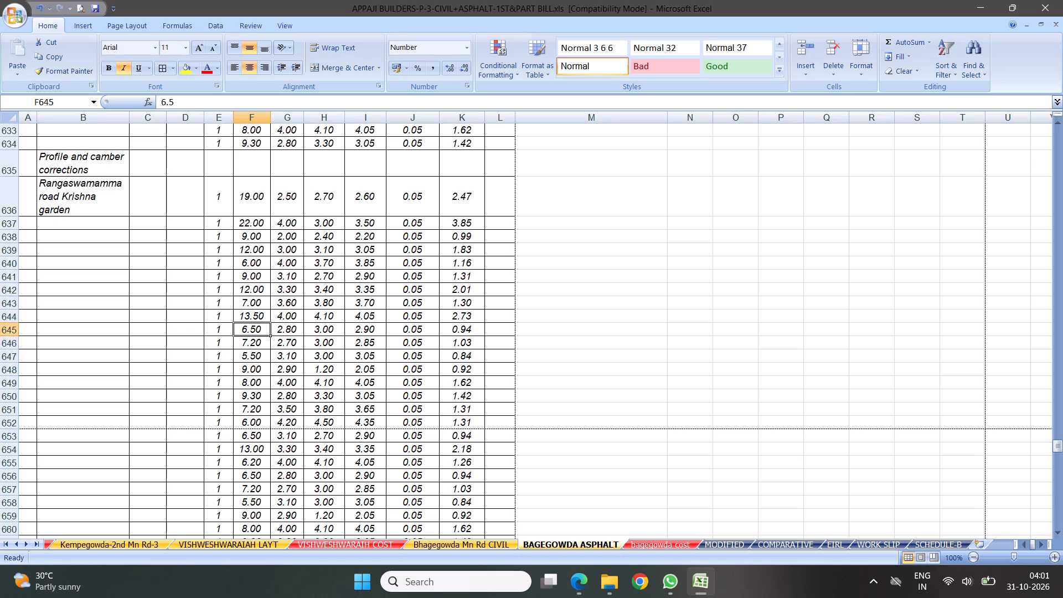
pyautogui.press('1')
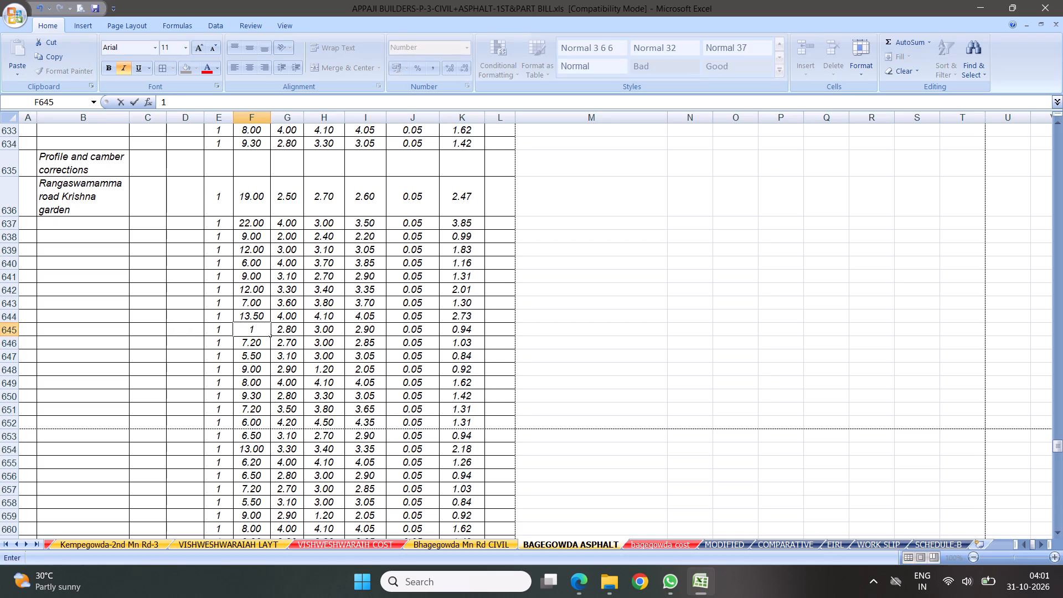
pyautogui.press('6')
pyautogui.click(311, 391)
pyautogui.click(256, 346)
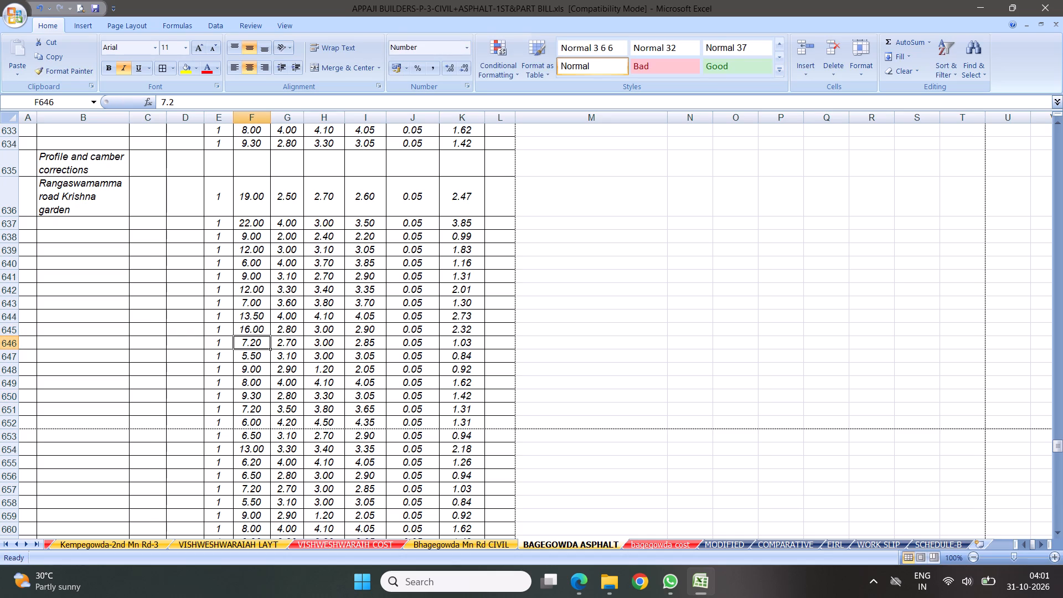
pyautogui.press('1')
pyautogui.press('1')
pyautogui.click(313, 375)
# Set the correction lengths in F647 and F648 to 9.9 and 13.
pyautogui.click(249, 355)
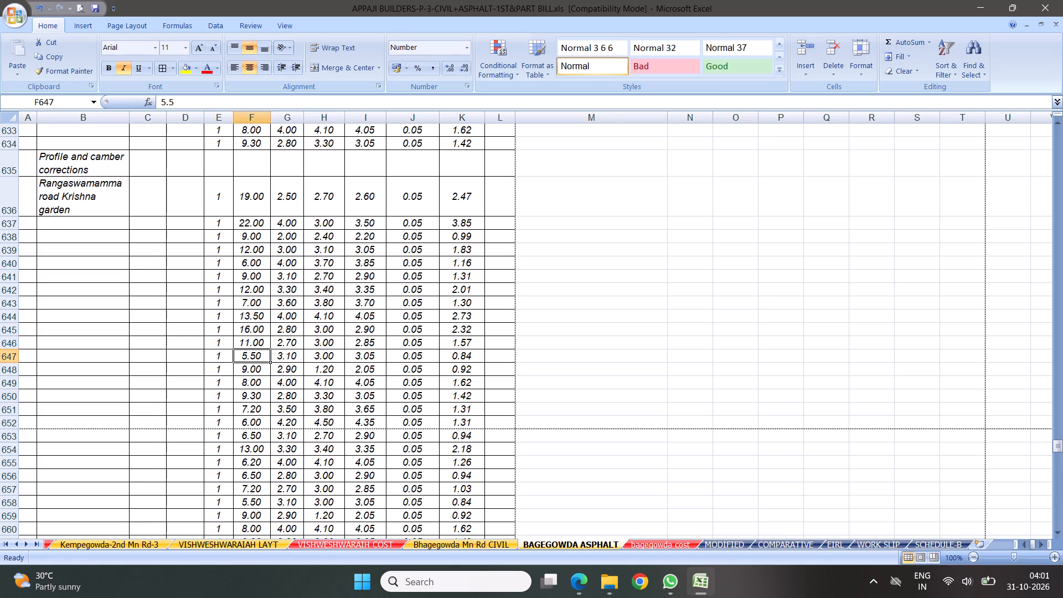
pyautogui.press('9')
pyautogui.press('.')
pyautogui.press('9')
pyautogui.click(338, 367)
pyautogui.click(247, 369)
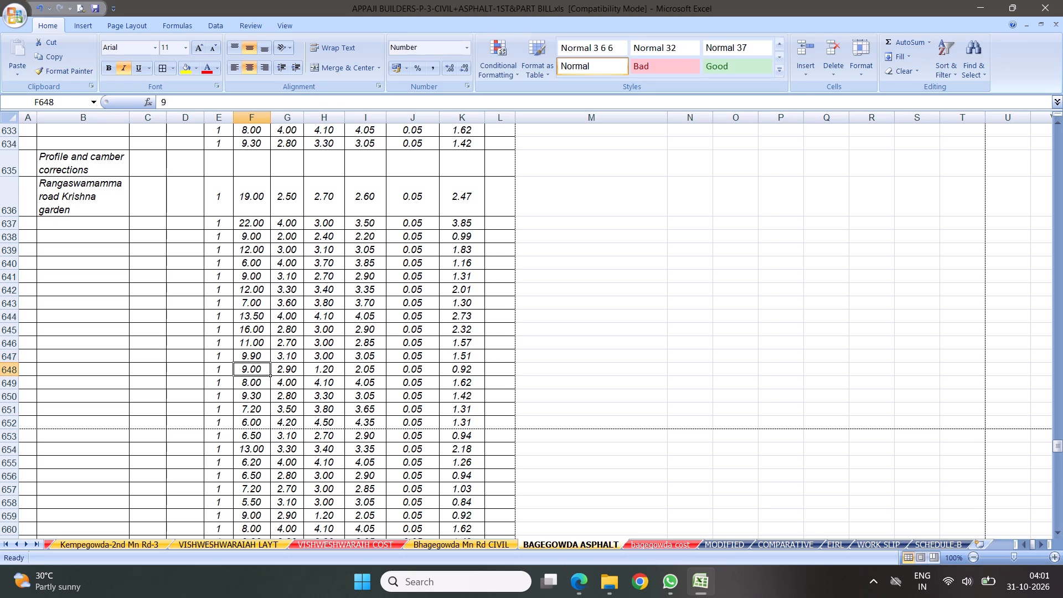
pyautogui.write('13')
pyautogui.click(307, 396)
pyautogui.click(248, 381)
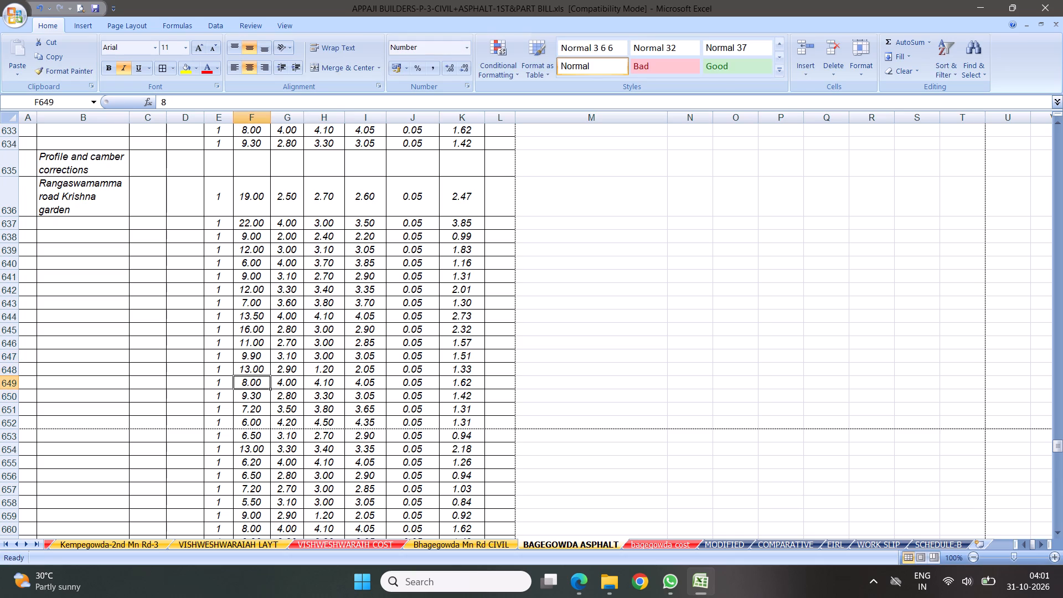
# Compare the total of the Rangaswamamma road lengths F715 to F723 with the total of the correction lengths from F636 to F656.
pyautogui.scroll(-8, 333, 394)
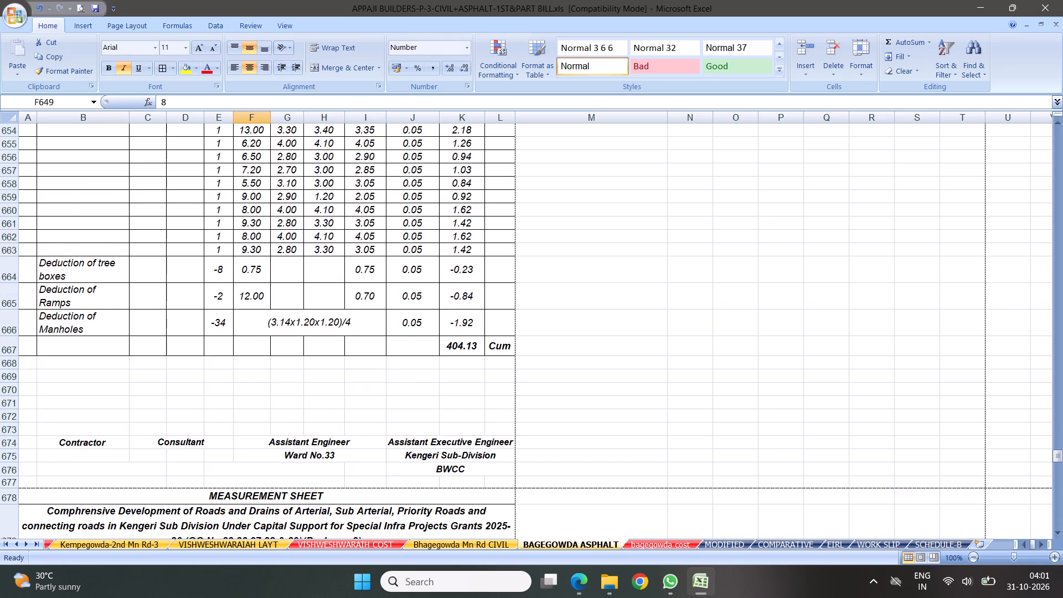
pyautogui.scroll(-13, 336, 303)
pyautogui.scroll(-3, 292, 318)
pyautogui.moveTo(247, 284); pyautogui.dragTo(249, 316)
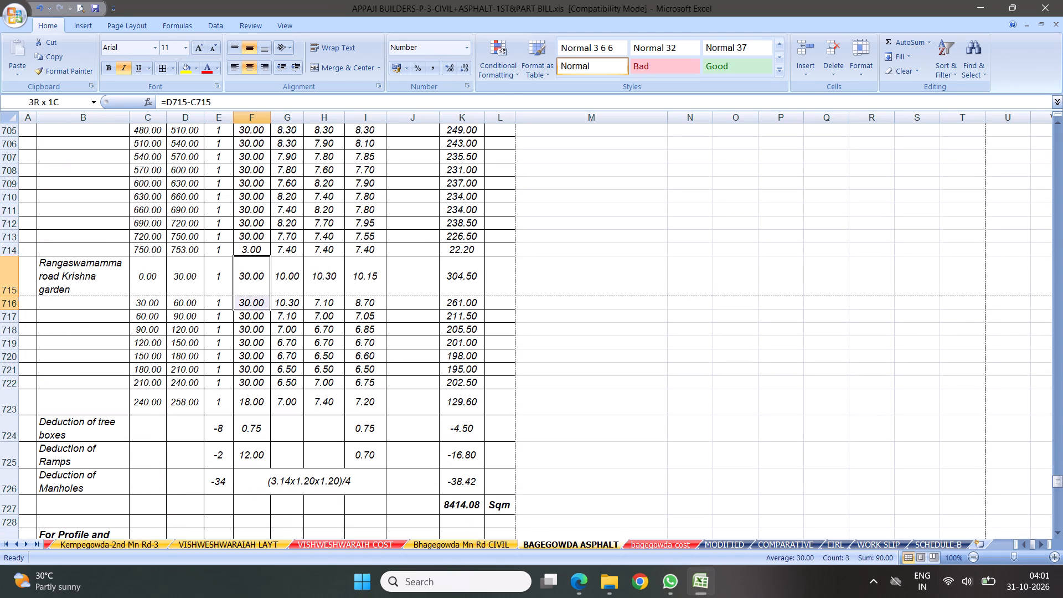
pyautogui.moveTo(249, 316); pyautogui.dragTo(249, 399)
pyautogui.scroll(19, 250, 364)
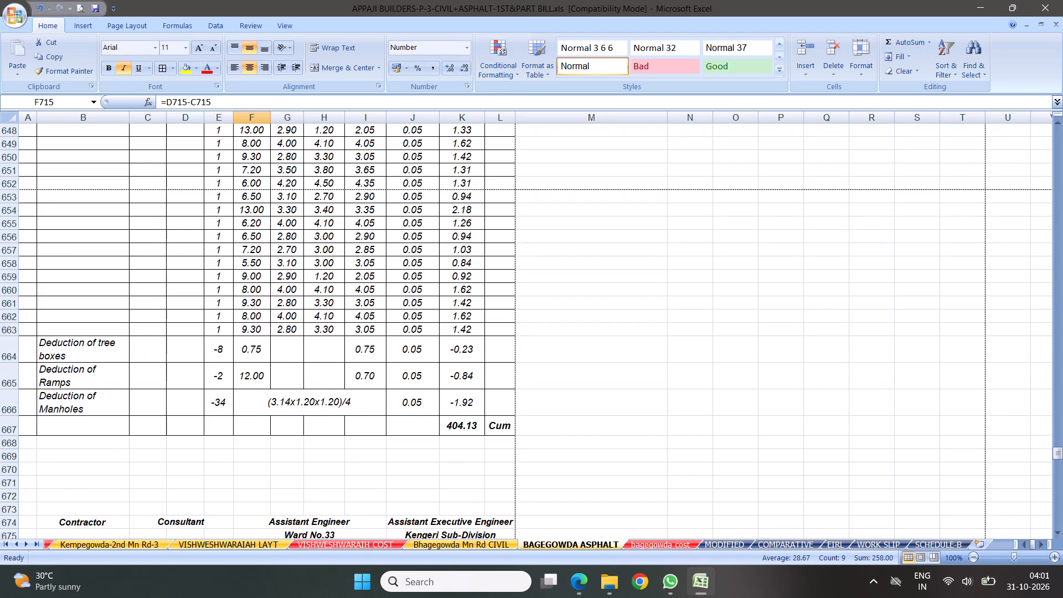
pyautogui.scroll(4, 260, 305)
pyautogui.moveTo(245, 146); pyautogui.dragTo(247, 375)
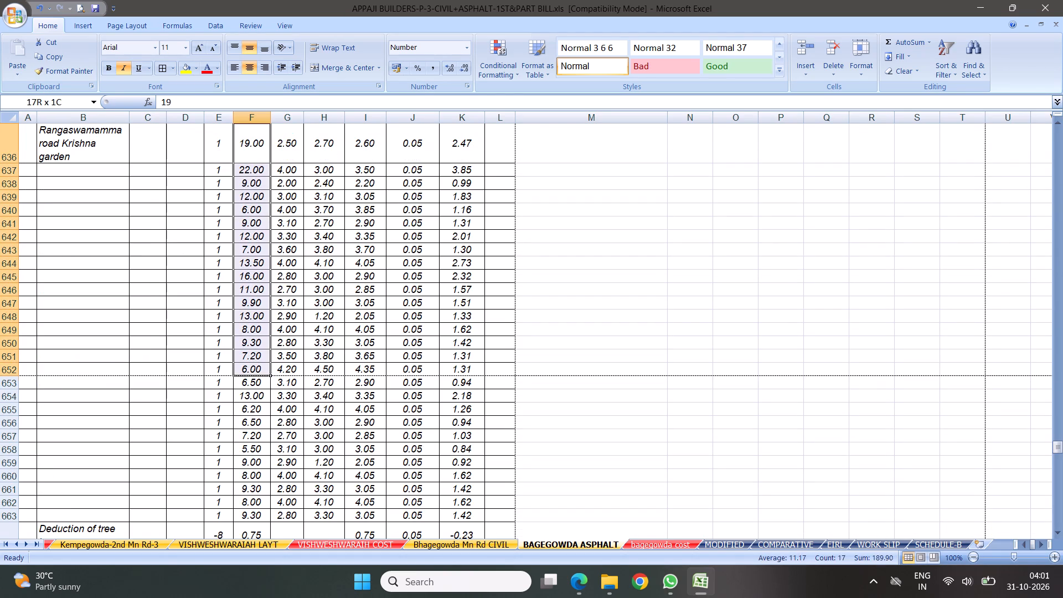
pyautogui.moveTo(247, 375); pyautogui.dragTo(245, 401)
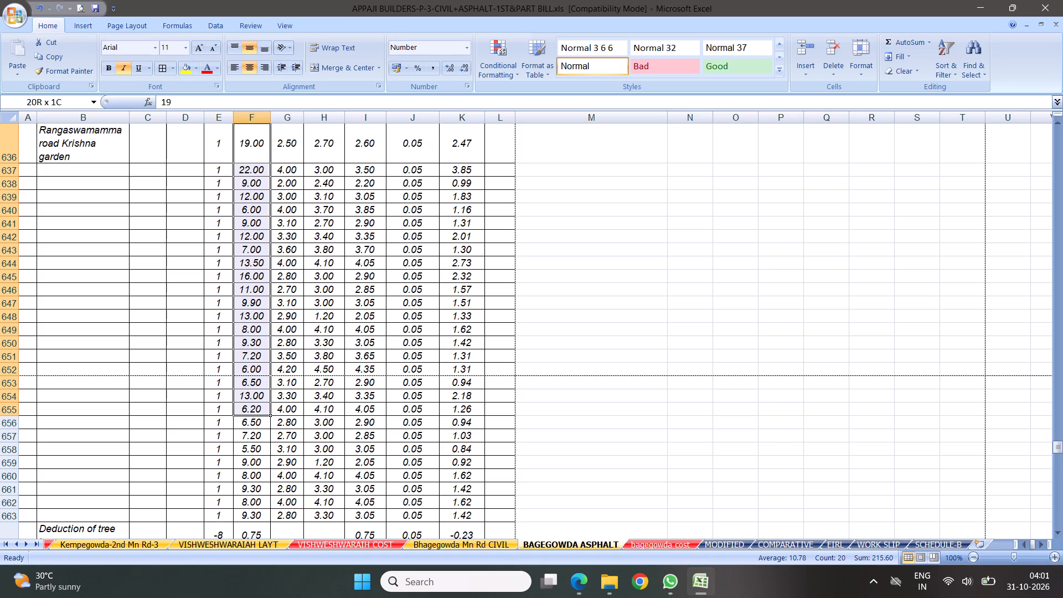
pyautogui.moveTo(245, 401); pyautogui.dragTo(246, 422)
# Delete the surplus correction rows 658 to 663 above the tree-box deduction.
pyautogui.scroll(-6, 245, 383)
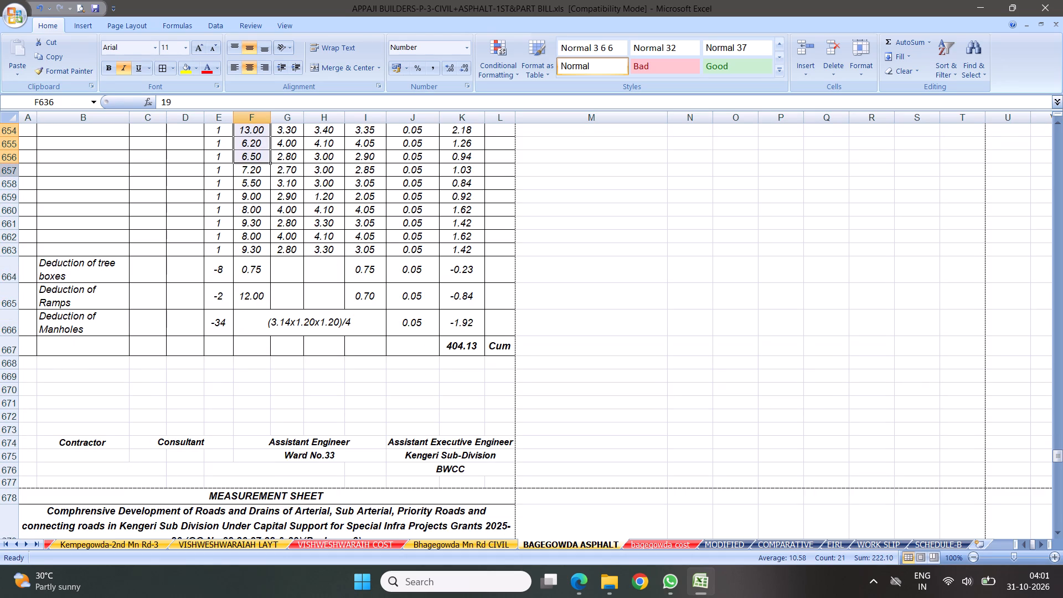
pyautogui.moveTo(11, 185); pyautogui.dragTo(23, 256)
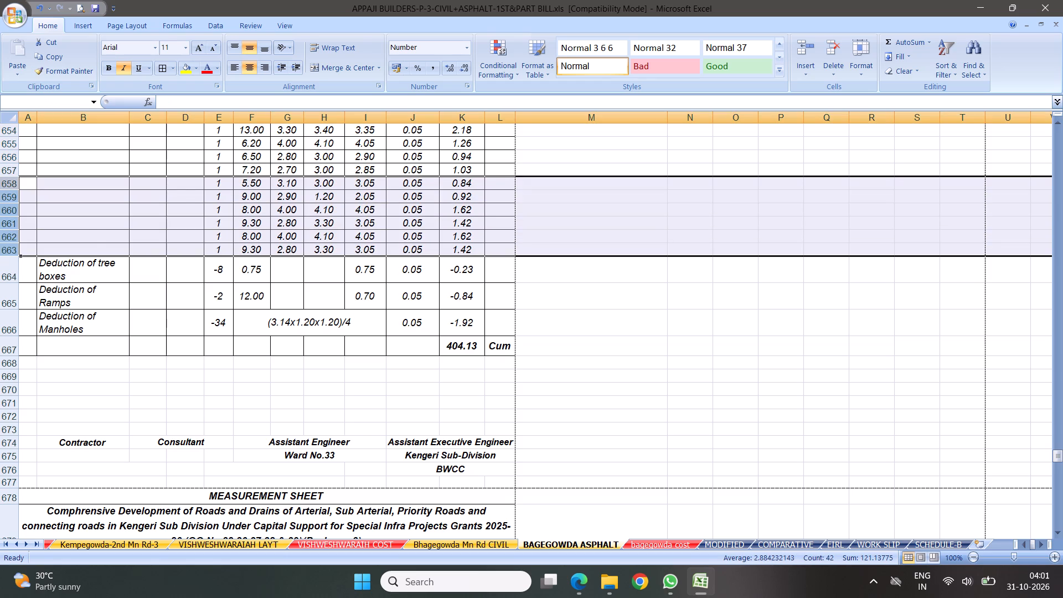
pyautogui.rightClick(75, 219)
pyautogui.click(113, 305)
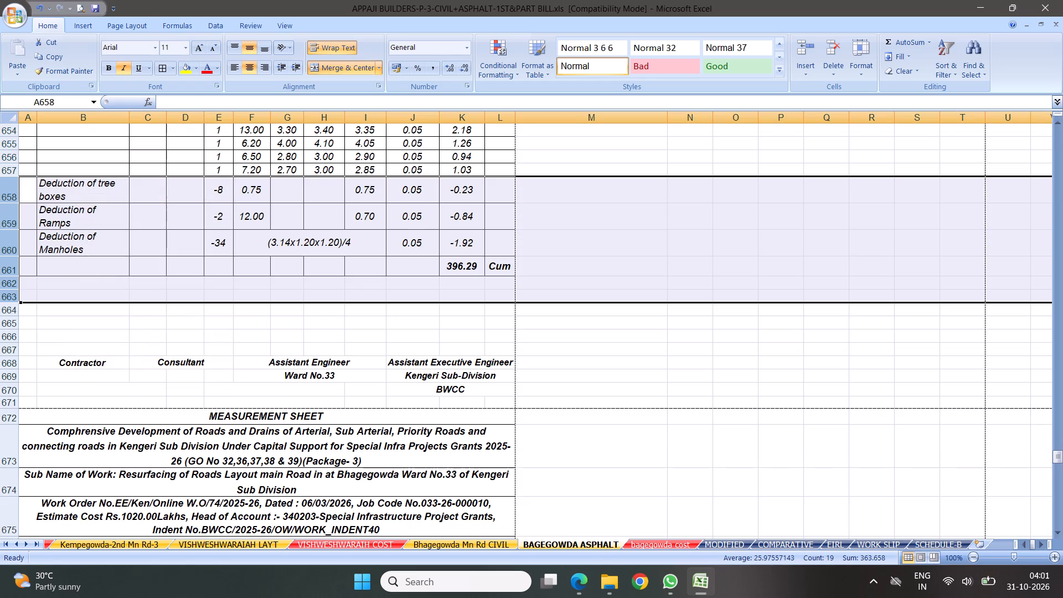
# Review the profile and camber correction rows against the Rangaswamamma road chainage rows in the section measured in Sqm.
pyautogui.scroll(5, 217, 301)
pyautogui.scroll(4, 304, 330)
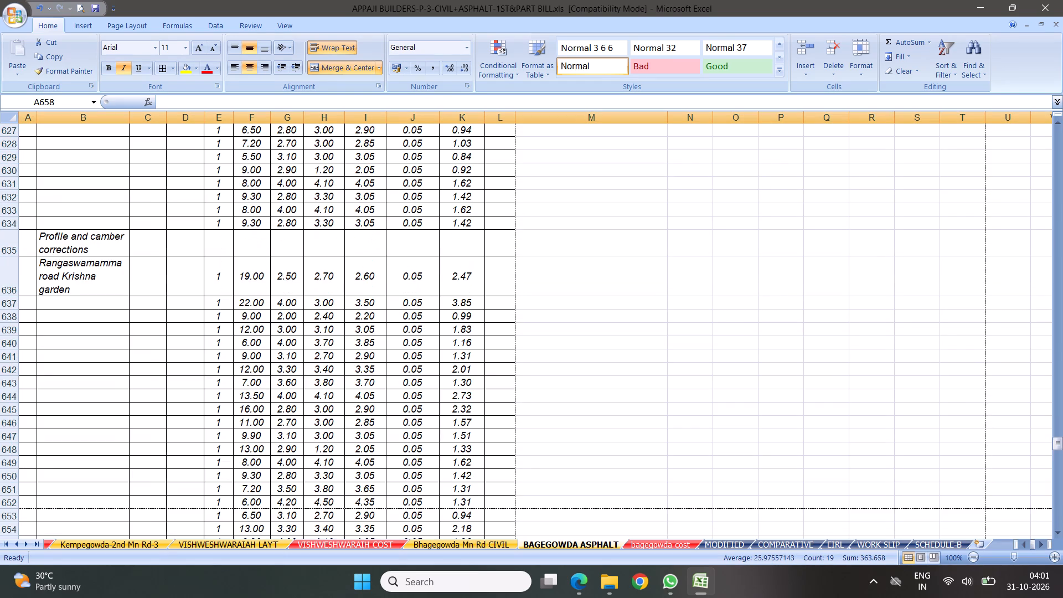
pyautogui.scroll(-6, 357, 416)
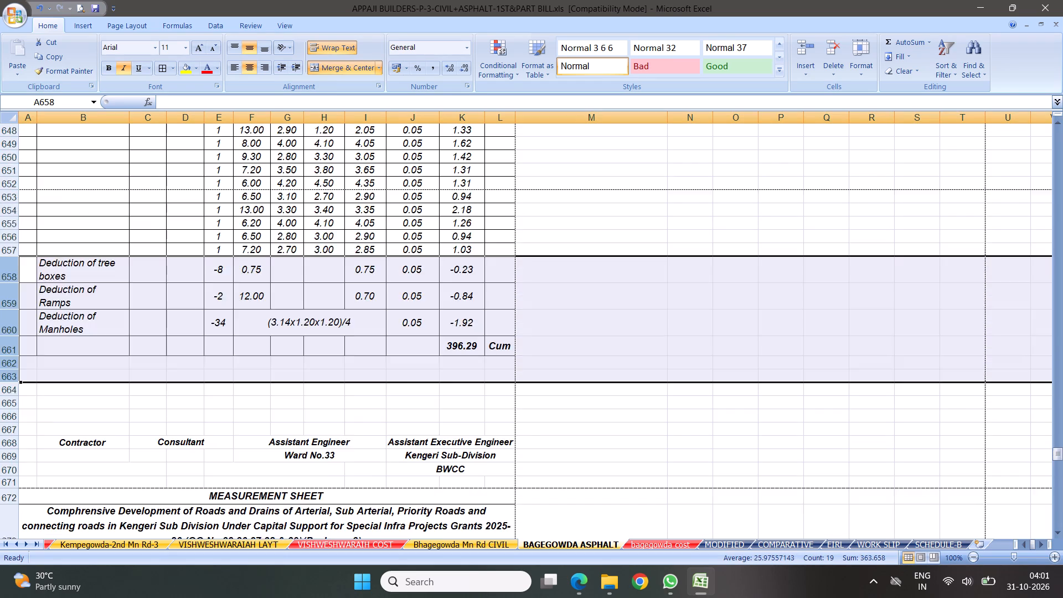
pyautogui.scroll(-3, 337, 380)
pyautogui.scroll(1, 338, 393)
pyautogui.scroll(-17, 338, 393)
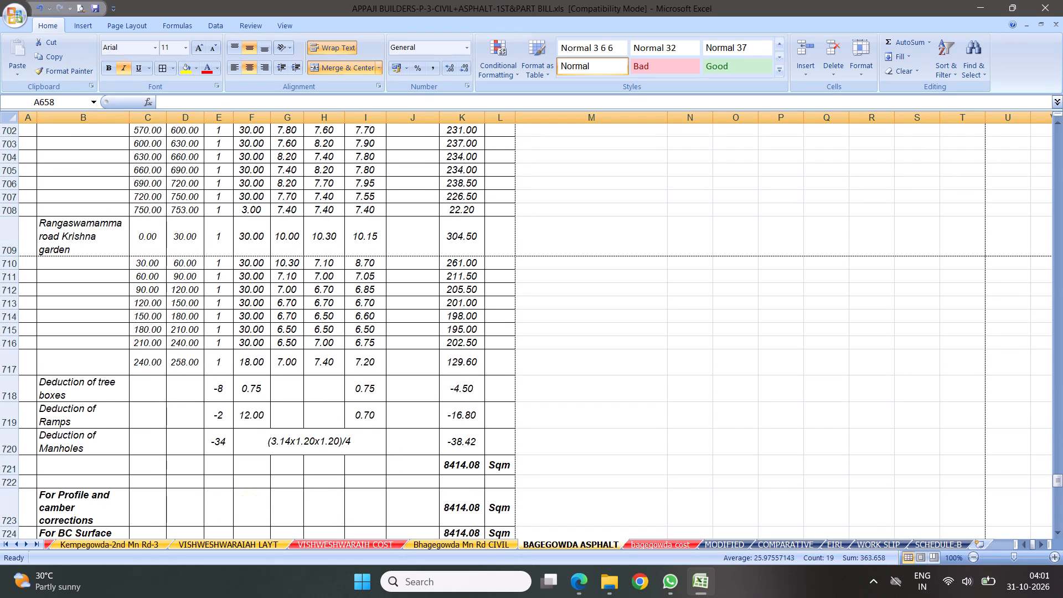
pyautogui.scroll(20, 363, 276)
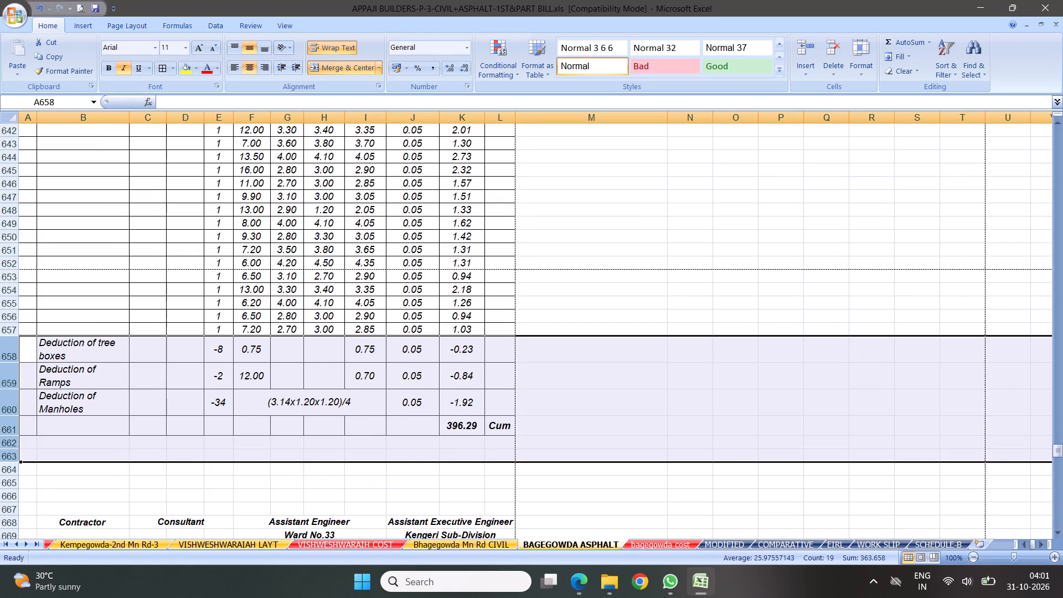
pyautogui.scroll(4, 357, 276)
pyautogui.scroll(-1, 360, 280)
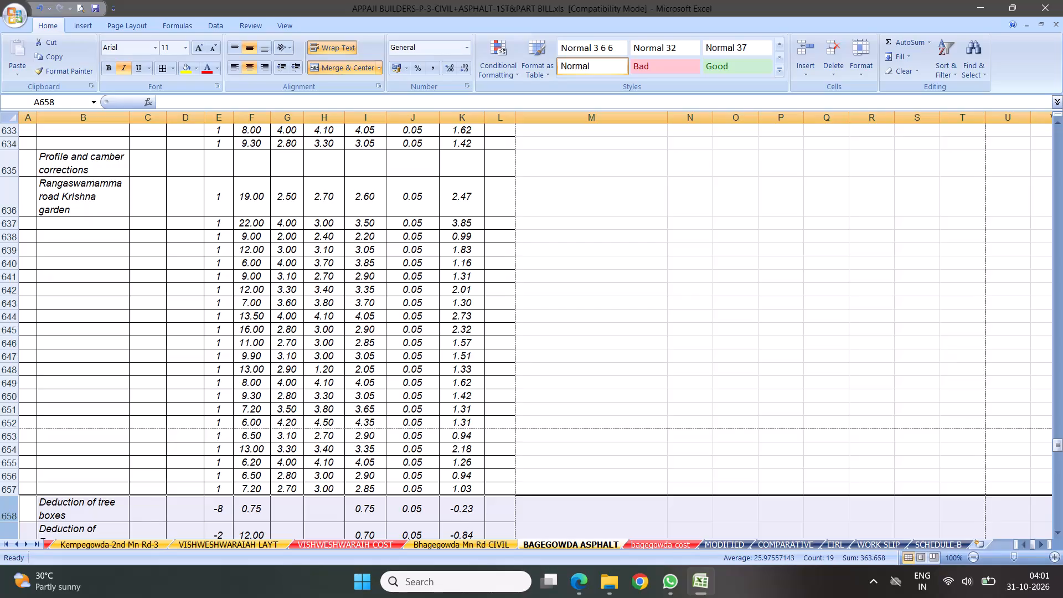
# Set the correction widths to 2.6 in H636, 2.3 in G637 and 2.7 in H637.
pyautogui.click(323, 202)
pyautogui.write('2.6')
pyautogui.click(354, 261)
pyautogui.click(281, 224)
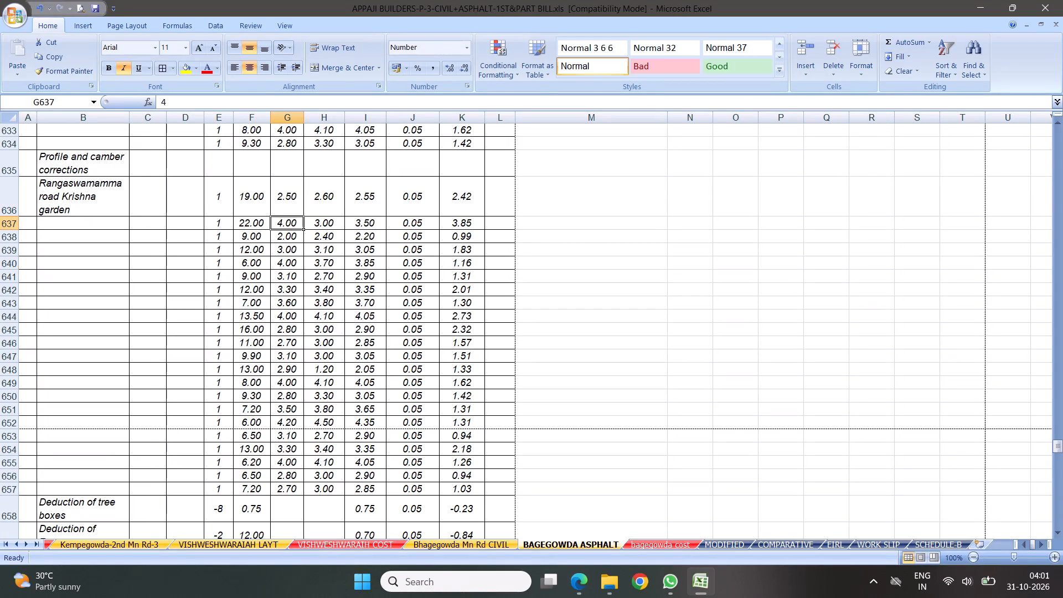
pyautogui.press('2')
pyautogui.press('.')
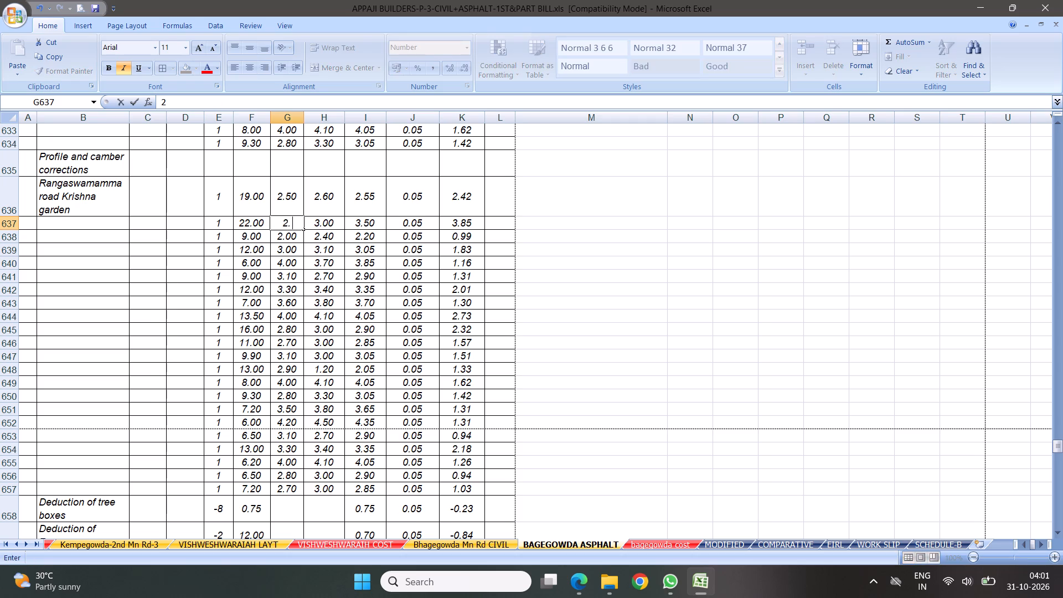
pyautogui.press('3')
pyautogui.click(411, 261)
pyautogui.click(326, 220)
pyautogui.press('2')
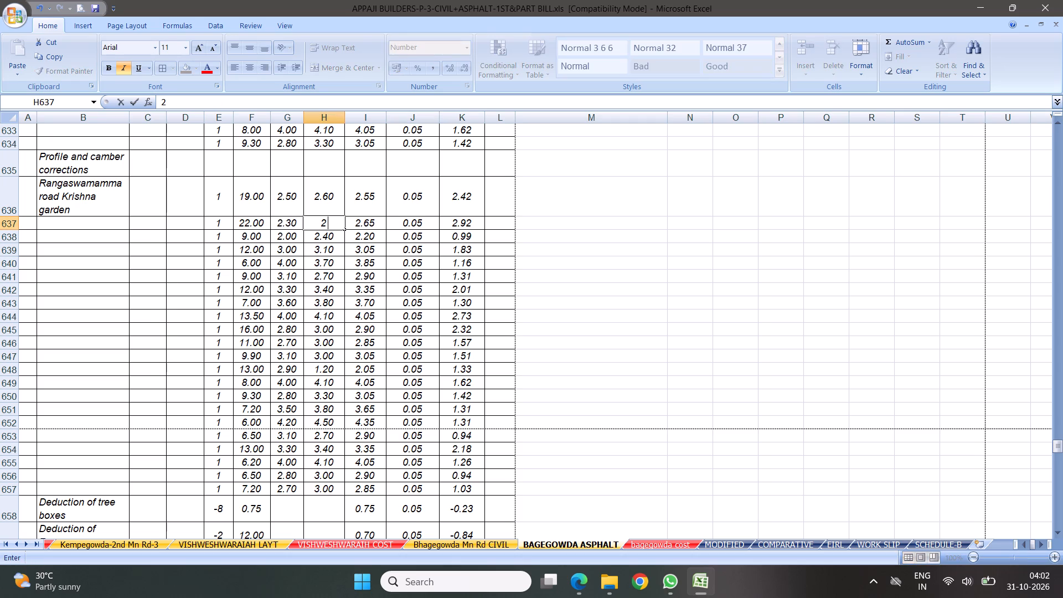
pyautogui.press('.')
pyautogui.press('7')
pyautogui.click(393, 287)
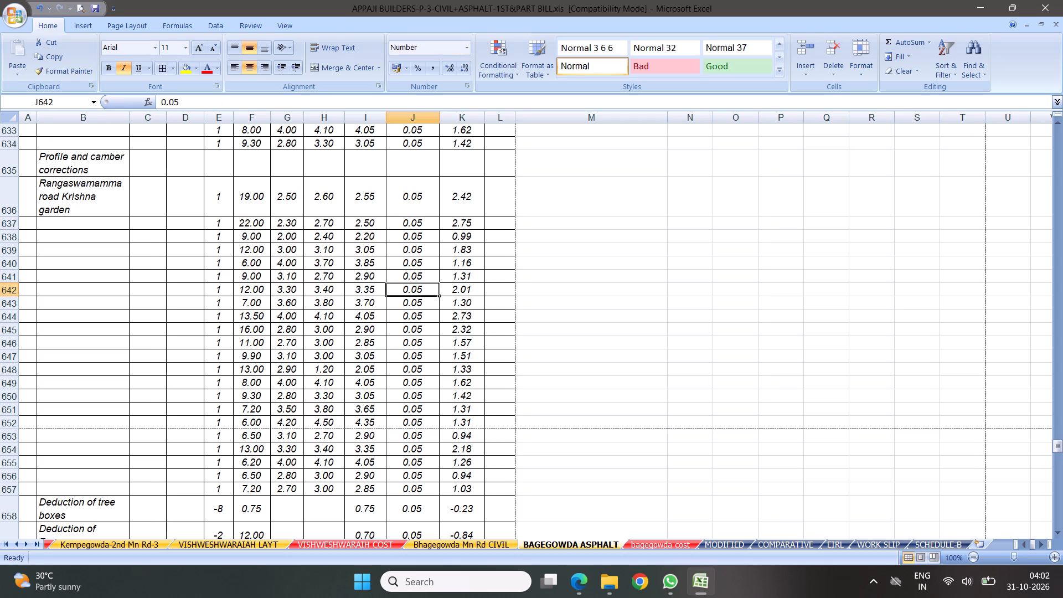
# Set the row 638 correction widths to 3 in G638 and 2.5 in H638.
pyautogui.click(286, 238)
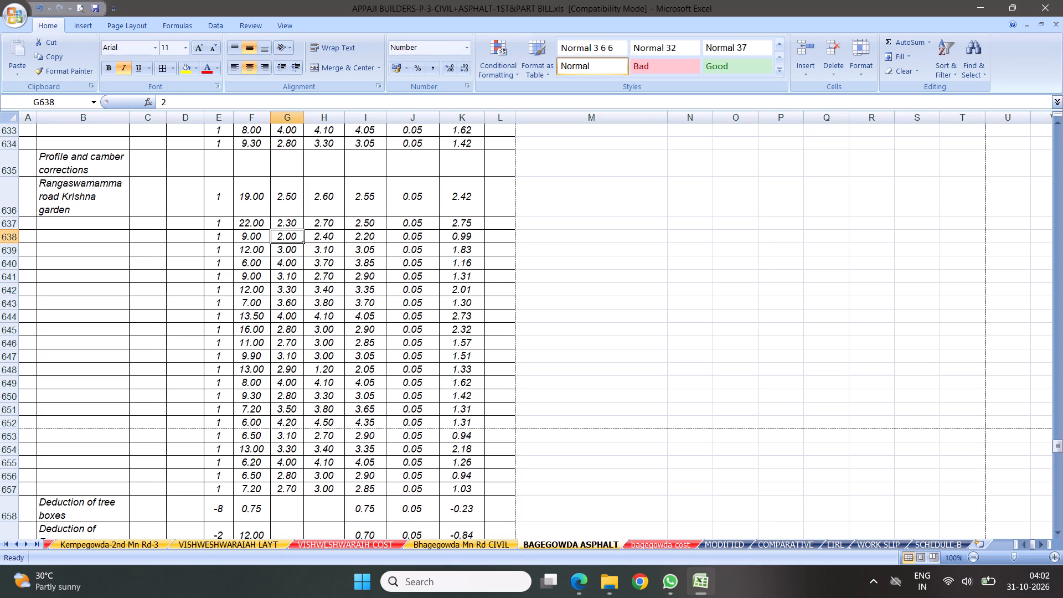
pyautogui.press('3')
pyautogui.click(316, 233)
pyautogui.write('2.')
pyautogui.press('5')
pyautogui.click(393, 277)
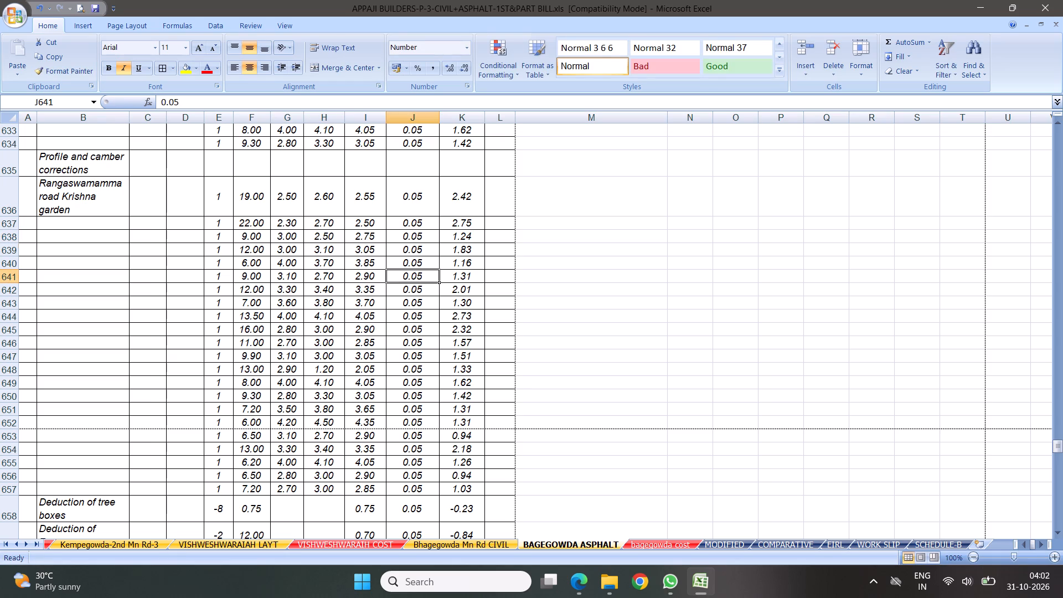
# Set the row 639 correction widths to 2.7 in G639 and 2.3 in H639.
pyautogui.click(293, 249)
pyautogui.press('2')
pyautogui.press('.')
pyautogui.press('7')
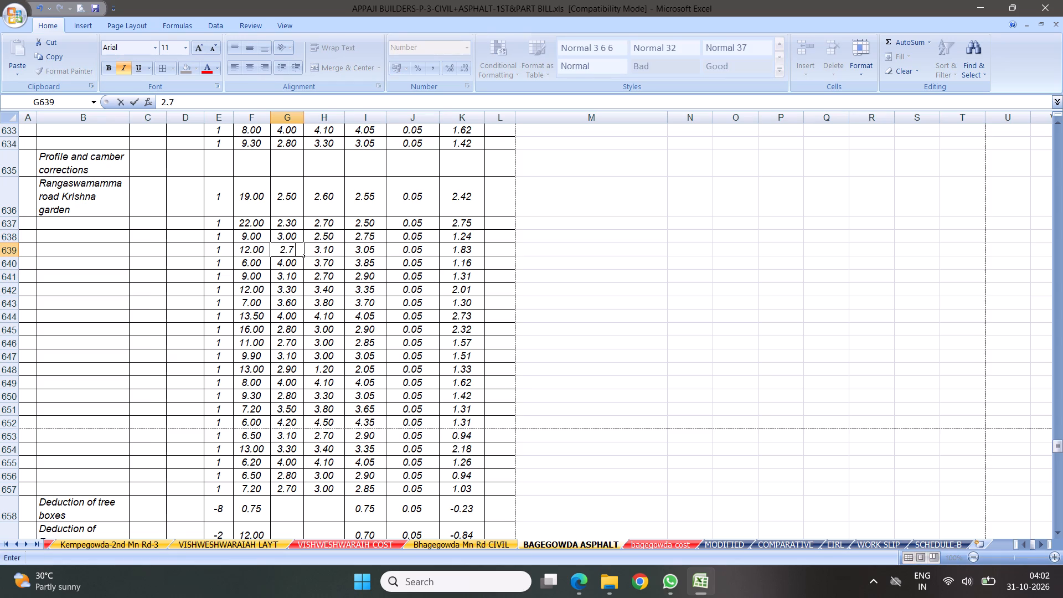
pyautogui.click(373, 276)
pyautogui.click(322, 248)
pyautogui.write('2.')
pyautogui.press('3')
pyautogui.click(420, 304)
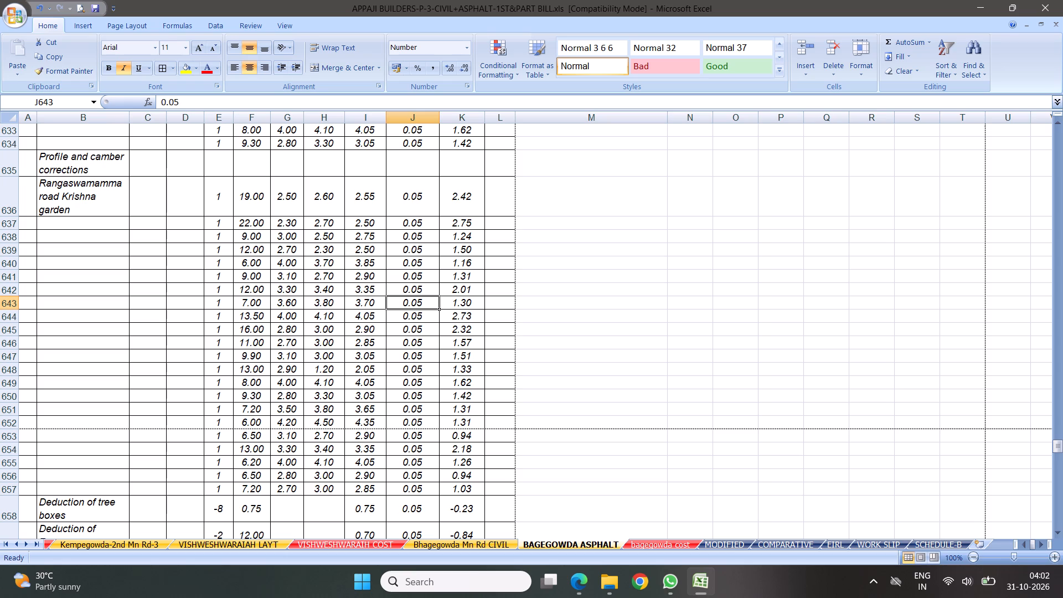
# Copy the correction widths in G636:H639 and paste them into the rows below, starting at G640.
pyautogui.click(288, 264)
pyautogui.moveTo(292, 195); pyautogui.dragTo(313, 248)
pyautogui.rightClick(298, 225)
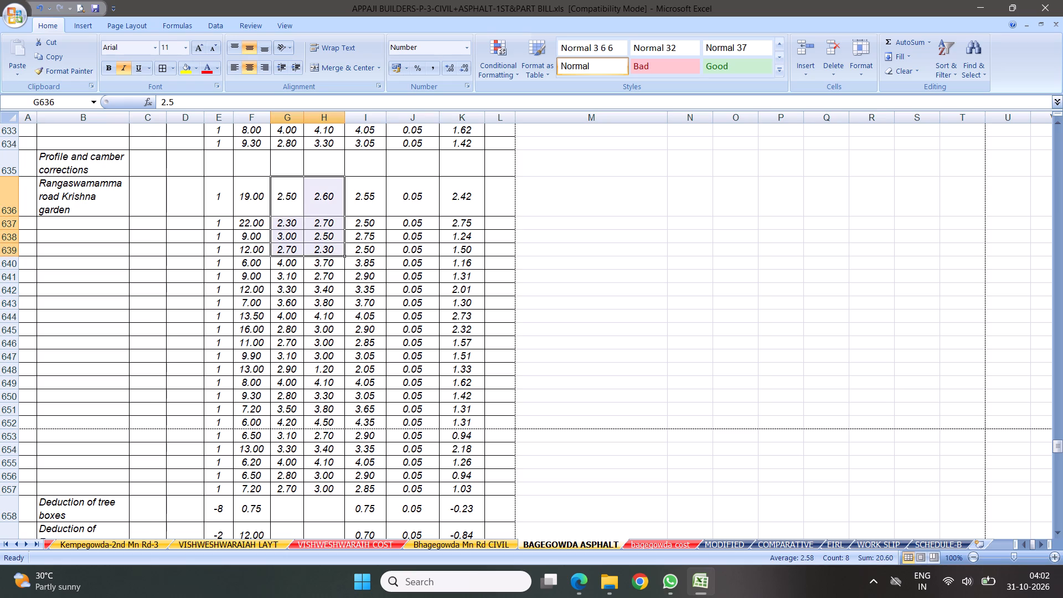
pyautogui.click(328, 252)
pyautogui.rightClick(288, 261)
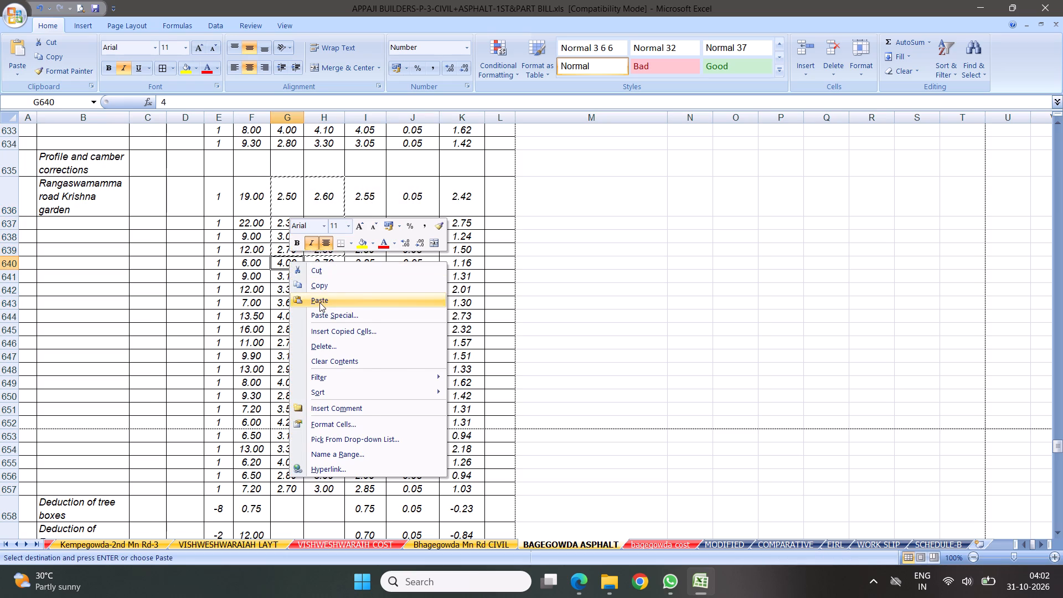
pyautogui.click(319, 302)
# Copy the correction widths in G636:H643 and paste the block starting at G644.
pyautogui.moveTo(284, 202); pyautogui.dragTo(318, 301)
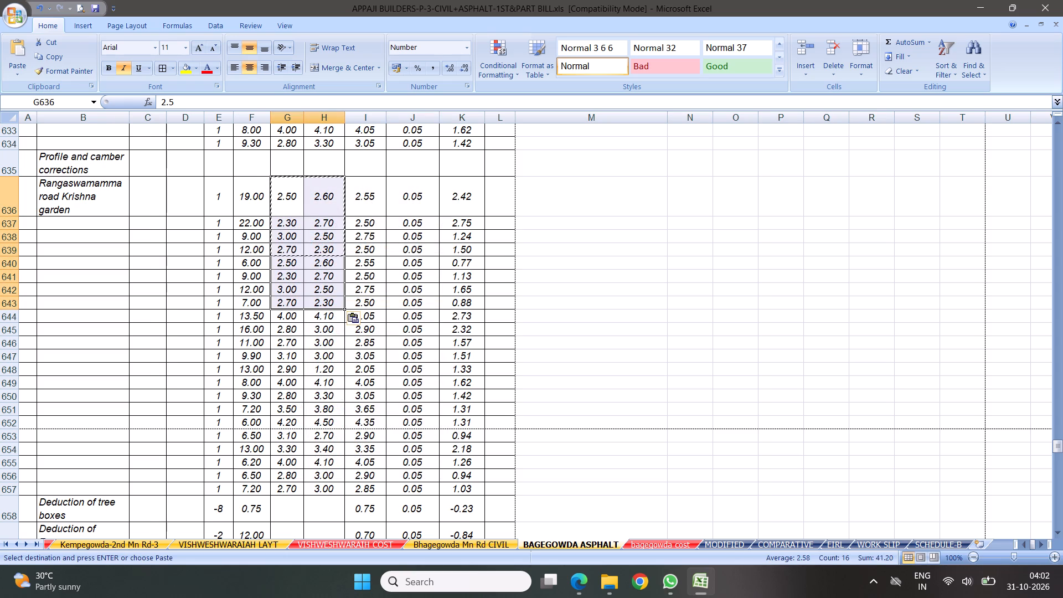
pyautogui.rightClick(302, 249)
pyautogui.click(335, 275)
pyautogui.scroll(-2, 344, 296)
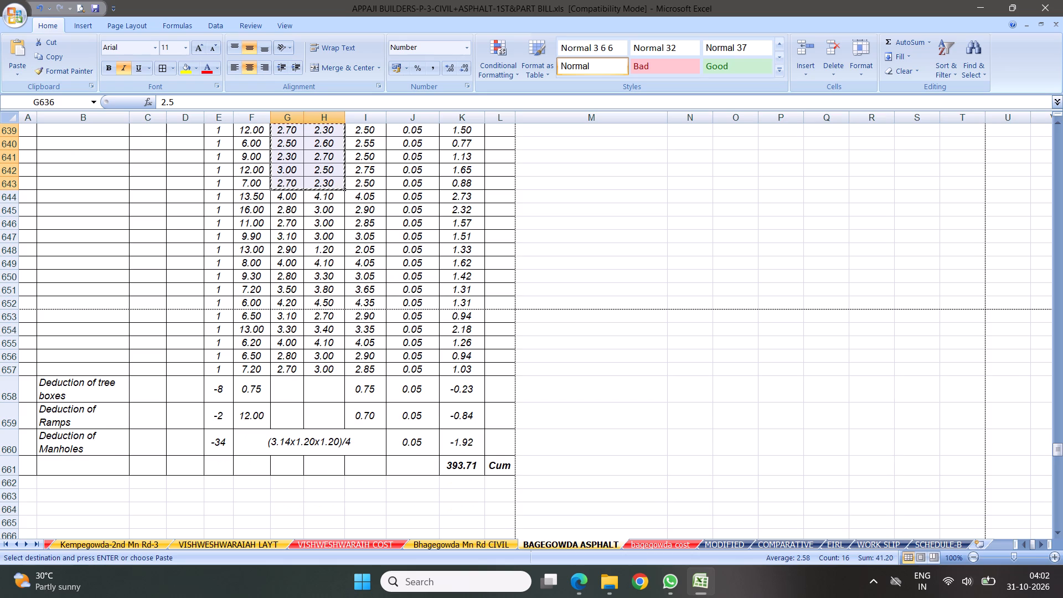
pyautogui.rightClick(286, 199)
pyautogui.click(314, 238)
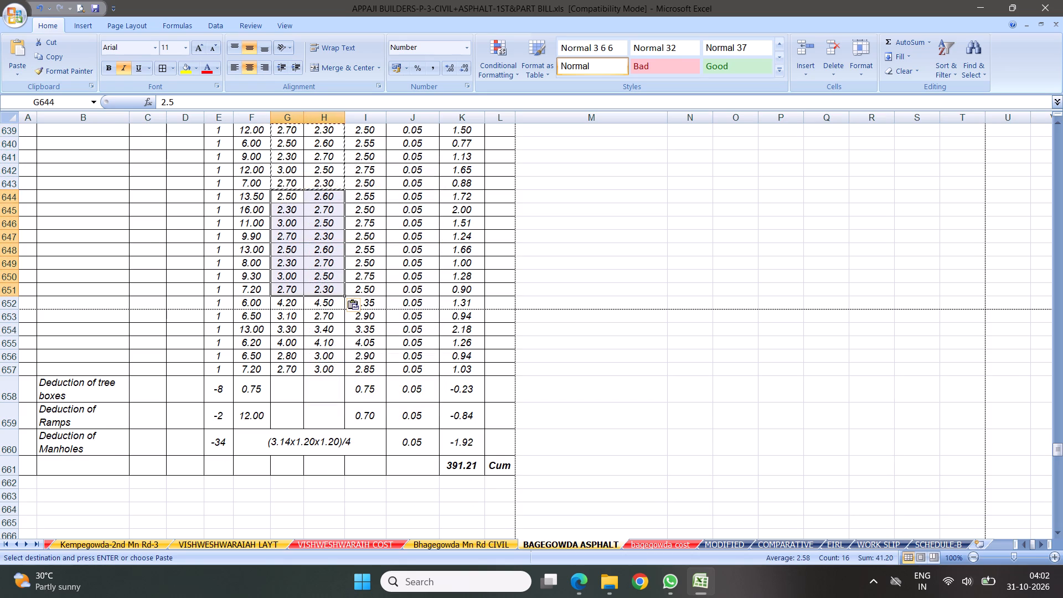
# Paste the copied width block again starting at G650, filling the correction widths down to row 657.
pyautogui.click(280, 275)
pyautogui.rightClick(280, 275)
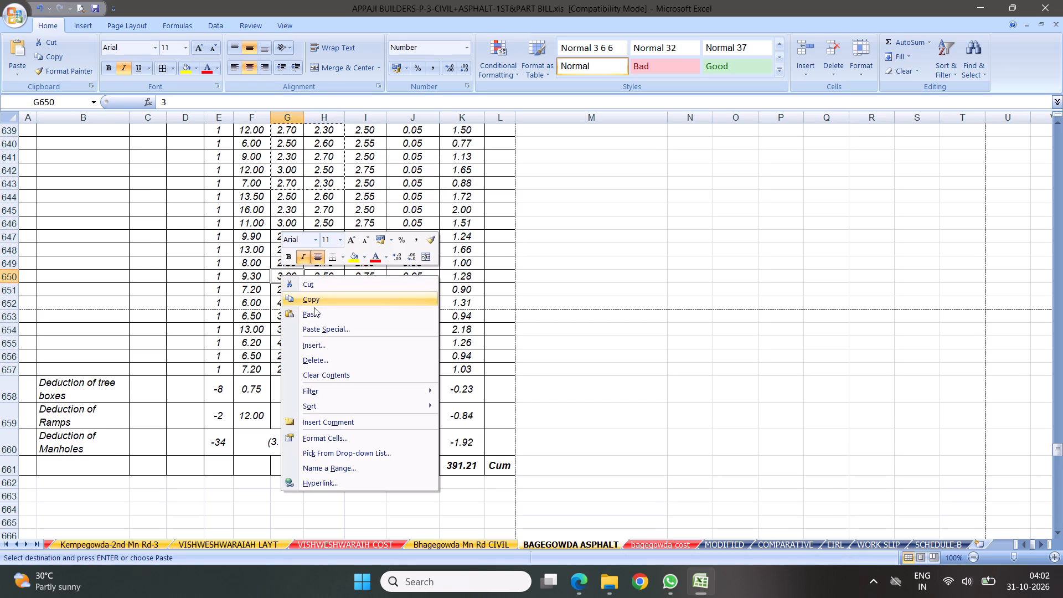
pyautogui.click(314, 318)
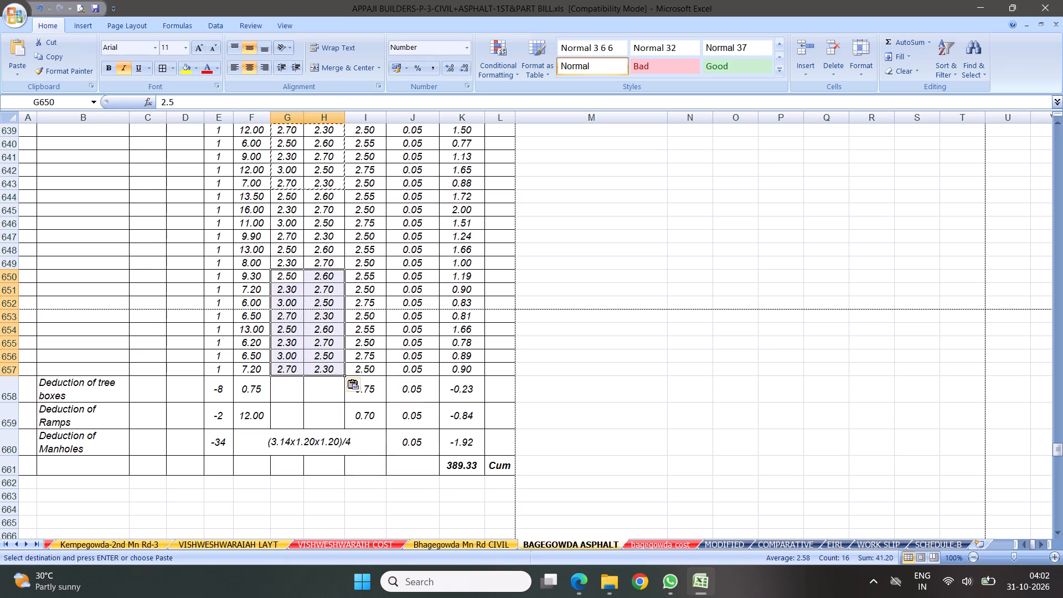
pyautogui.click(491, 352)
pyautogui.press('Escape')
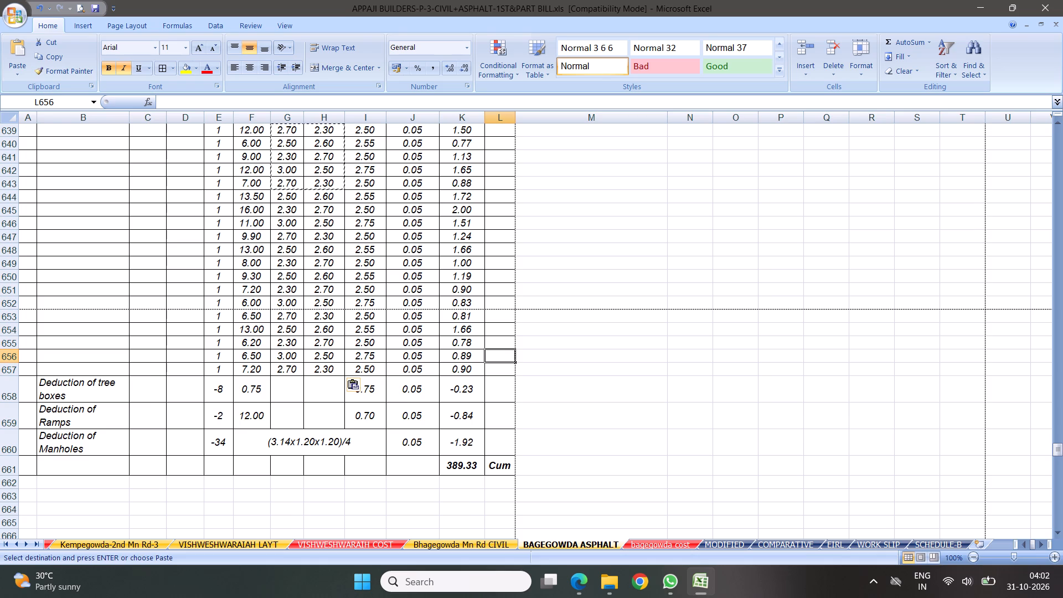
# Review the Bituminous Macadam measurements under item 17, from the asphalt road surface rows through the profile and camber corrections and deductions.
pyautogui.scroll(3, 360, 362)
pyautogui.scroll(2, 313, 350)
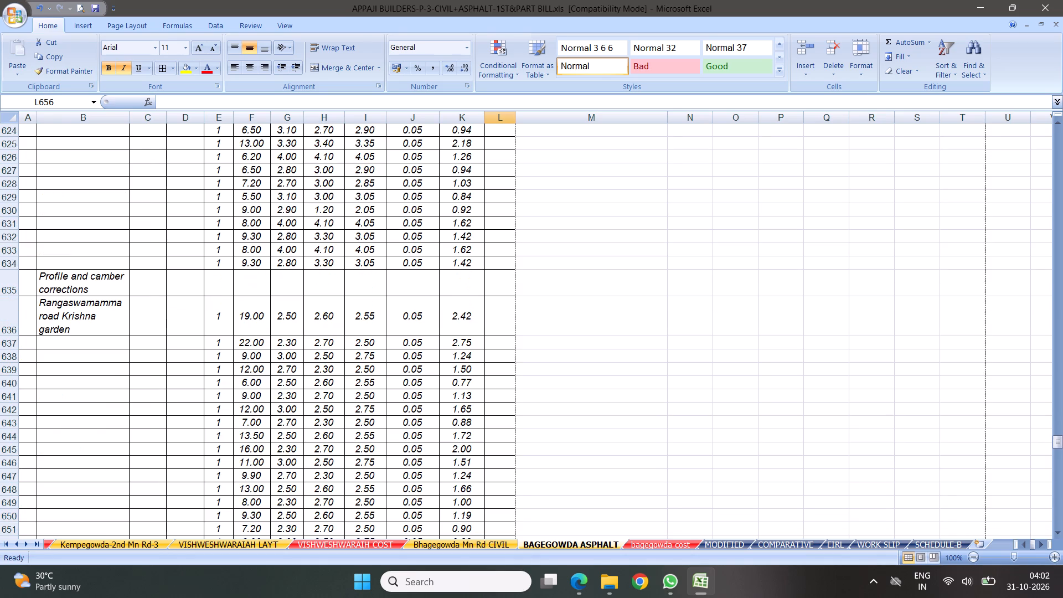
pyautogui.click(82, 282)
pyautogui.scroll(-7, 281, 296)
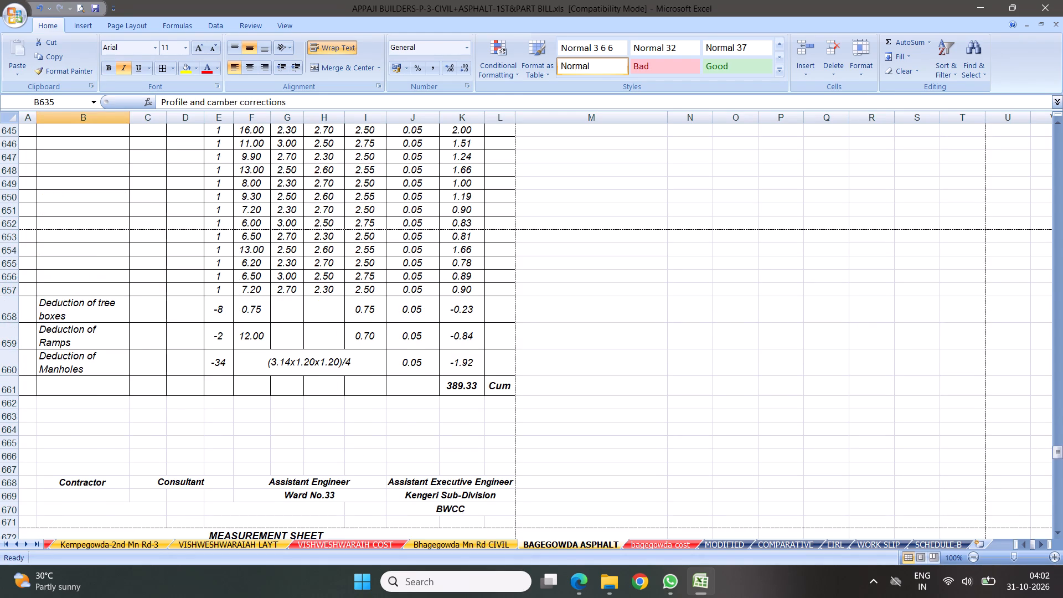
pyautogui.scroll(9, 335, 262)
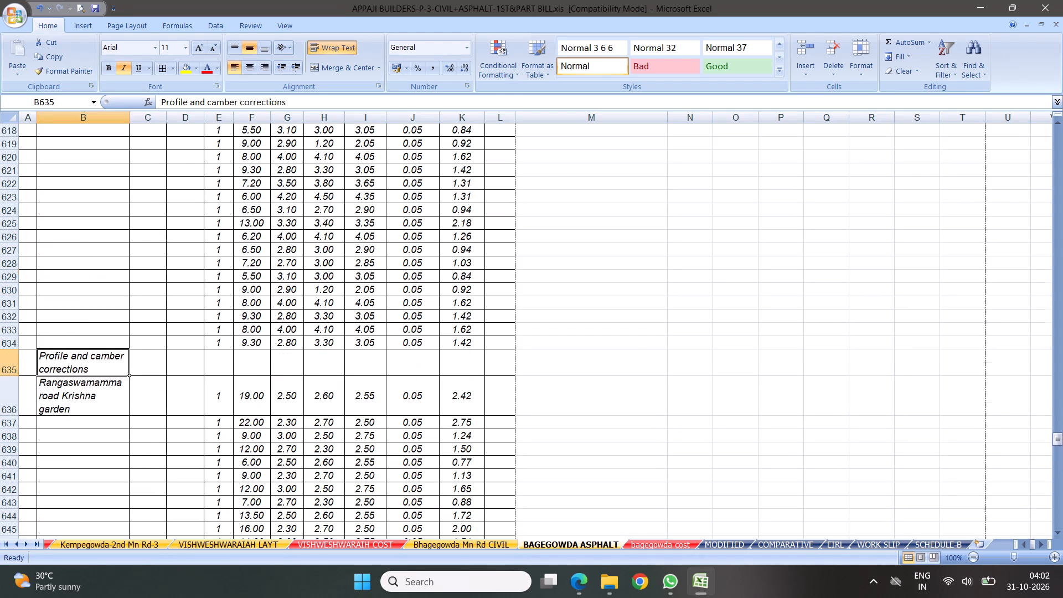
pyautogui.scroll(6, 326, 263)
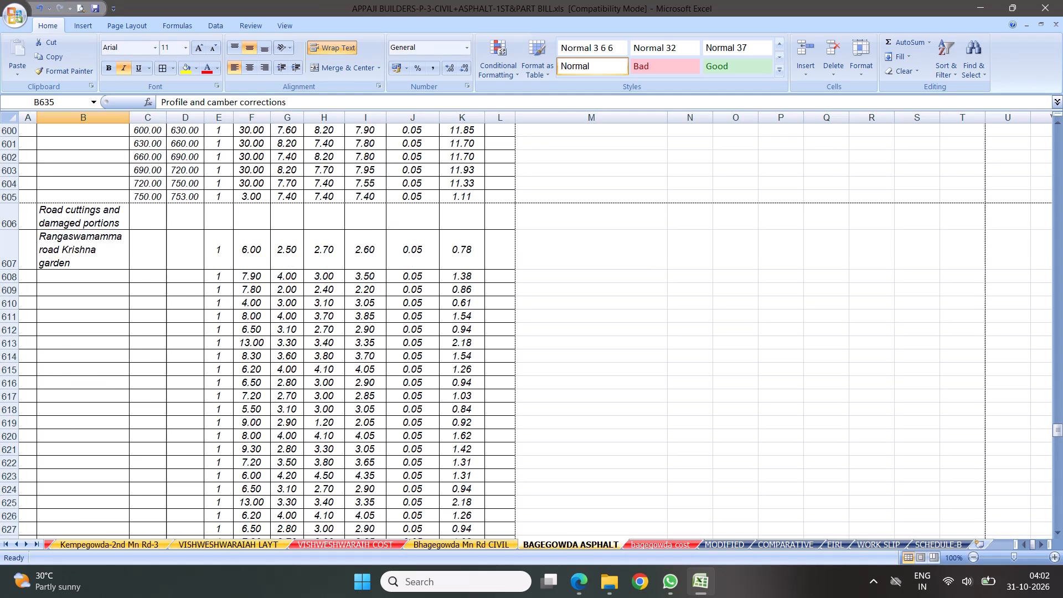
pyautogui.scroll(9, 306, 305)
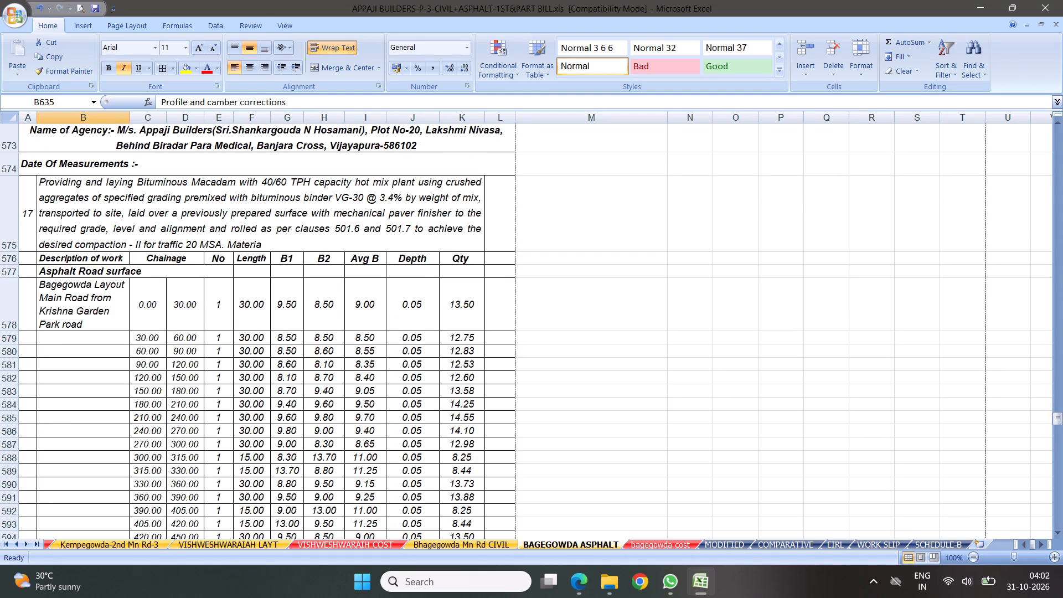
pyautogui.scroll(-6, 296, 363)
pyautogui.scroll(-16, 315, 334)
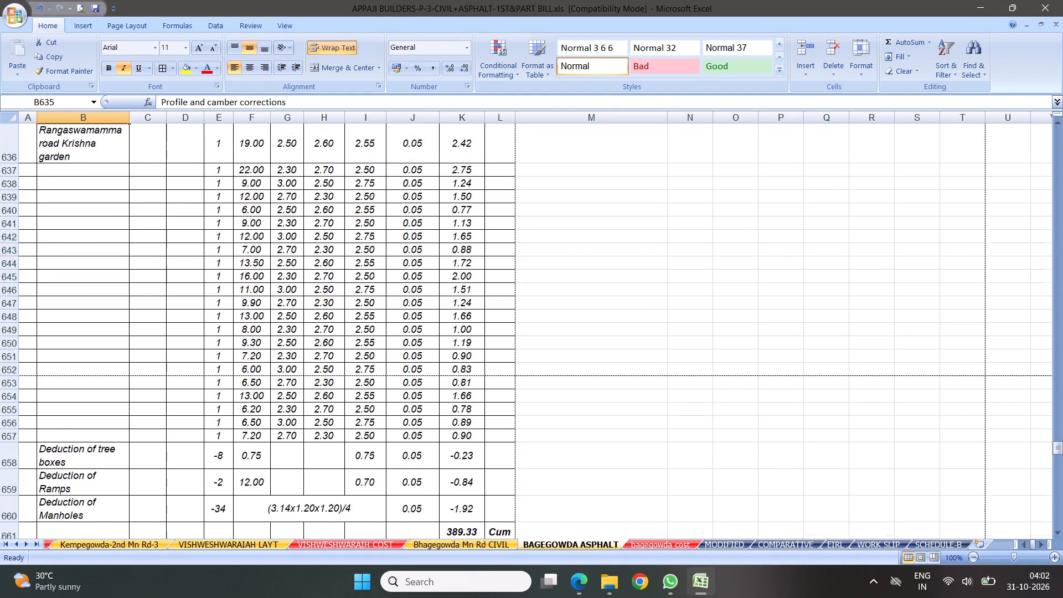
pyautogui.scroll(-10, 303, 307)
pyautogui.scroll(7, 304, 260)
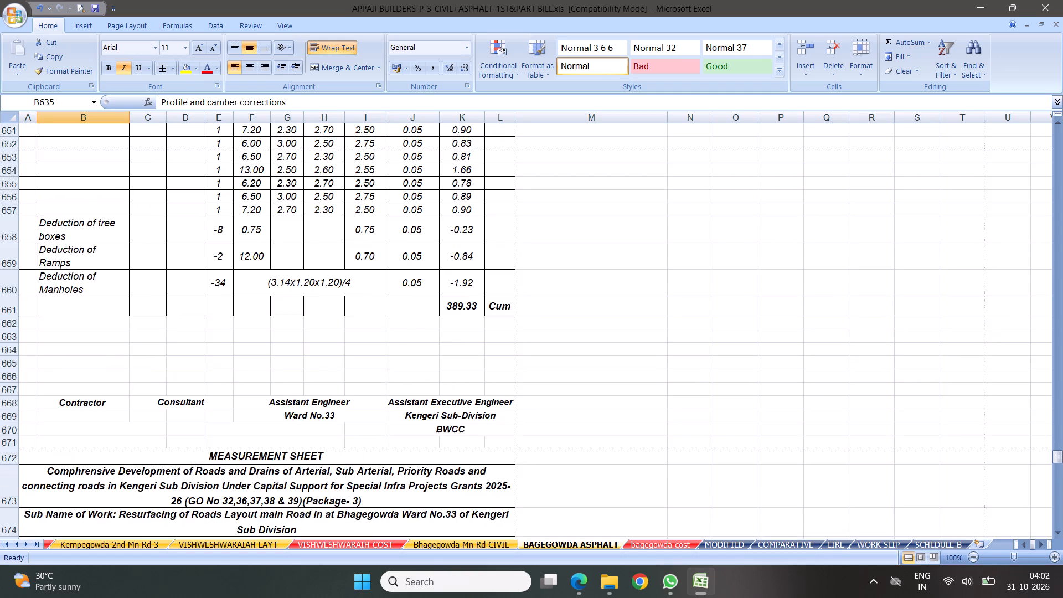
pyautogui.scroll(18, 293, 257)
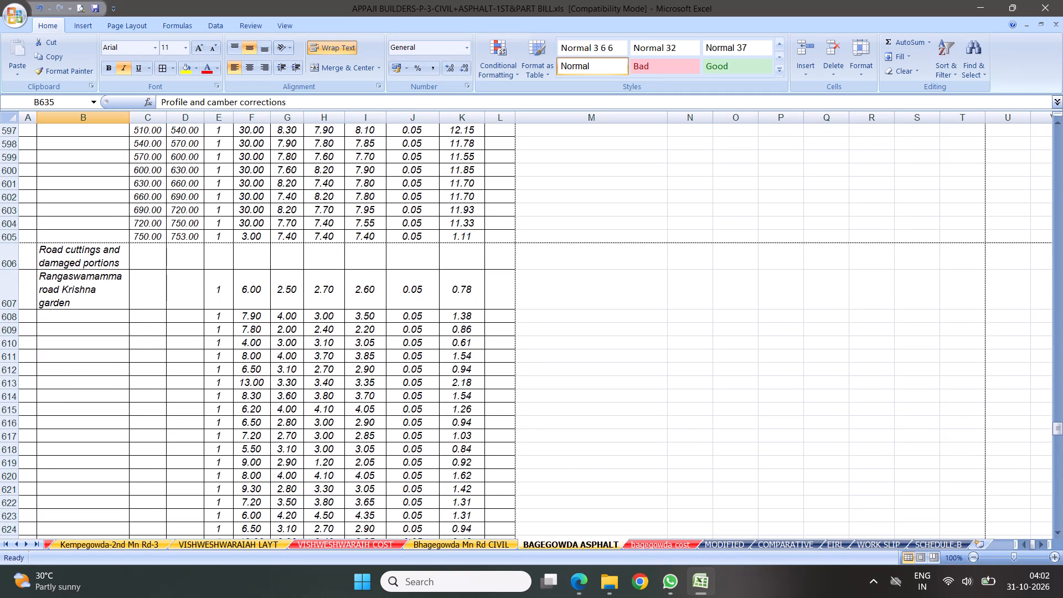
# Examine the tack coat measurements under item 18, including the Rangaswamamma road chainages and the deduction rows.
pyautogui.scroll(2, 202, 334)
pyautogui.scroll(15, 332, 285)
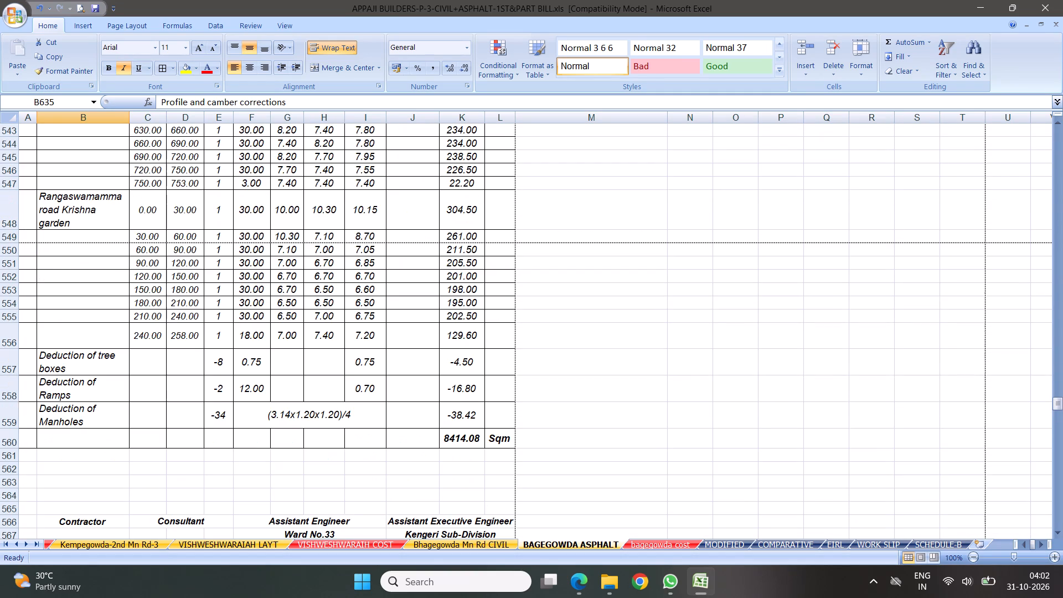
pyautogui.scroll(1, 297, 295)
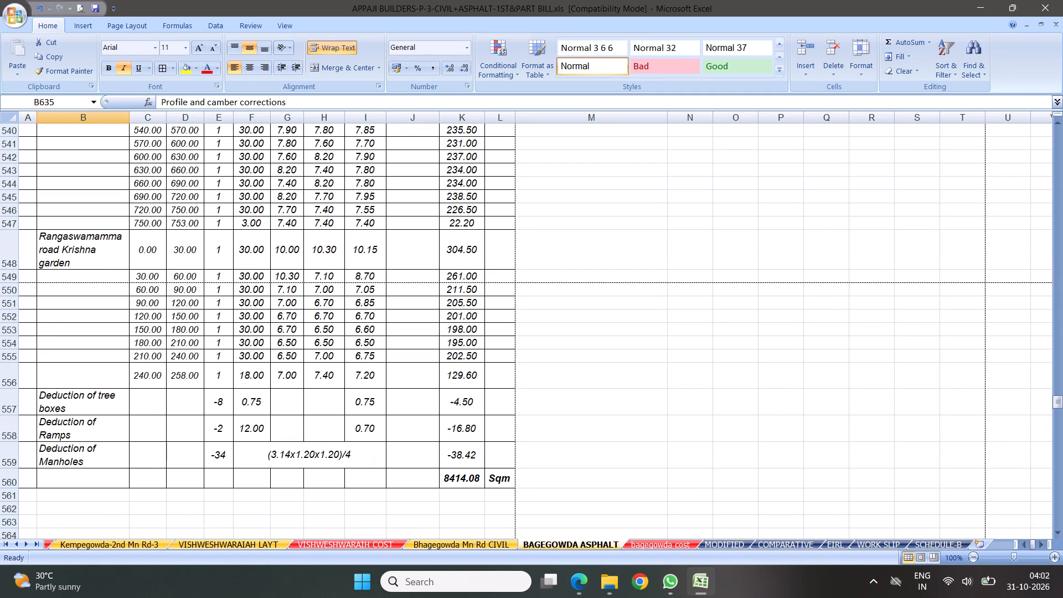
pyautogui.scroll(9, 281, 303)
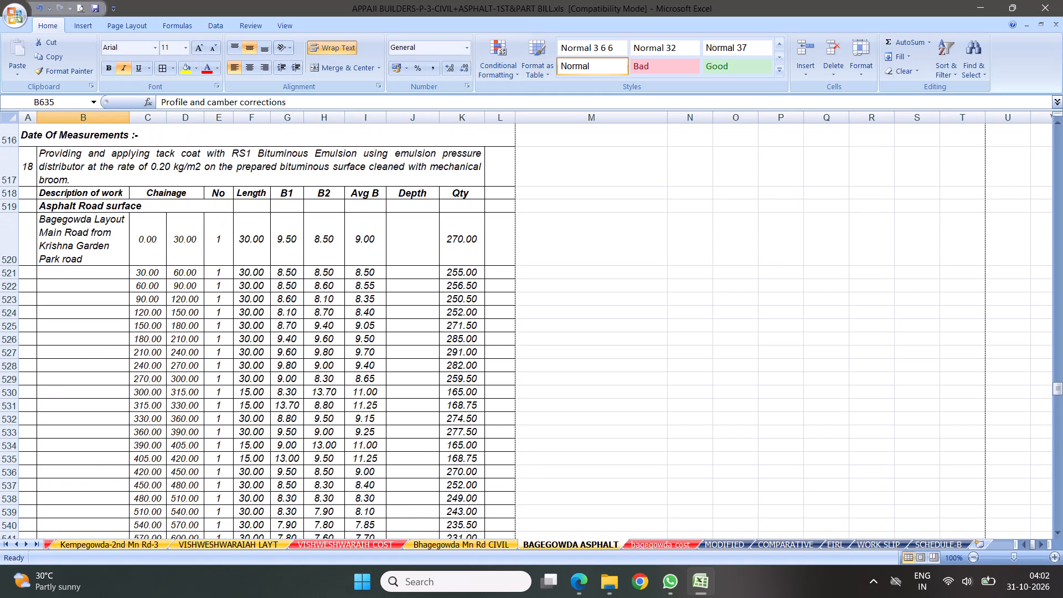
pyautogui.scroll(-6, 265, 343)
pyautogui.scroll(-1, 296, 305)
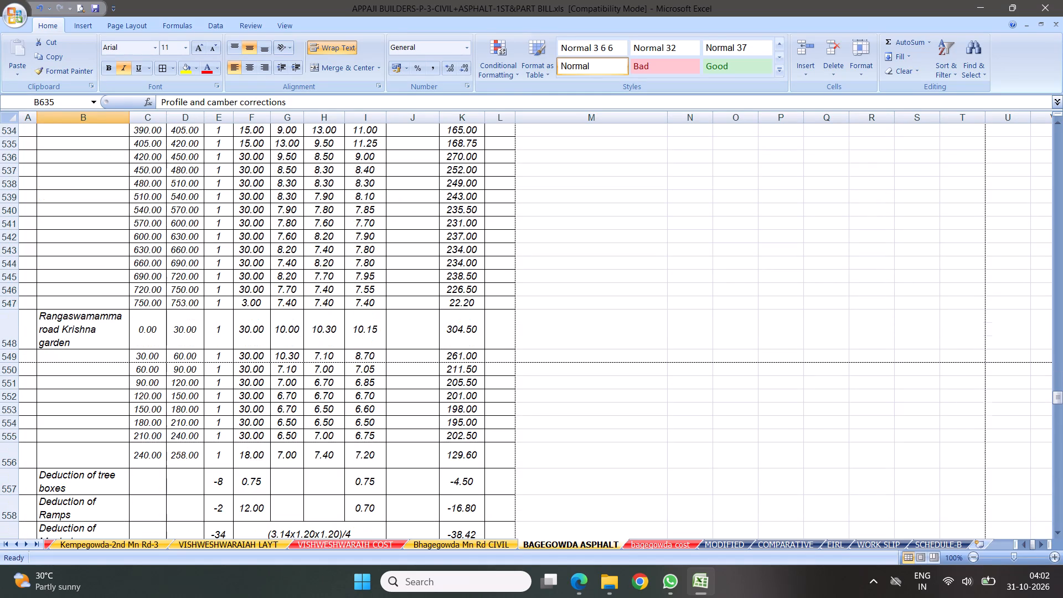
pyautogui.scroll(-1, 296, 305)
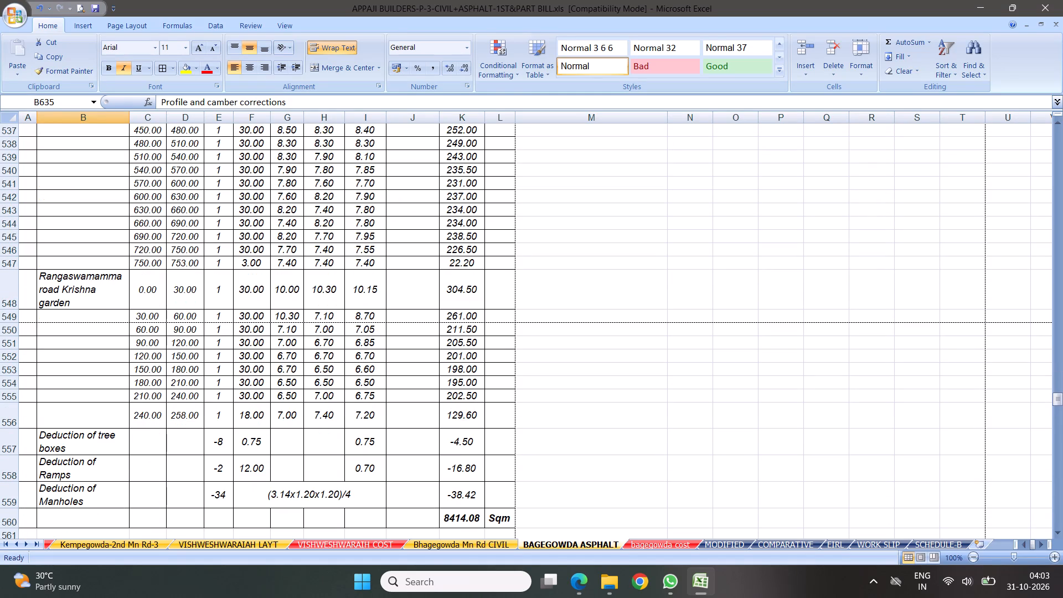
# Examine the primer coat measurement sheet under item 16, including its description and road cuttings and damaged portions rows.
pyautogui.scroll(18, 300, 291)
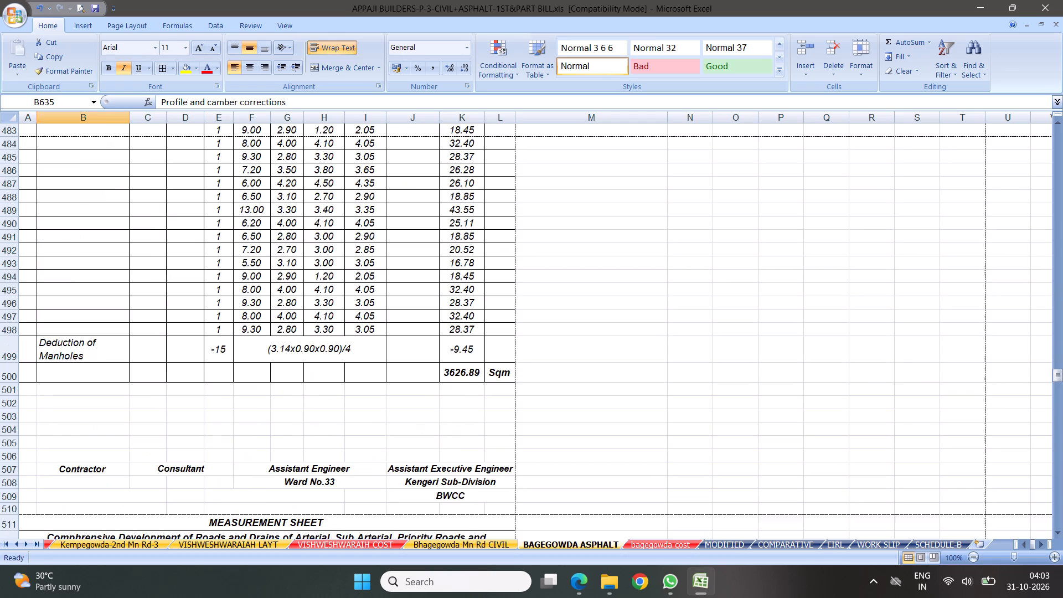
pyautogui.scroll(17, 271, 275)
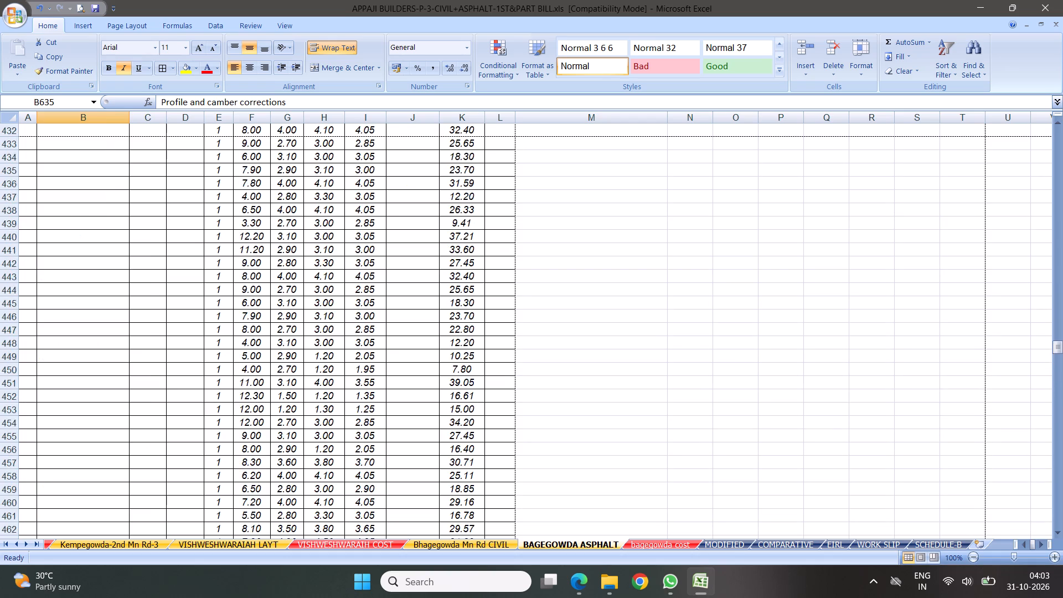
pyautogui.scroll(20, 271, 275)
pyautogui.scroll(8, 271, 275)
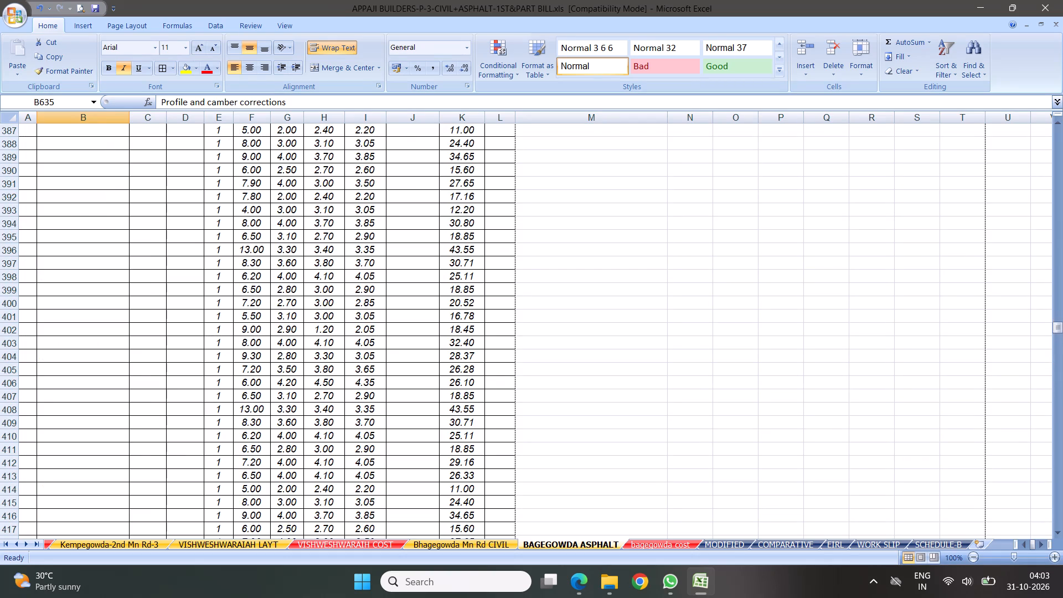
pyautogui.scroll(12, 271, 275)
pyautogui.scroll(-5, 276, 282)
pyautogui.scroll(-2, 219, 349)
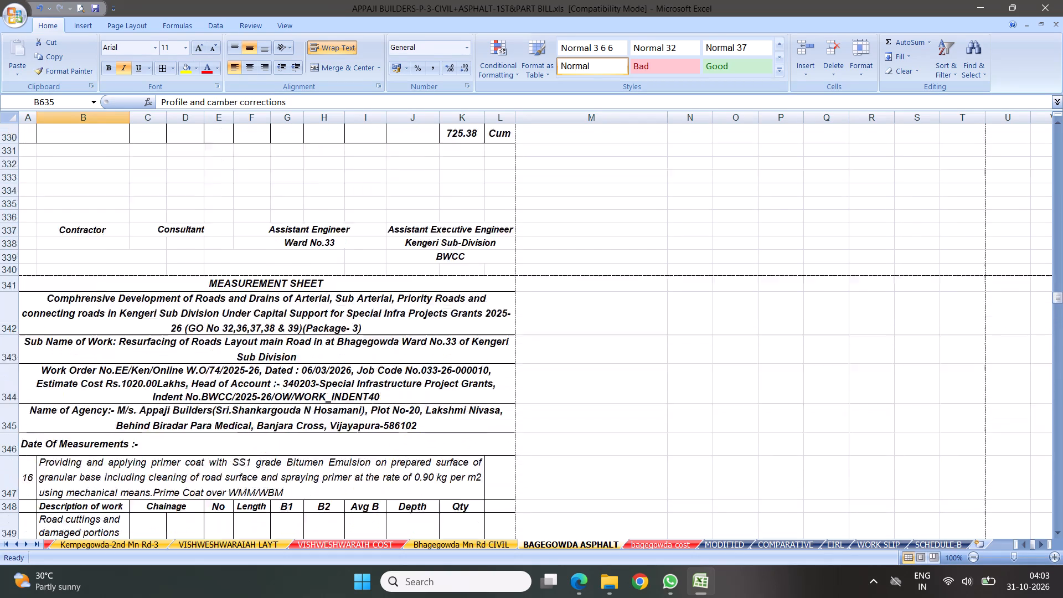
pyautogui.scroll(-2, 218, 350)
pyautogui.click(178, 357)
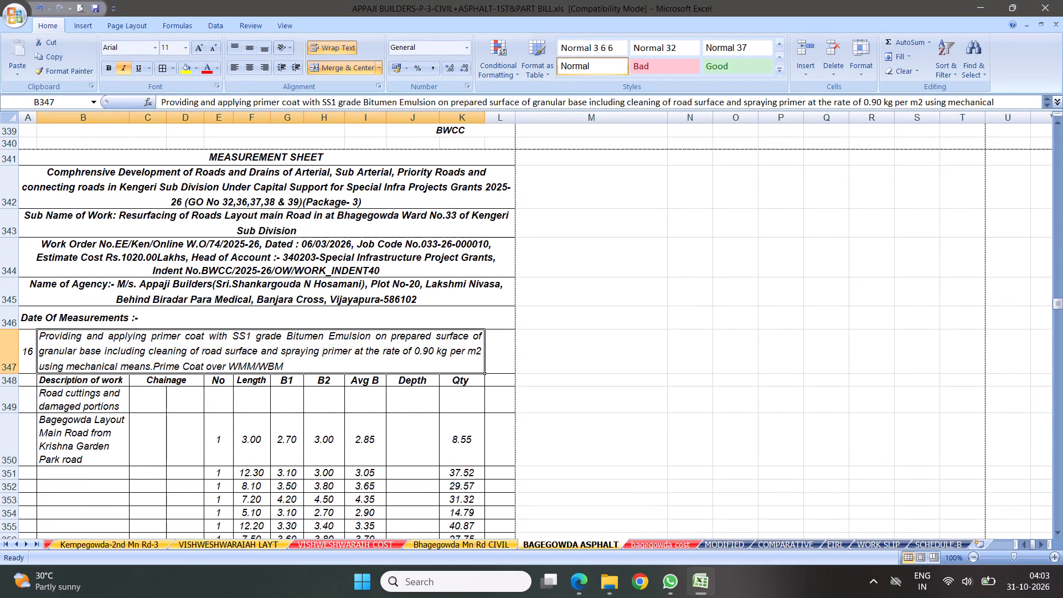
pyautogui.scroll(-19, 292, 363)
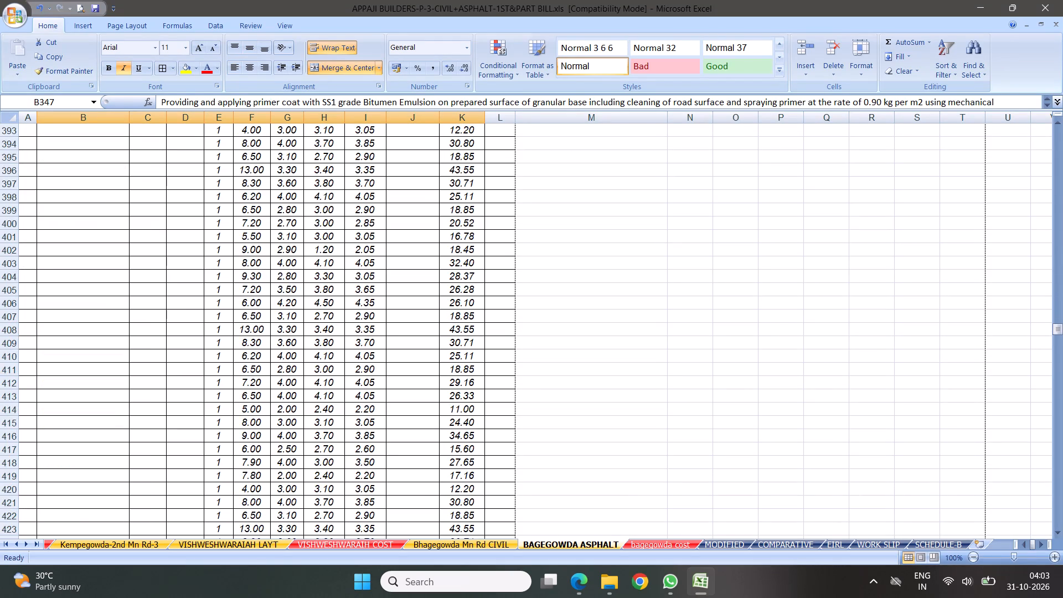
pyautogui.scroll(-13, 310, 331)
pyautogui.scroll(20, 354, 269)
pyautogui.scroll(3, 354, 269)
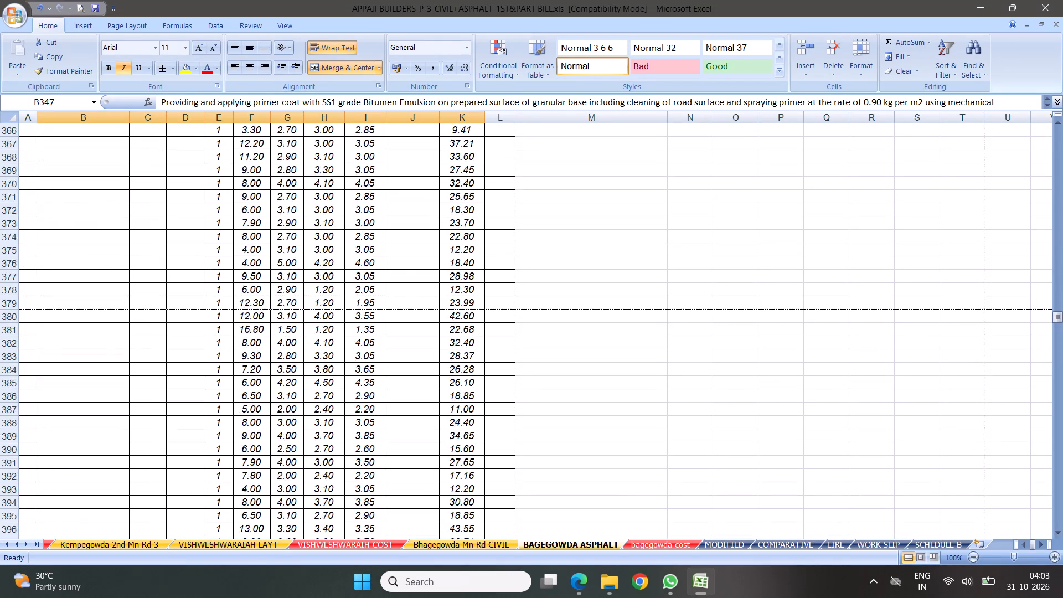
pyautogui.scroll(16, 351, 269)
pyautogui.scroll(-6, 398, 372)
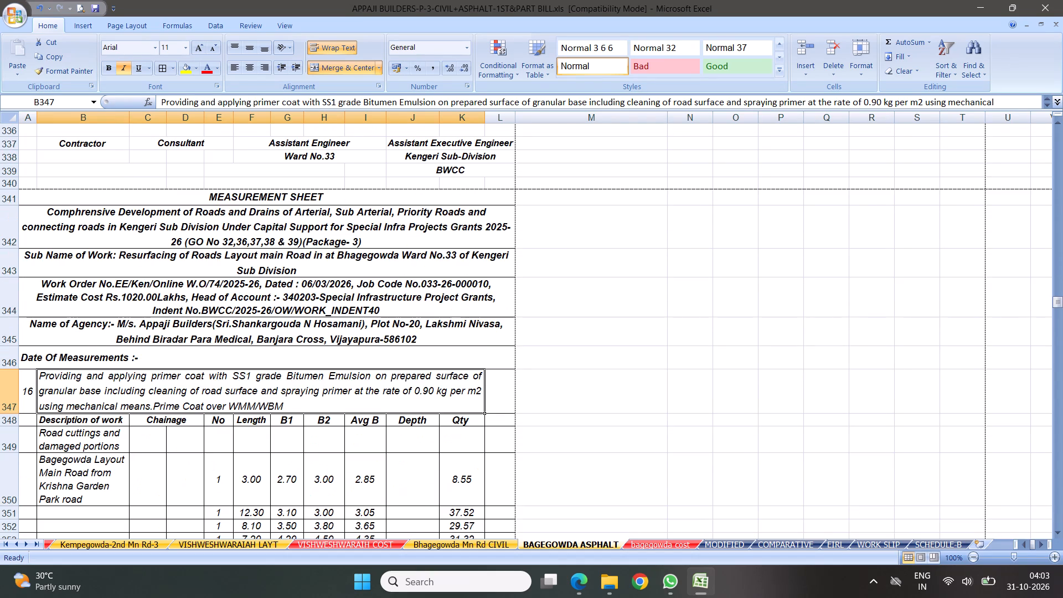
pyautogui.scroll(4, 390, 307)
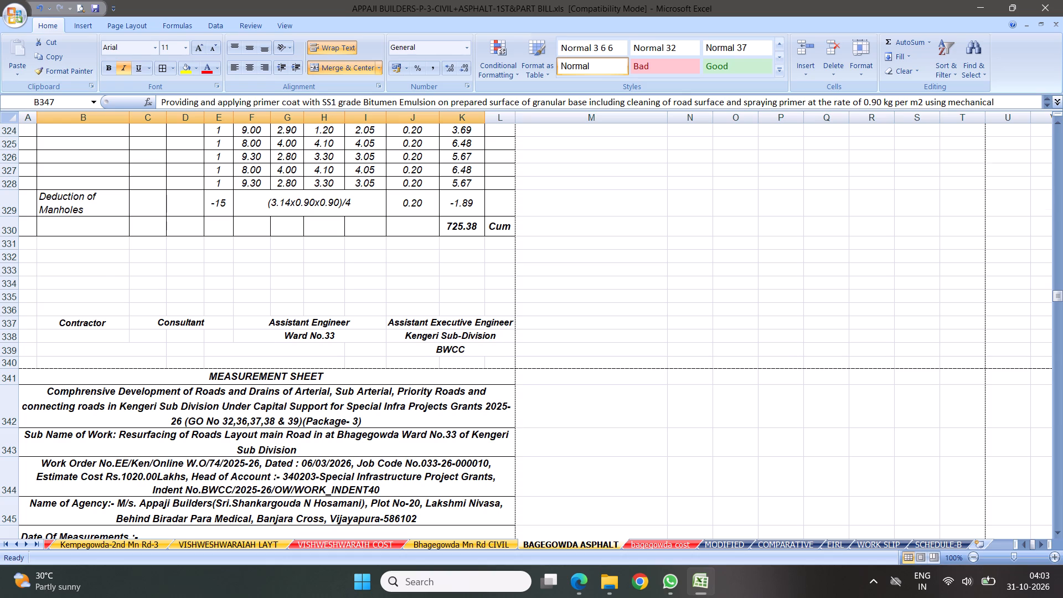
# Compare the primer coat rows under item 16 with the tack coat rows under item 18, including their deductions.
pyautogui.scroll(-8, 349, 425)
pyautogui.scroll(-12, 496, 446)
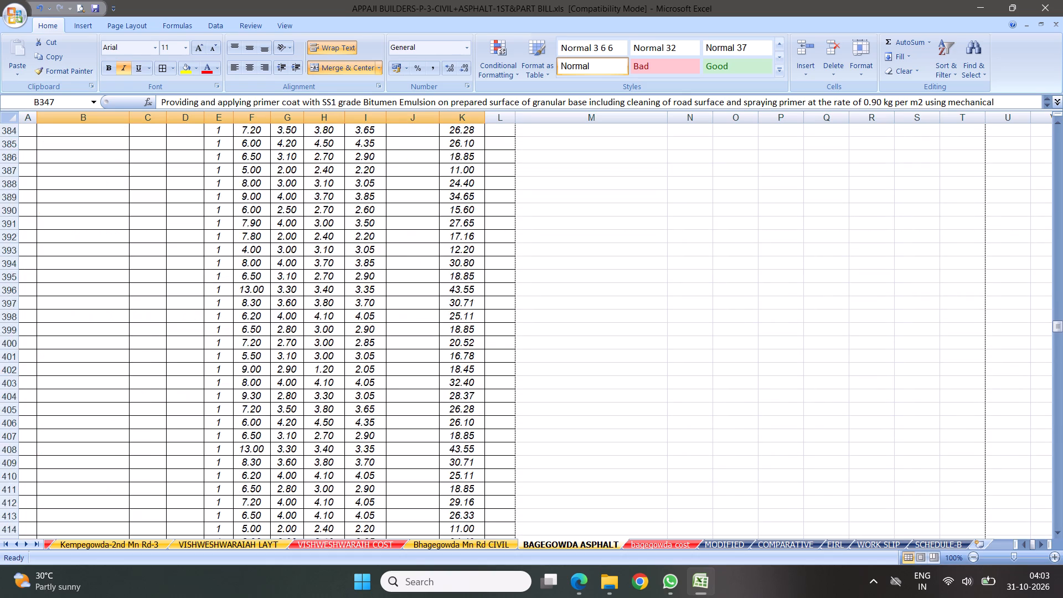
pyautogui.scroll(-20, 494, 346)
pyautogui.scroll(-3, 494, 346)
pyautogui.scroll(1, 447, 328)
pyautogui.scroll(-14, 447, 329)
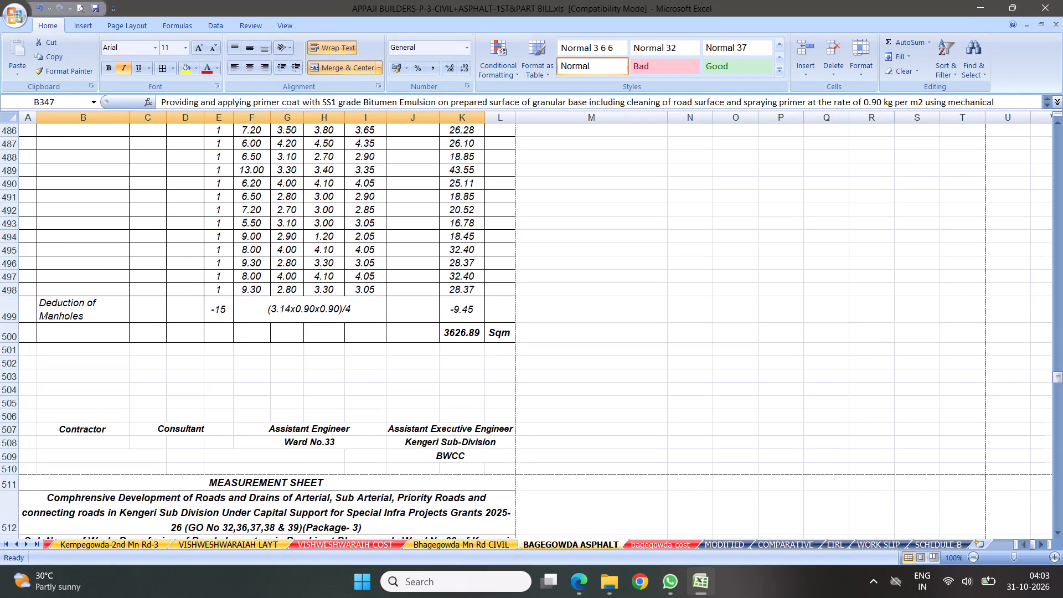
pyautogui.scroll(-2, 452, 297)
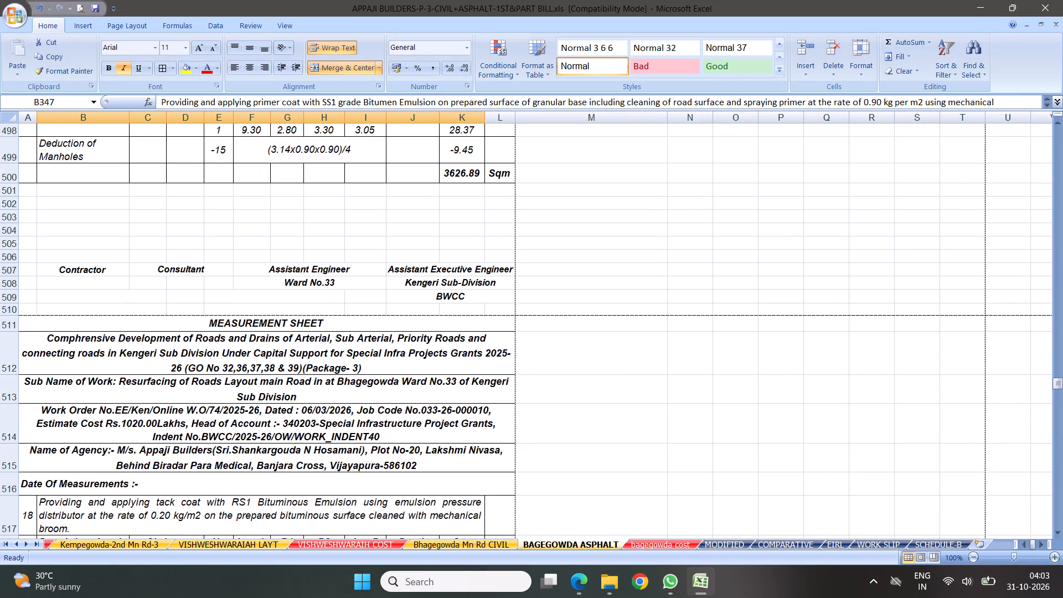
pyautogui.scroll(-4, 349, 316)
pyautogui.scroll(-2, 412, 416)
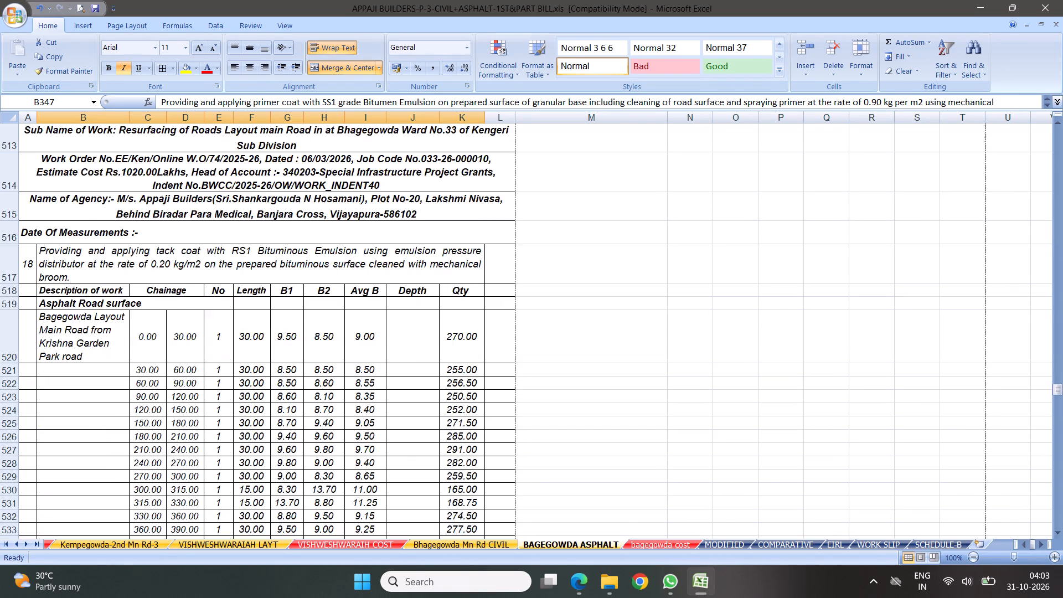
pyautogui.scroll(-13, 386, 383)
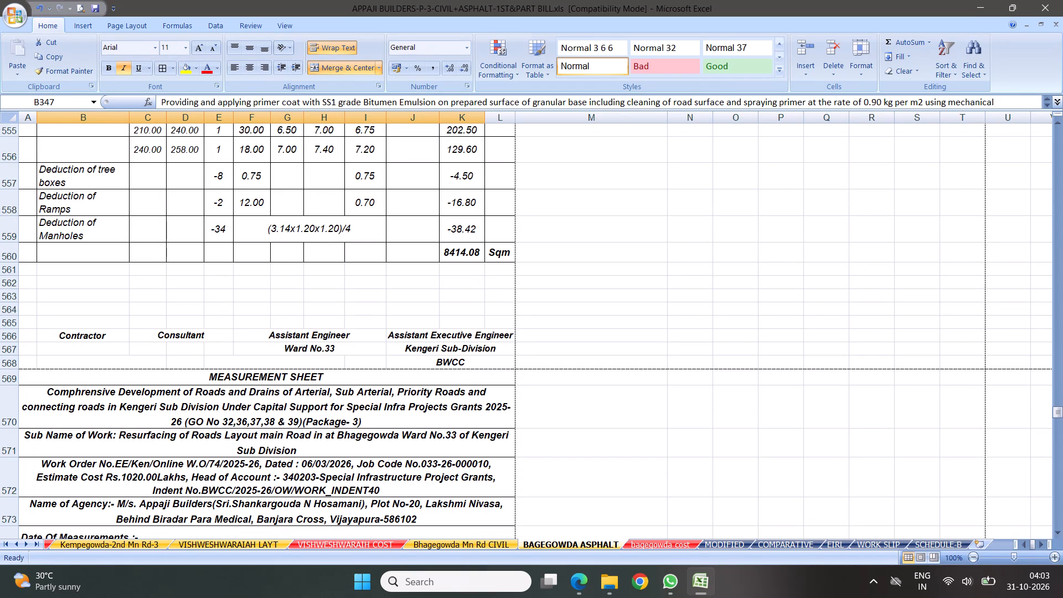
# Review the item 17 Bituminous Macadam rows, from road cuttings and damaged portions through profile and camber corrections to the deductions.
pyautogui.scroll(-17, 329, 328)
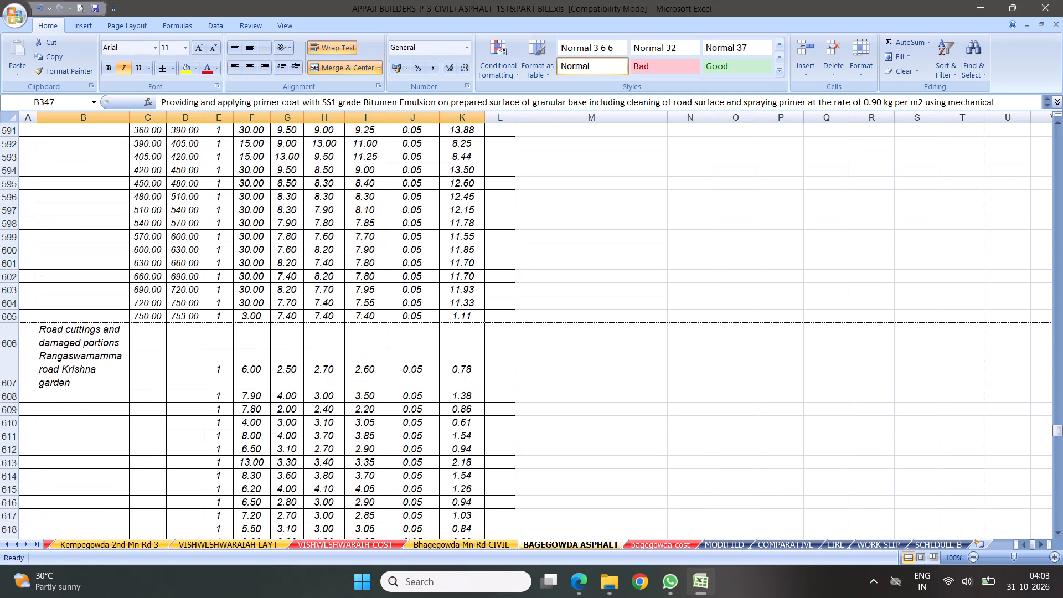
pyautogui.scroll(-5, 353, 329)
pyautogui.scroll(5, 286, 294)
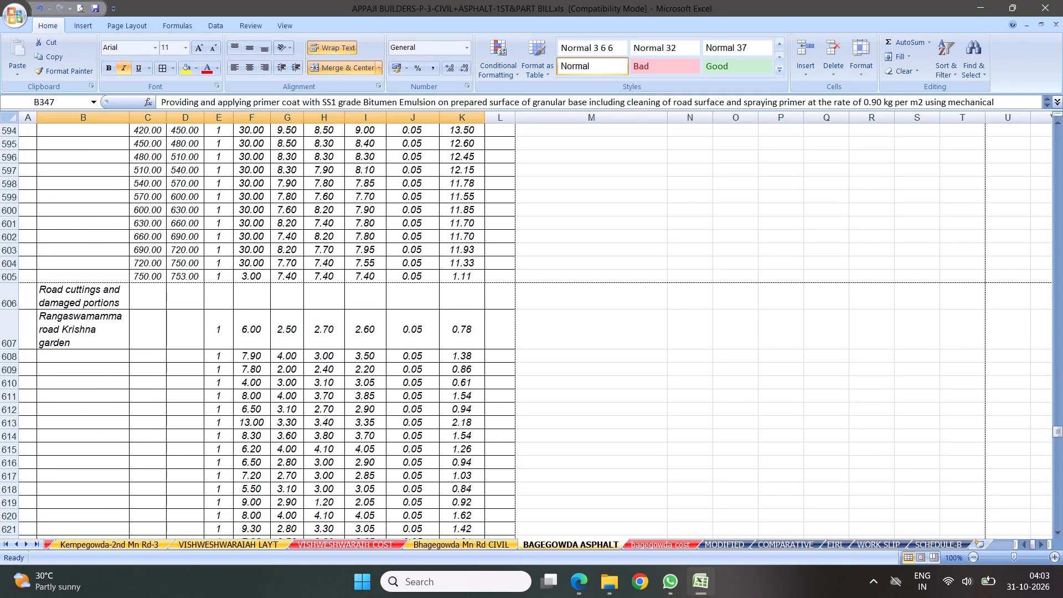
pyautogui.moveTo(6, 340); pyautogui.dragTo(127, 458)
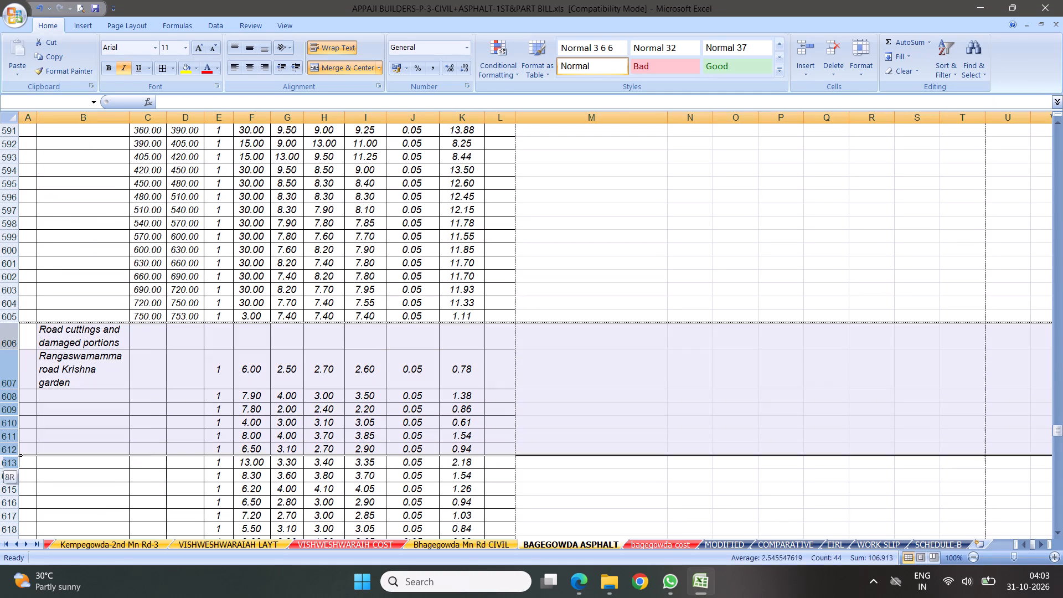
pyautogui.moveTo(127, 458); pyautogui.dragTo(177, 476)
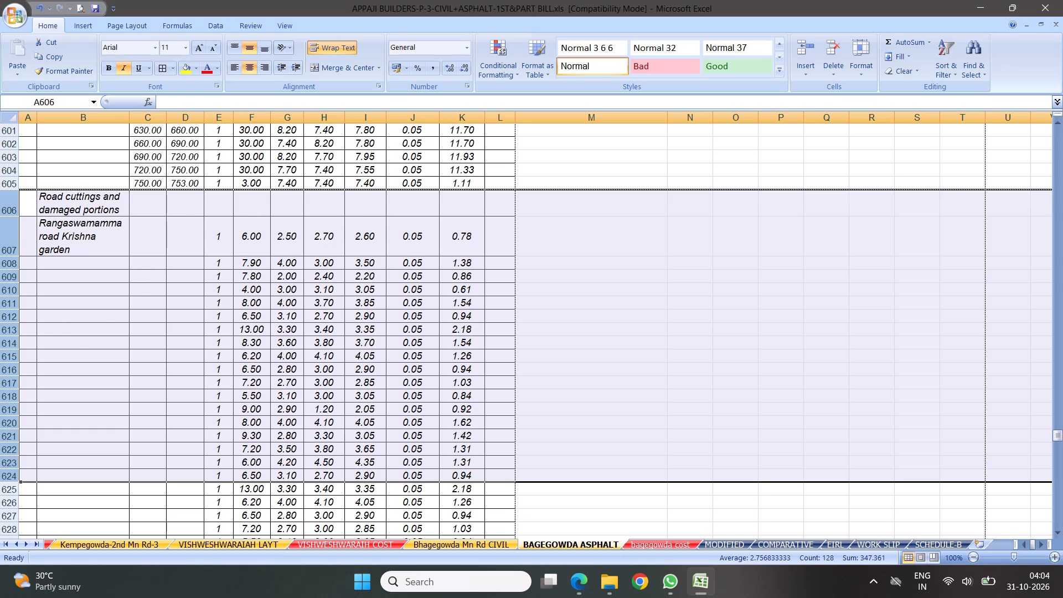
pyautogui.scroll(8, 226, 333)
pyautogui.scroll(2, 266, 259)
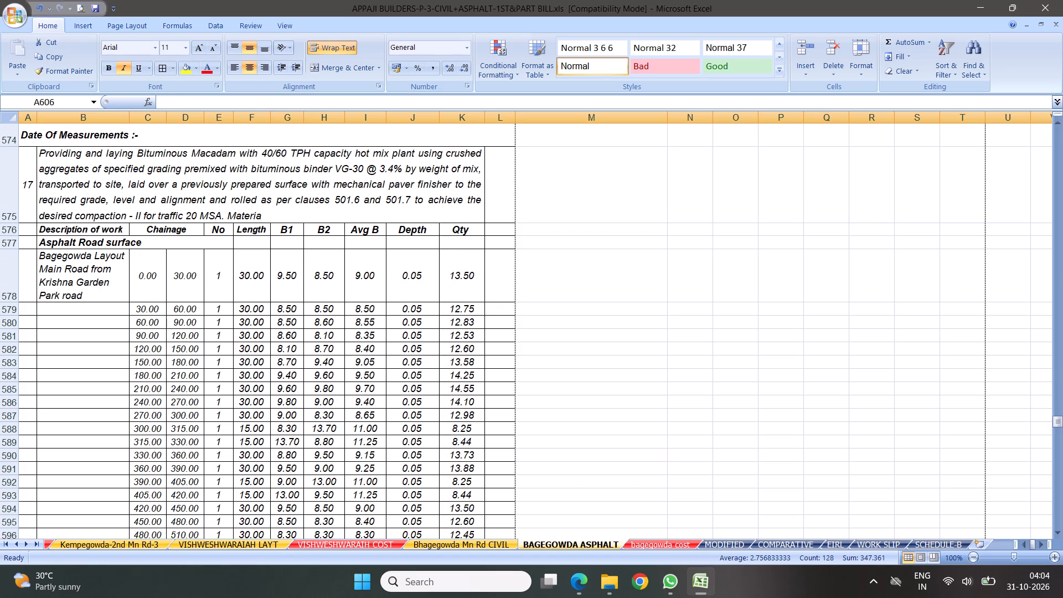
pyautogui.scroll(-10, 199, 349)
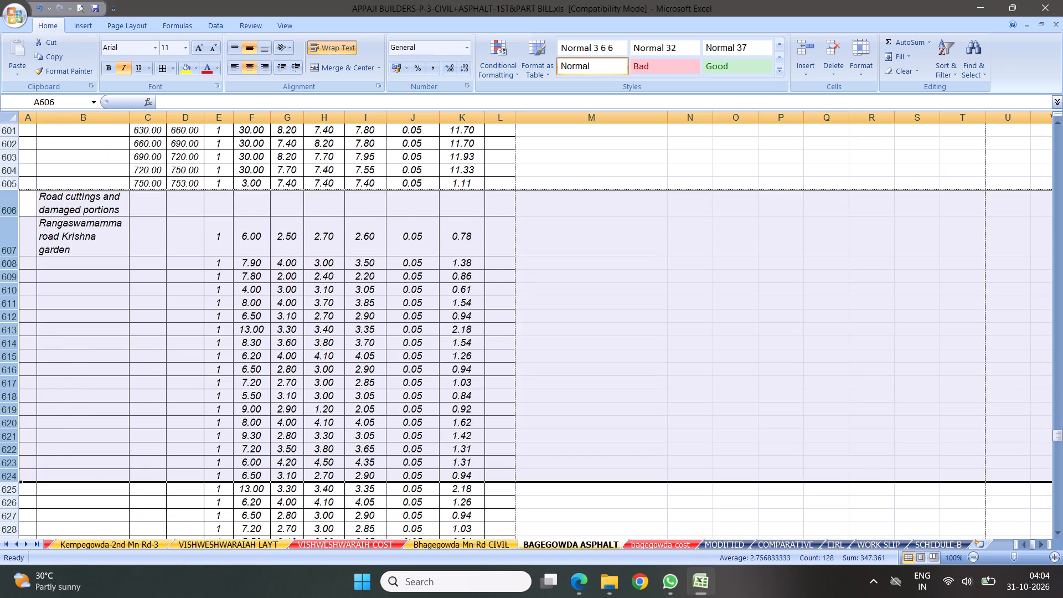
pyautogui.scroll(-8, 171, 306)
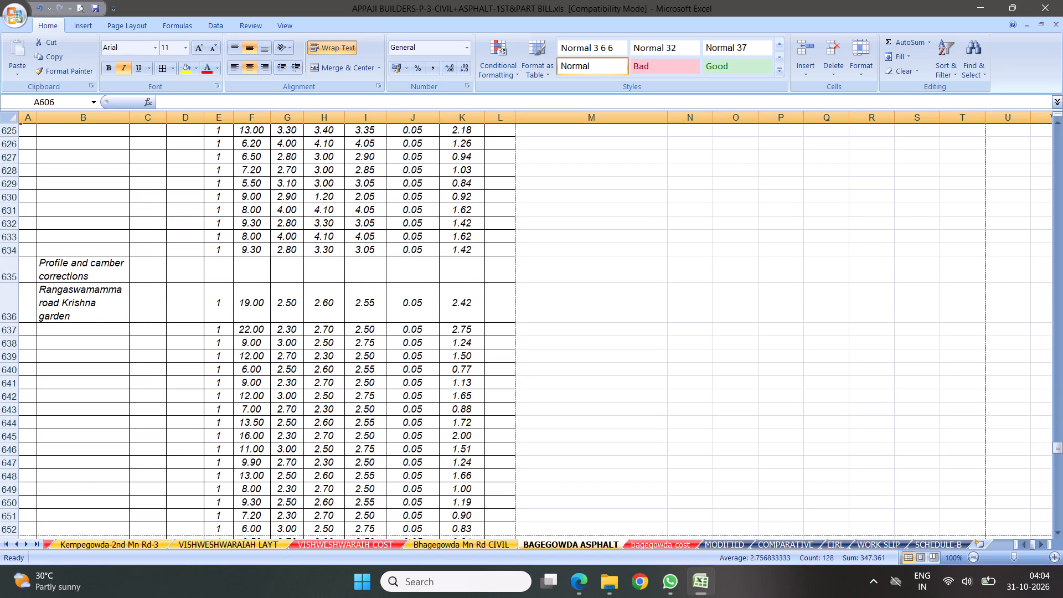
pyautogui.scroll(-3, 182, 333)
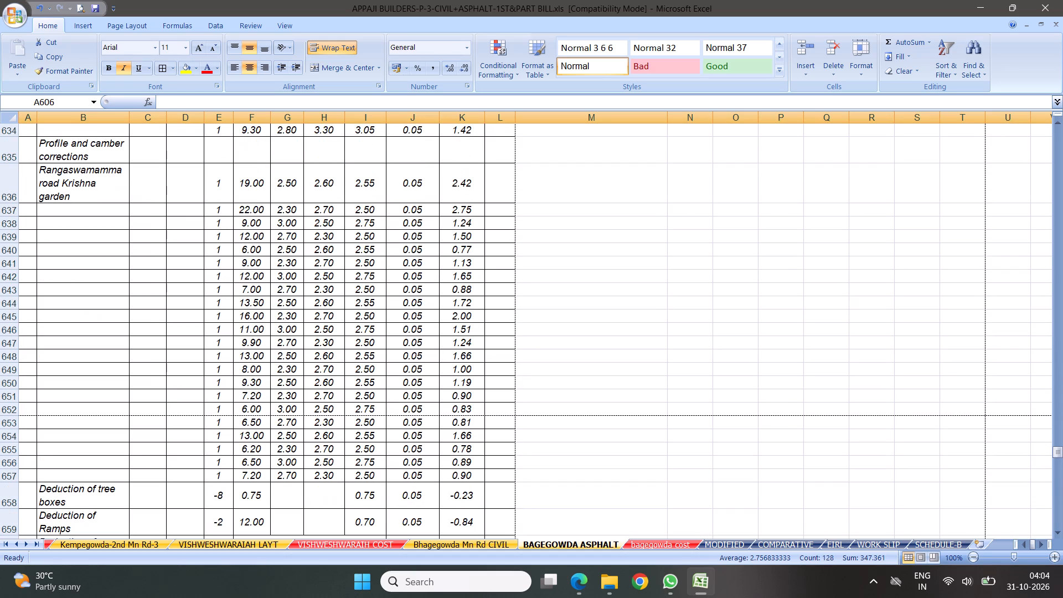
pyautogui.scroll(-3, 318, 333)
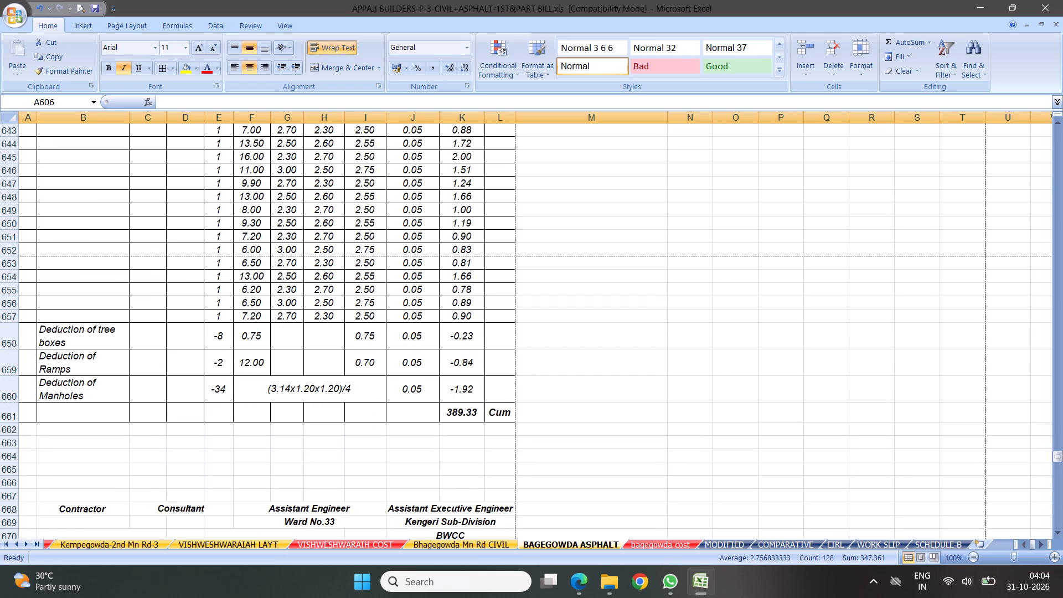
pyautogui.scroll(-1, 314, 319)
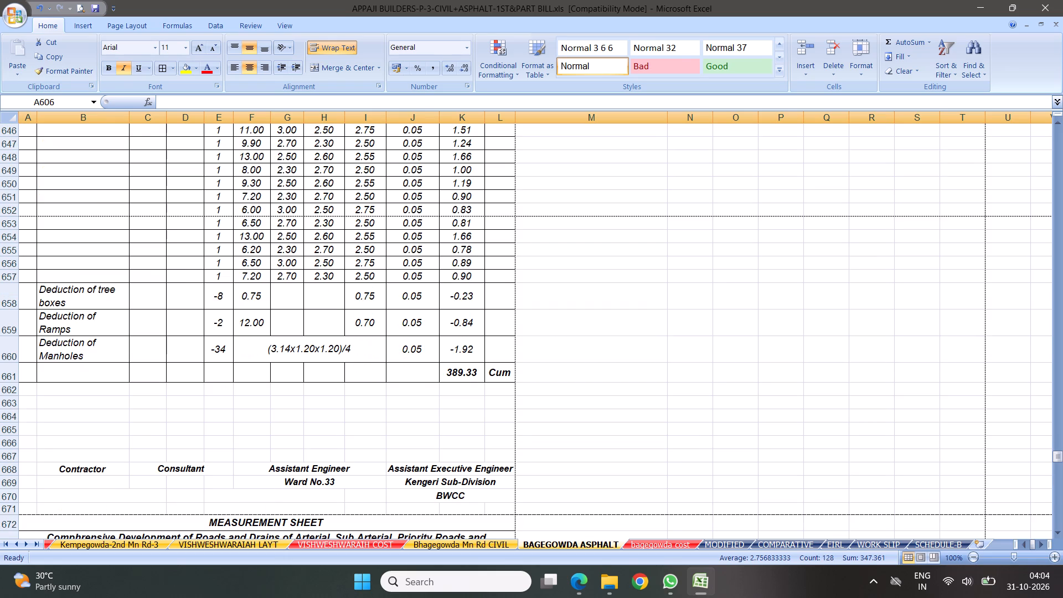
pyautogui.scroll(7, 313, 313)
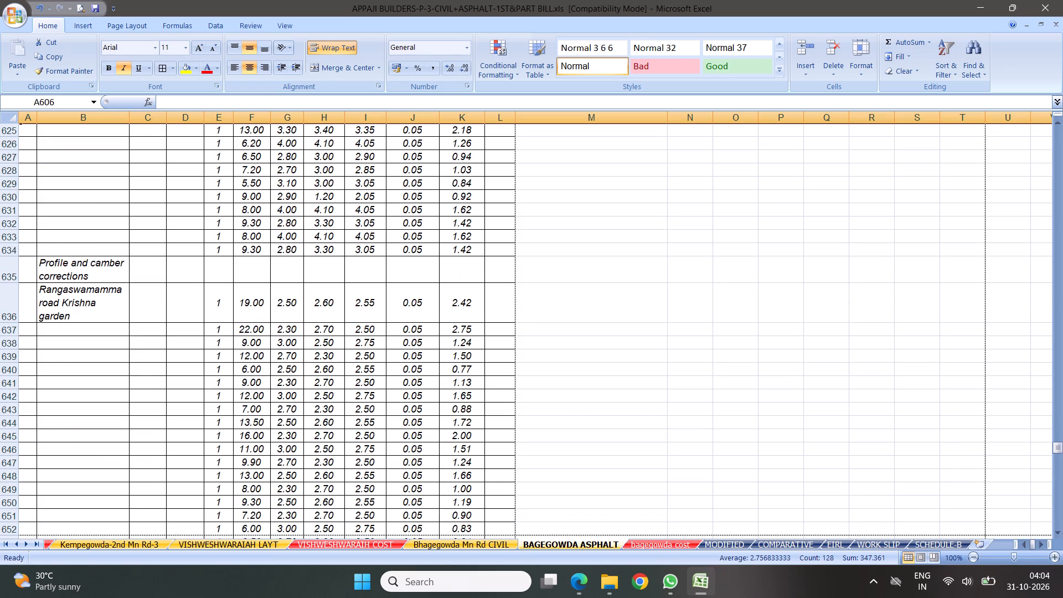
pyautogui.scroll(7, 257, 270)
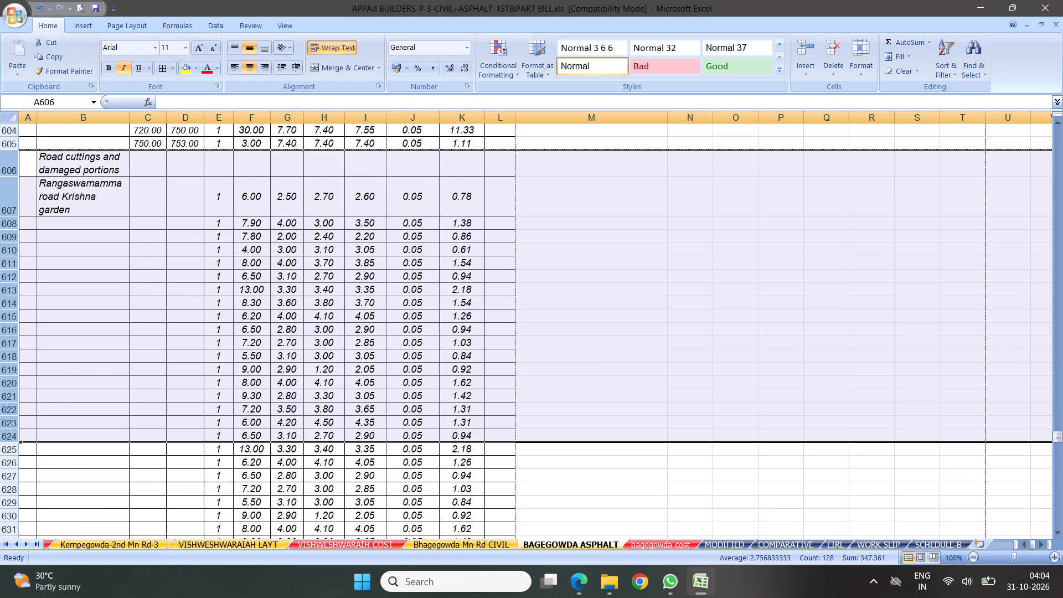
pyautogui.scroll(-7, 252, 281)
# Copy item 17's whole profile and camber corrections block and insert it in the preceding measurement sheet, directly after the 750.00–753.00 chainage row.
pyautogui.click(67, 270)
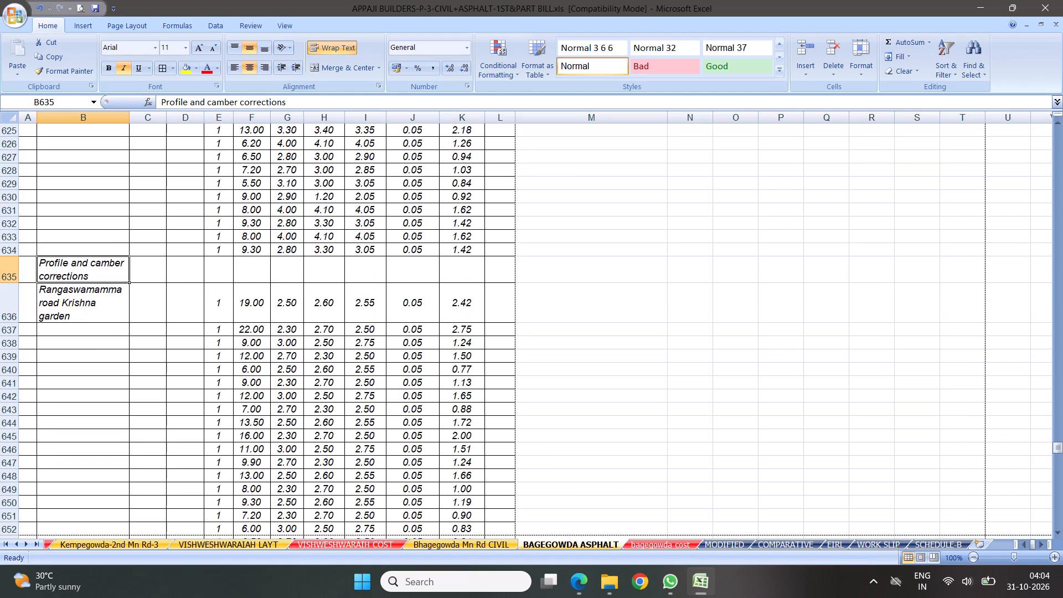
pyautogui.moveTo(6, 272); pyautogui.dragTo(90, 572)
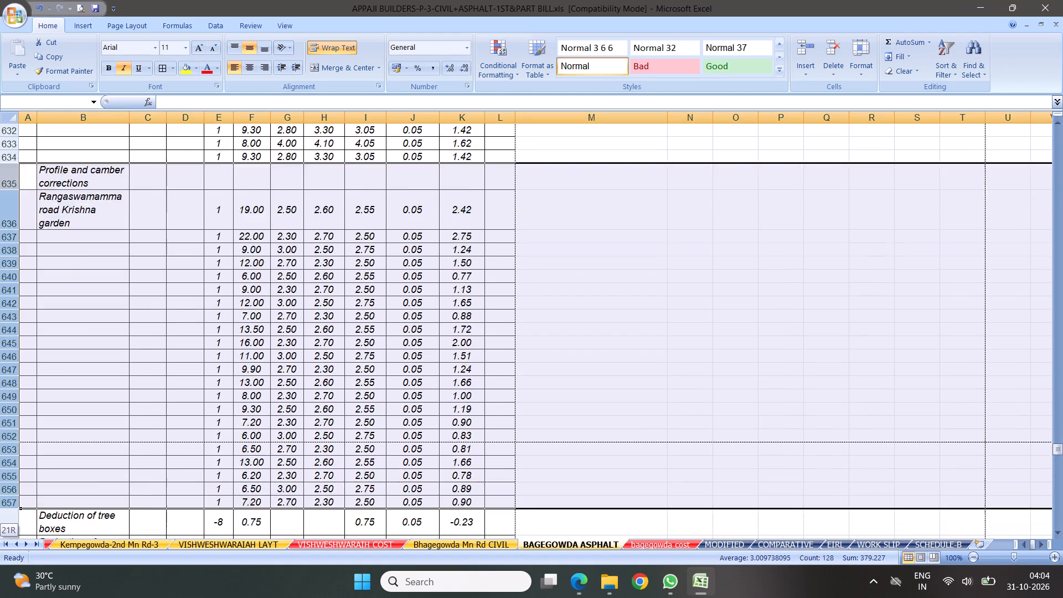
pyautogui.moveTo(90, 572); pyautogui.dragTo(188, 393)
pyautogui.rightClick(214, 231)
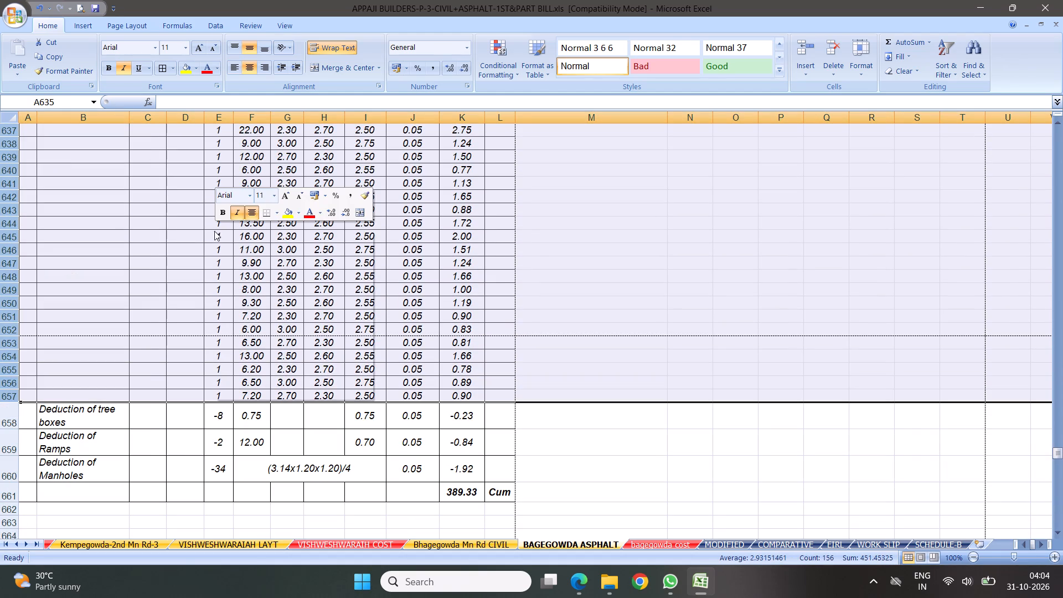
pyautogui.click(244, 254)
pyautogui.scroll(6, 269, 270)
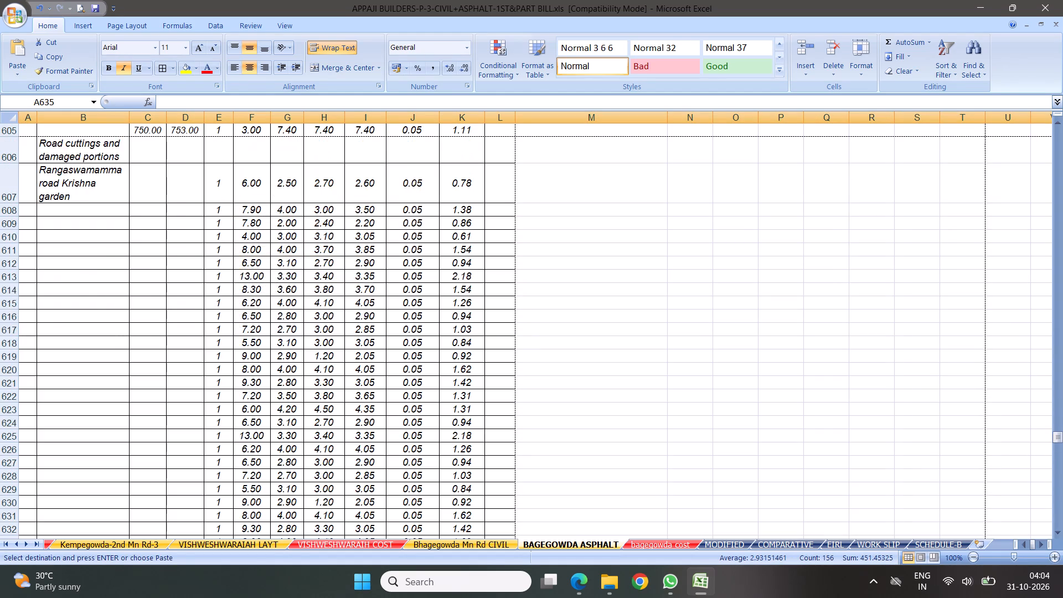
pyautogui.scroll(3, 262, 270)
pyautogui.scroll(-15, 274, 317)
pyautogui.scroll(1, 308, 327)
pyautogui.scroll(-2, 308, 327)
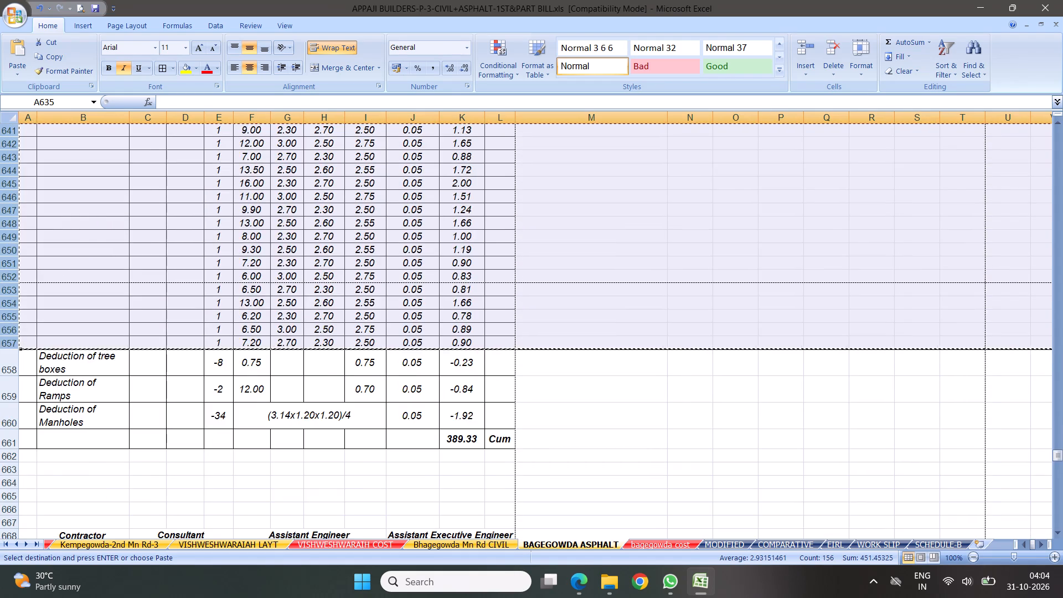
pyautogui.scroll(-12, 319, 313)
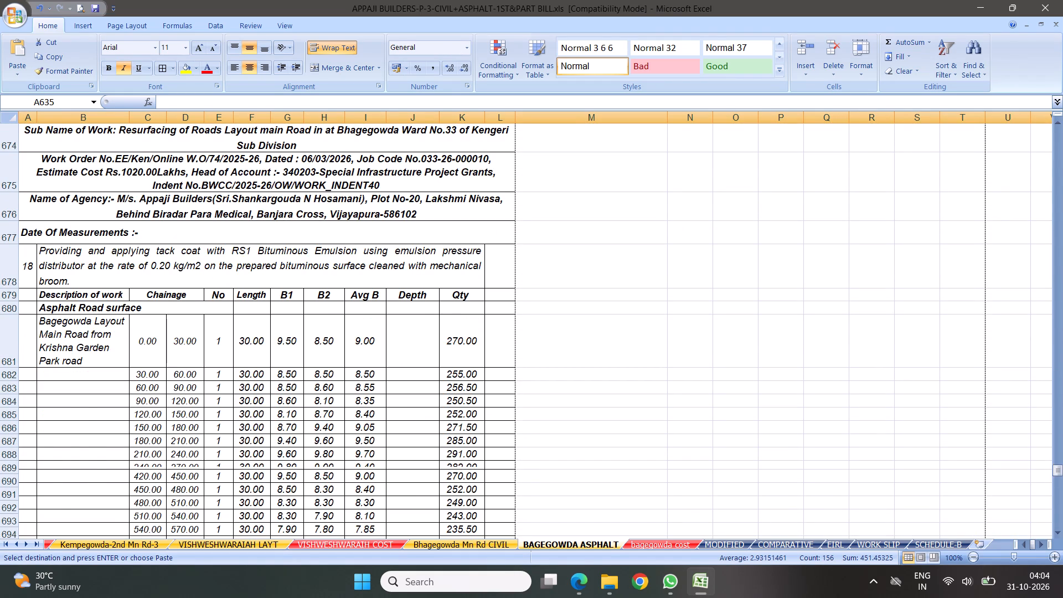
pyautogui.scroll(20, 300, 236)
pyautogui.scroll(16, 300, 236)
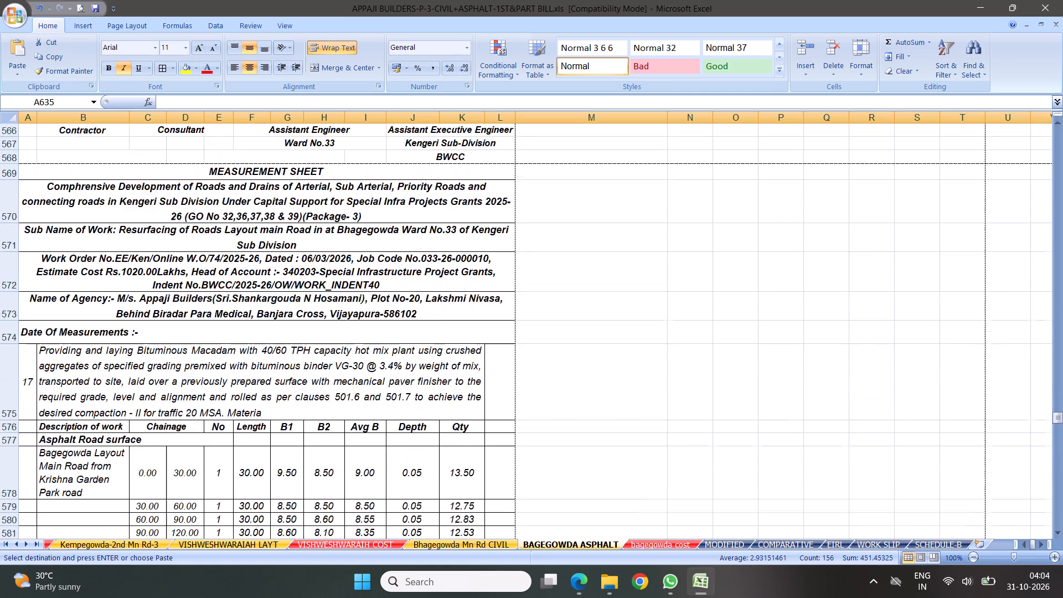
pyautogui.scroll(18, 295, 236)
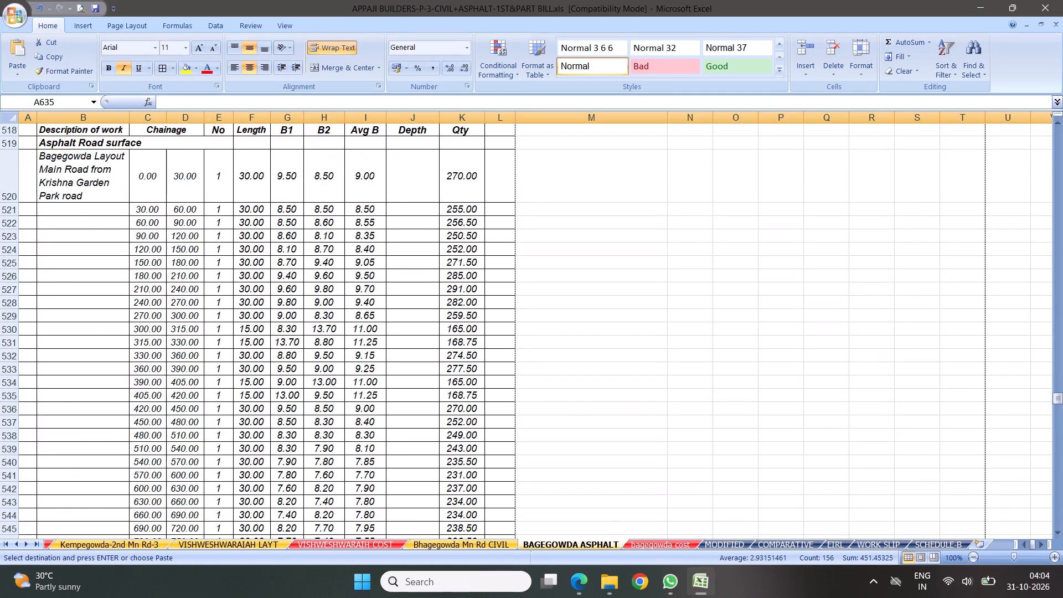
pyautogui.scroll(-8, 345, 214)
pyautogui.scroll(-2, 171, 261)
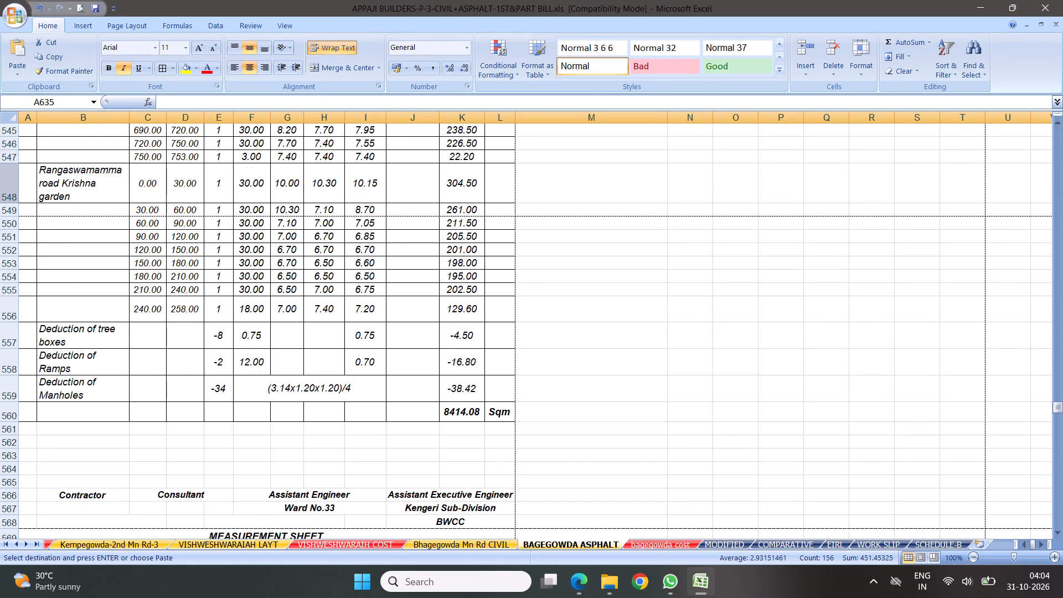
pyautogui.click(2, 181)
pyautogui.rightClick(2, 181)
pyautogui.click(82, 250)
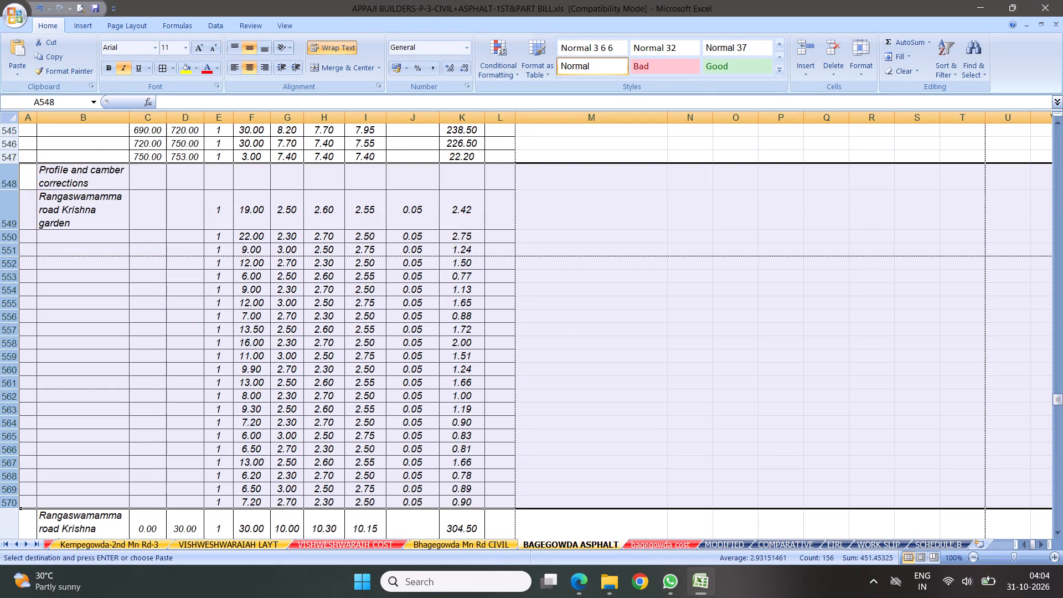
# Delete the Rangaswamamma road Krishna garden chainage rows from 0.00 to 258.00 below the inserted corrections block.
pyautogui.scroll(-7, 293, 339)
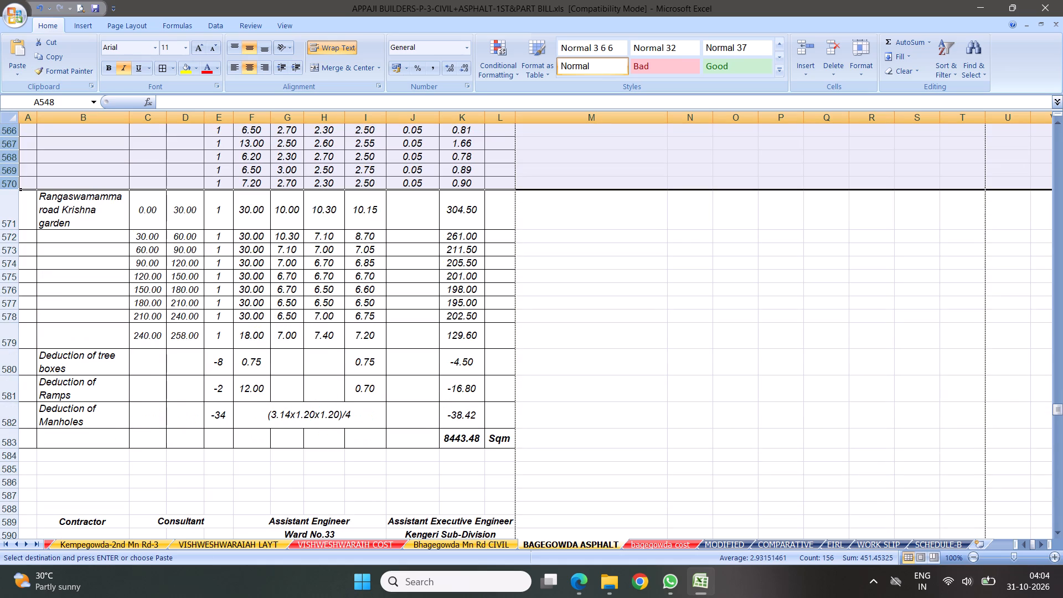
pyautogui.moveTo(0, 209); pyautogui.dragTo(9, 324)
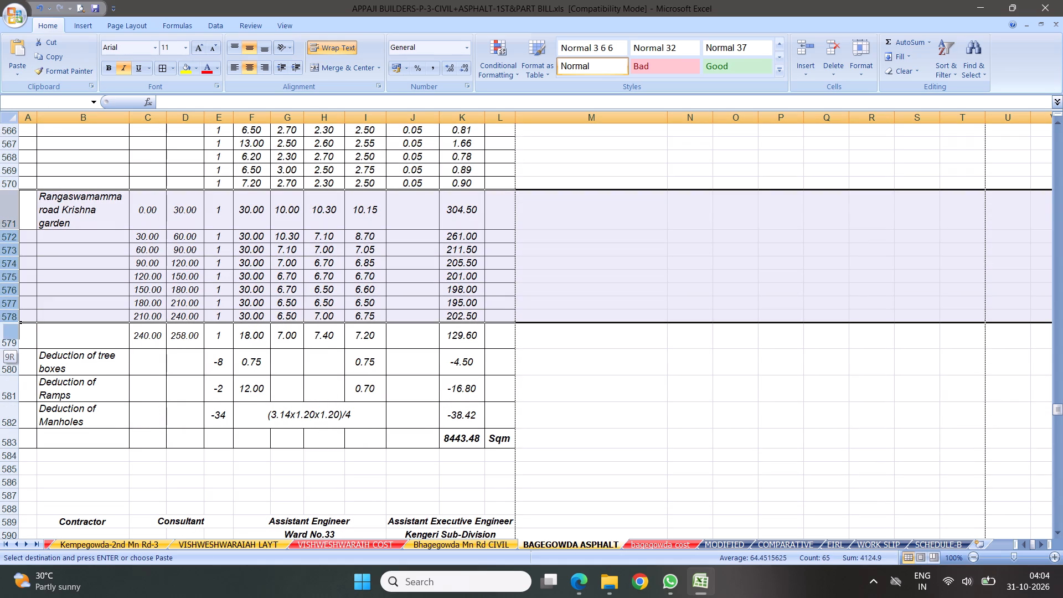
pyautogui.moveTo(9, 324); pyautogui.dragTo(9, 334)
pyautogui.rightClick(125, 257)
pyautogui.click(168, 340)
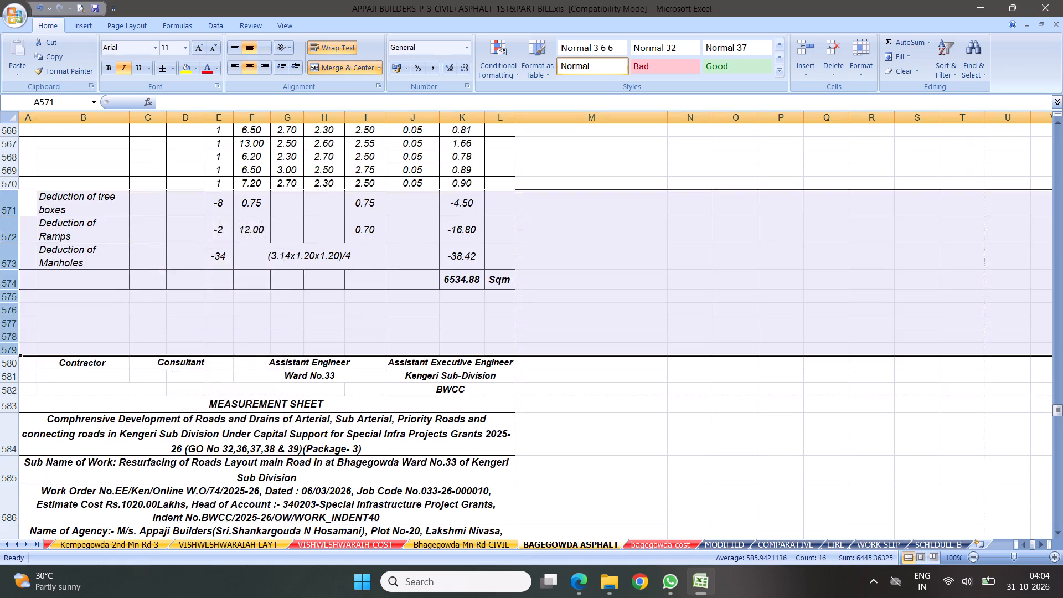
# Clear the depth values from the inserted profile and camber corrections rows.
pyautogui.scroll(4, 479, 243)
pyautogui.scroll(2, 432, 215)
pyautogui.moveTo(411, 143); pyautogui.dragTo(433, 476)
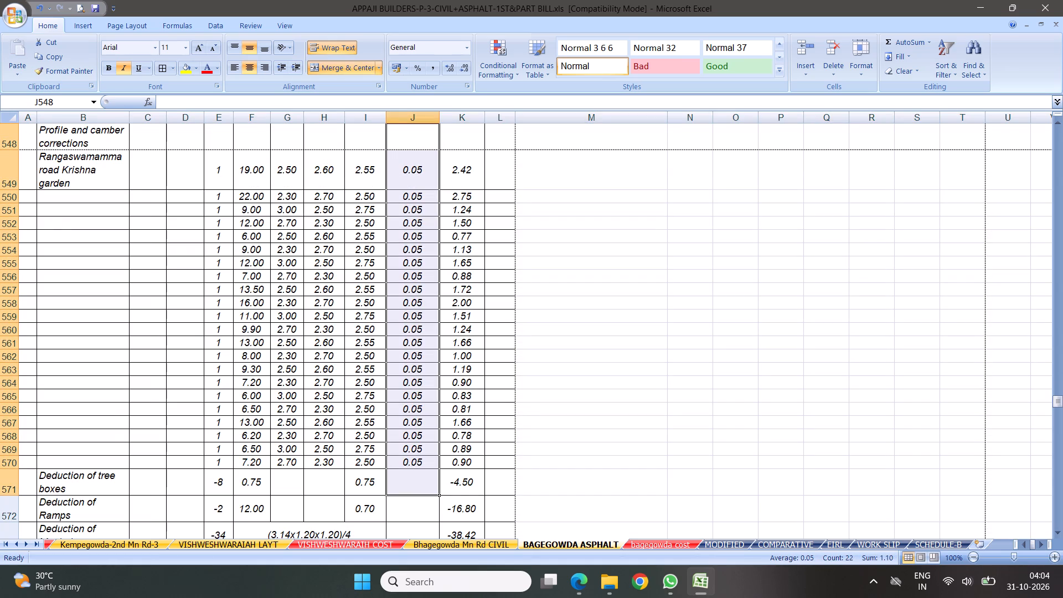
pyautogui.press('Delete')
# Copy the depth-free Qty formula from the 750.00–753.00 row to the first inserted correction row and fill it down through the tree boxes deduction.
pyautogui.scroll(3, 498, 452)
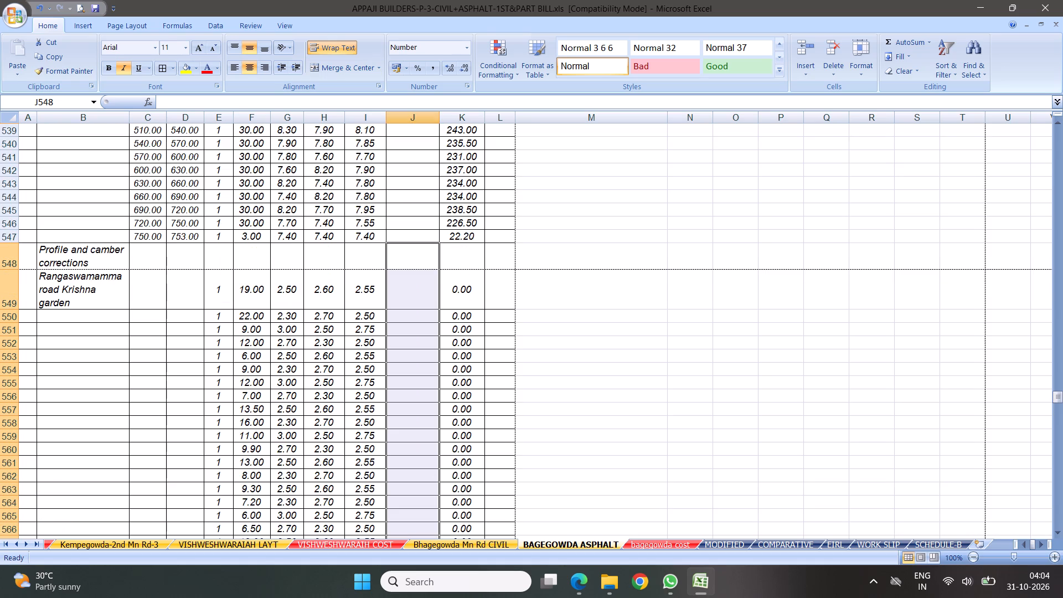
pyautogui.click(467, 234)
pyautogui.rightClick(462, 236)
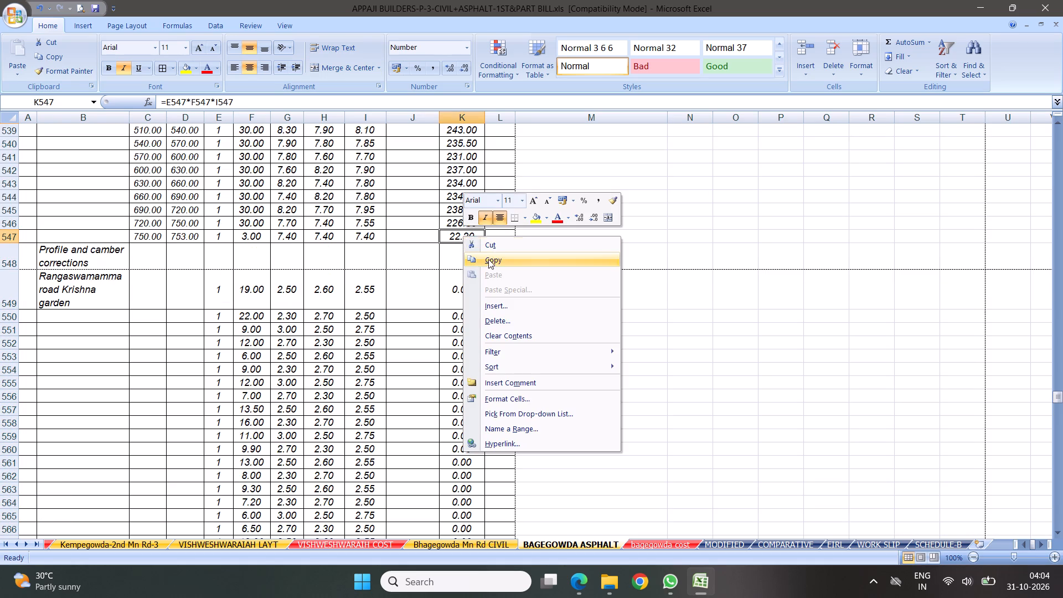
pyautogui.click(493, 259)
pyautogui.rightClick(451, 285)
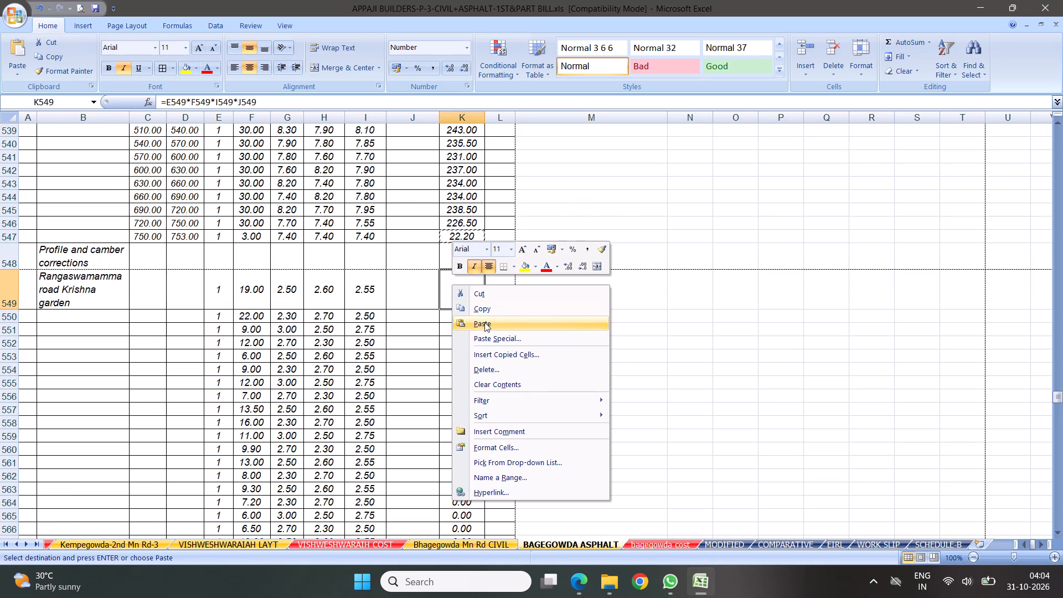
pyautogui.click(484, 322)
pyautogui.moveTo(483, 310); pyautogui.dragTo(480, 532)
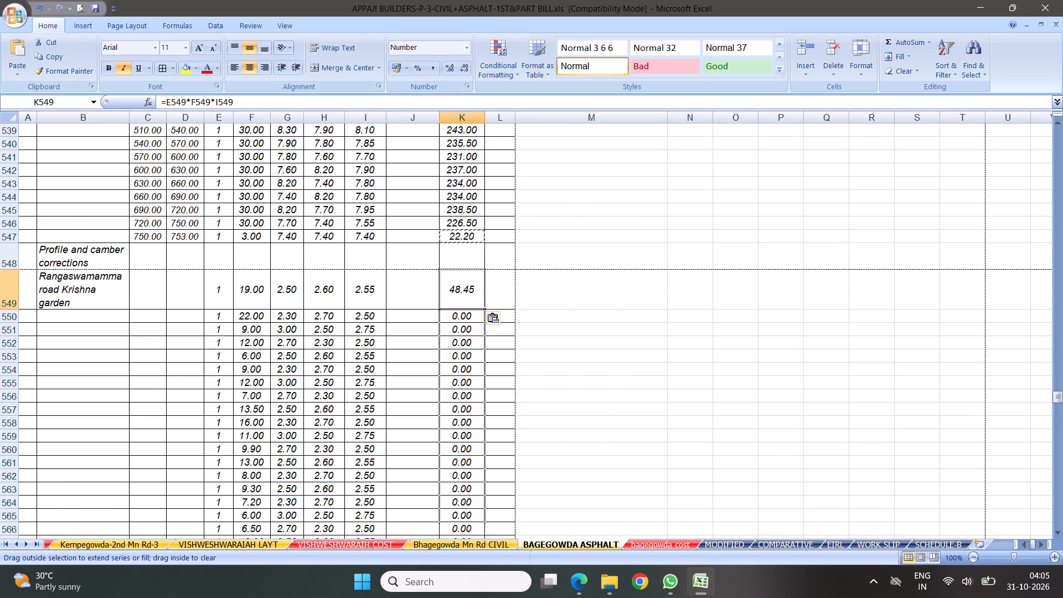
pyautogui.moveTo(480, 532); pyautogui.dragTo(490, 433)
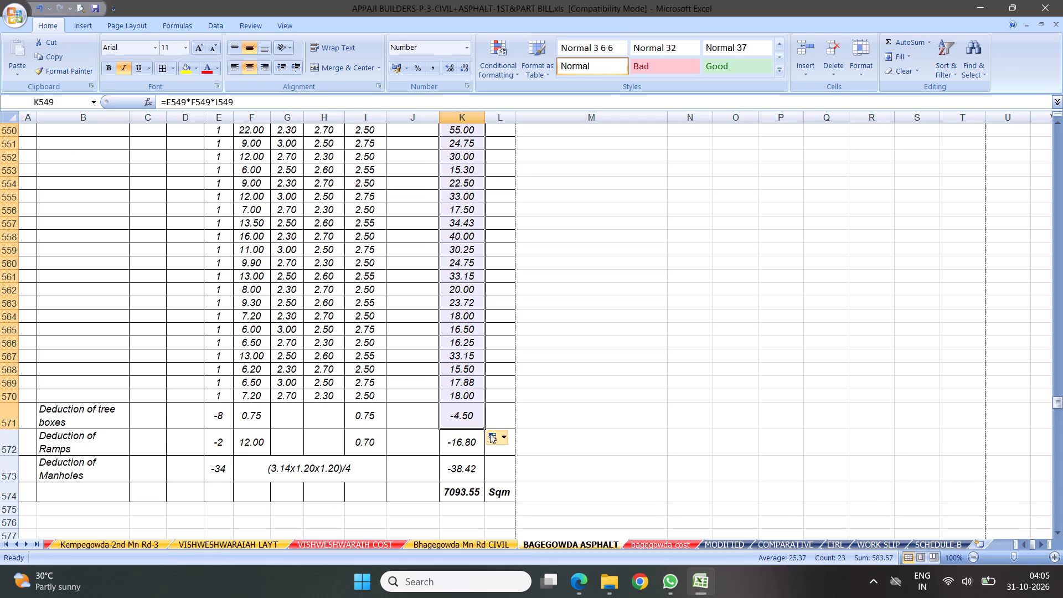
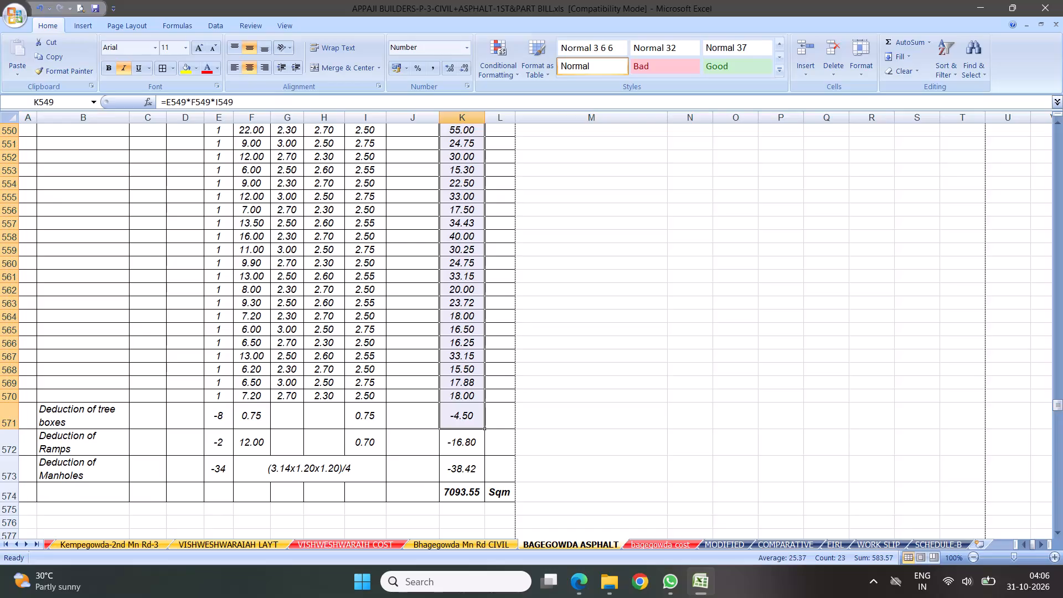
# Inspect the Qty total formula below the manholes deduction in the sheet holding the inserted profile and camber corrections.
pyautogui.scroll(5, 360, 342)
pyautogui.scroll(-5, 445, 370)
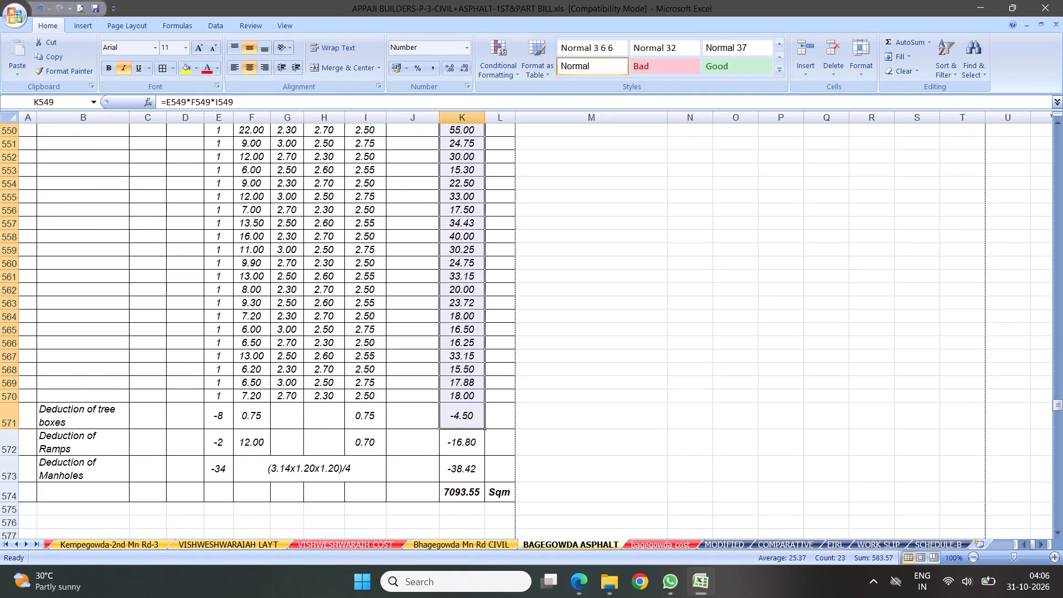
pyautogui.scroll(-3, 426, 321)
pyautogui.click(456, 372)
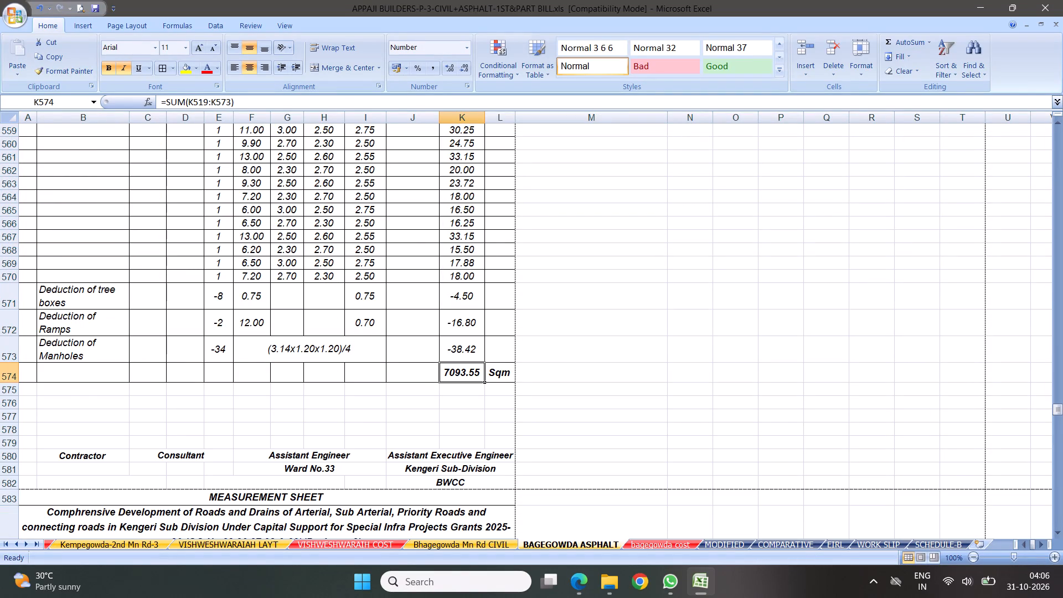
pyautogui.click(246, 98)
pyautogui.click(658, 310)
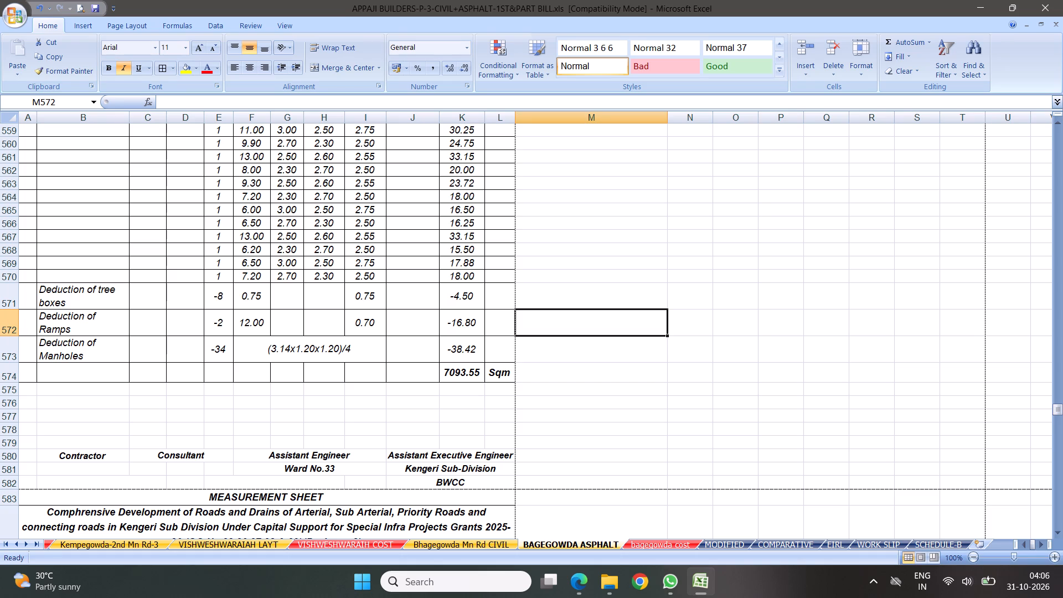
# Review the item 17 bituminous macadam, item 18 tack coat and item 19 bituminous concrete measurement sheets through to the final signature block.
pyautogui.scroll(-4, 386, 327)
pyautogui.scroll(-3, 247, 344)
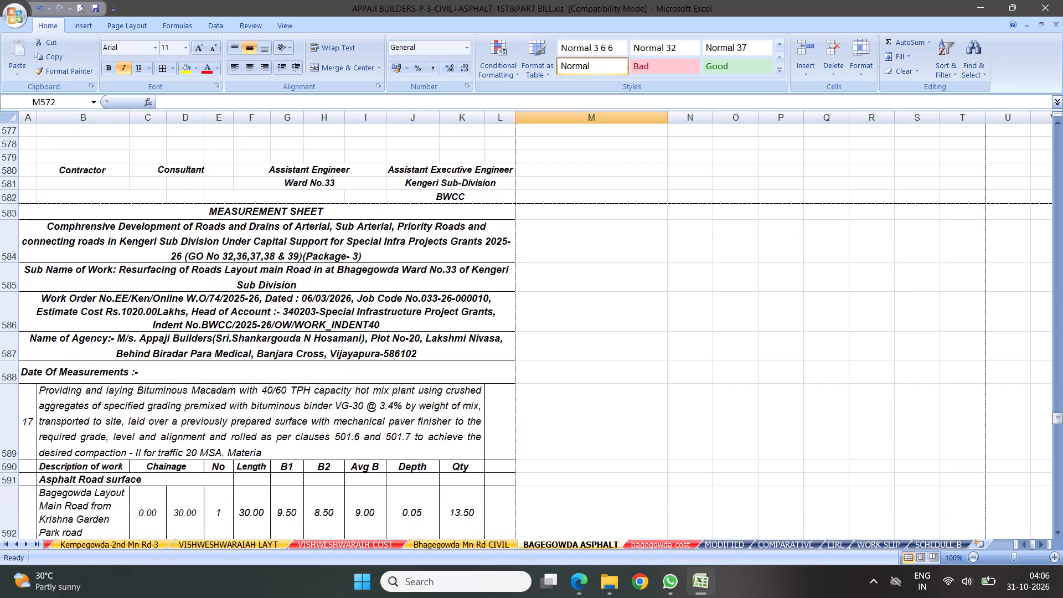
pyautogui.scroll(-3, 259, 342)
pyautogui.click(240, 169)
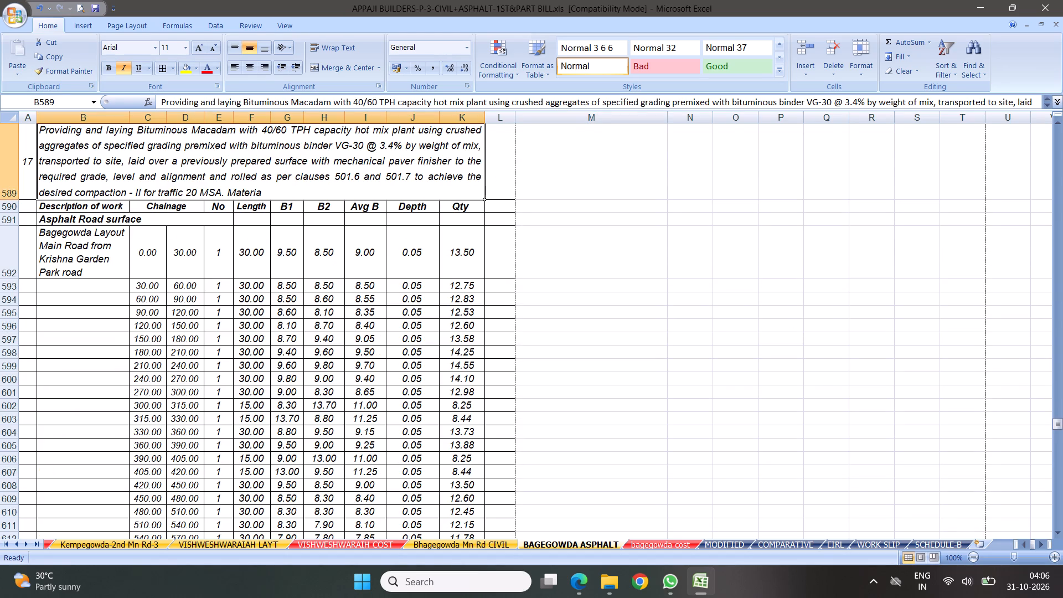
pyautogui.scroll(-9, 339, 401)
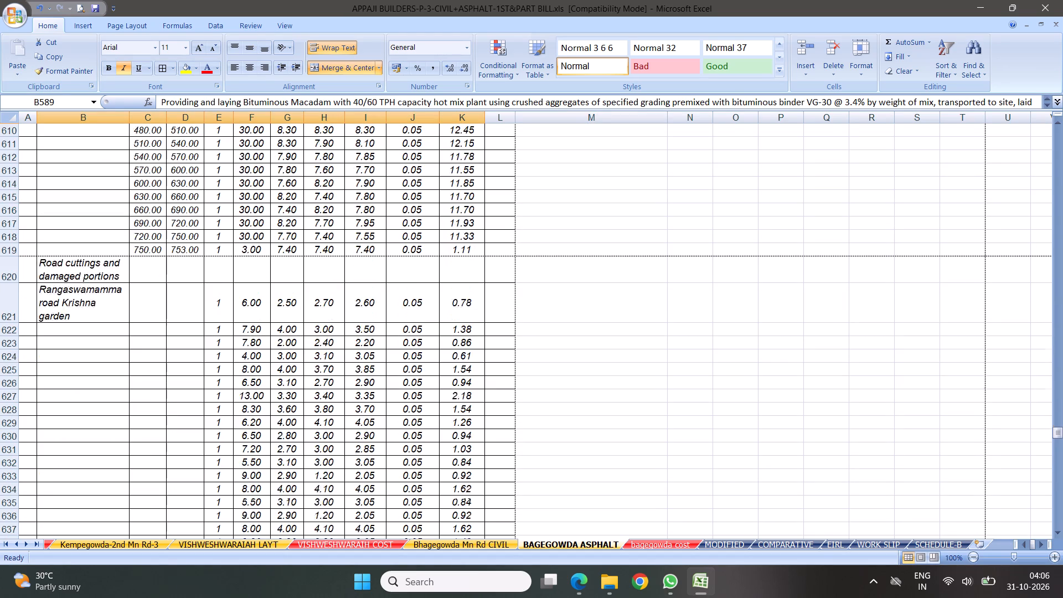
pyautogui.scroll(-2, 361, 367)
pyautogui.scroll(-14, 329, 329)
pyautogui.scroll(9, 334, 300)
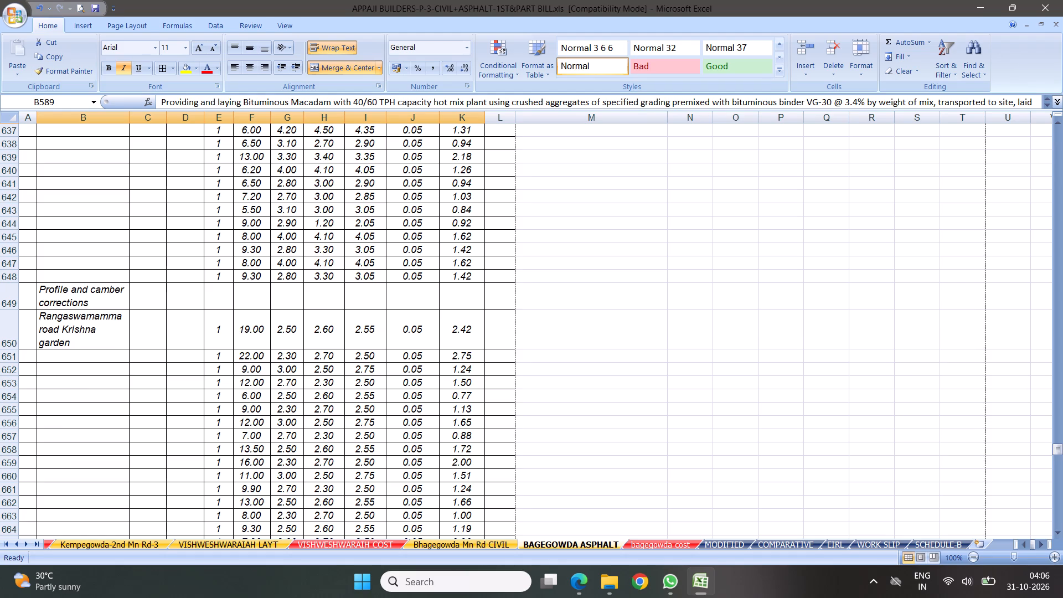
pyautogui.scroll(5, 314, 309)
pyautogui.scroll(-7, 319, 319)
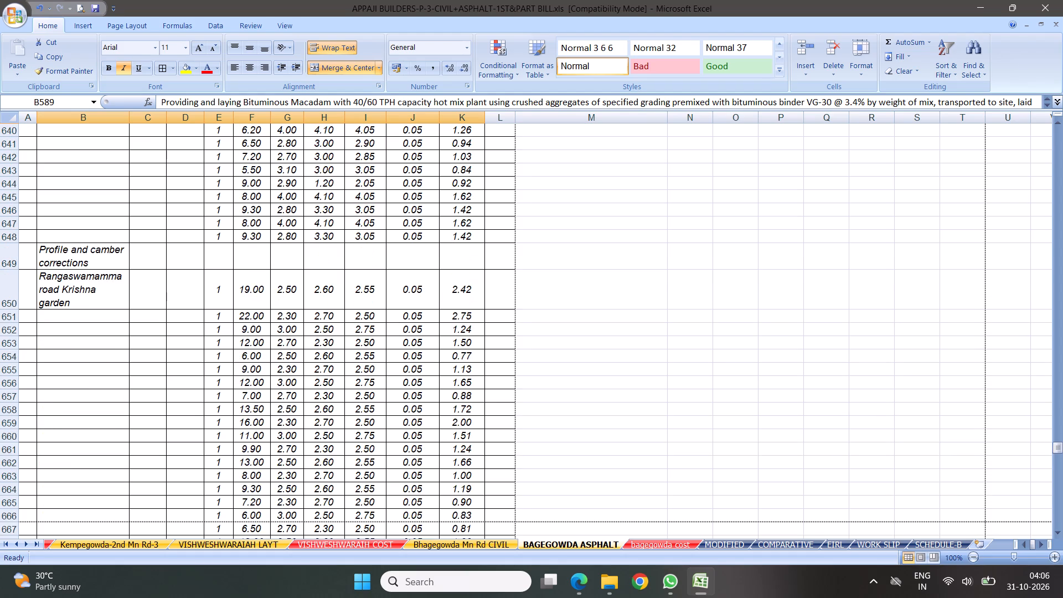
pyautogui.scroll(-3, 352, 337)
pyautogui.scroll(3, 346, 315)
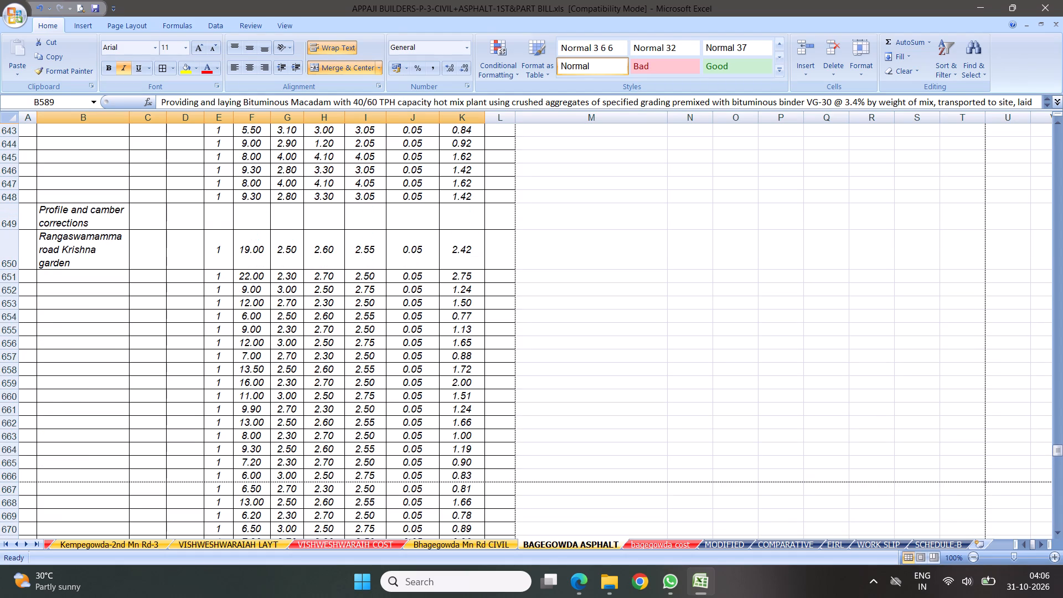
pyautogui.scroll(-10, 337, 341)
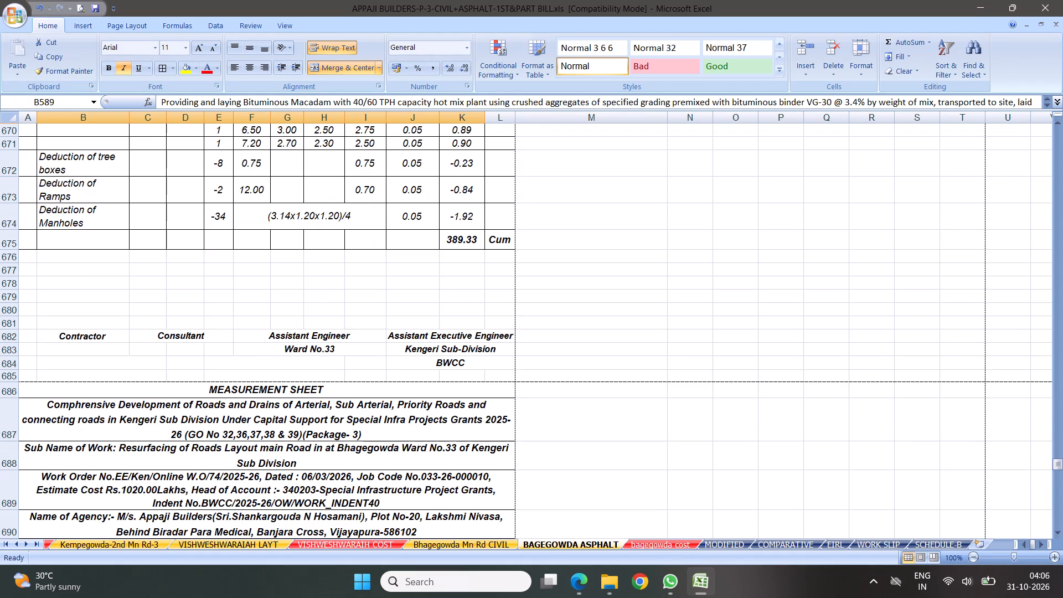
pyautogui.scroll(-20, 374, 326)
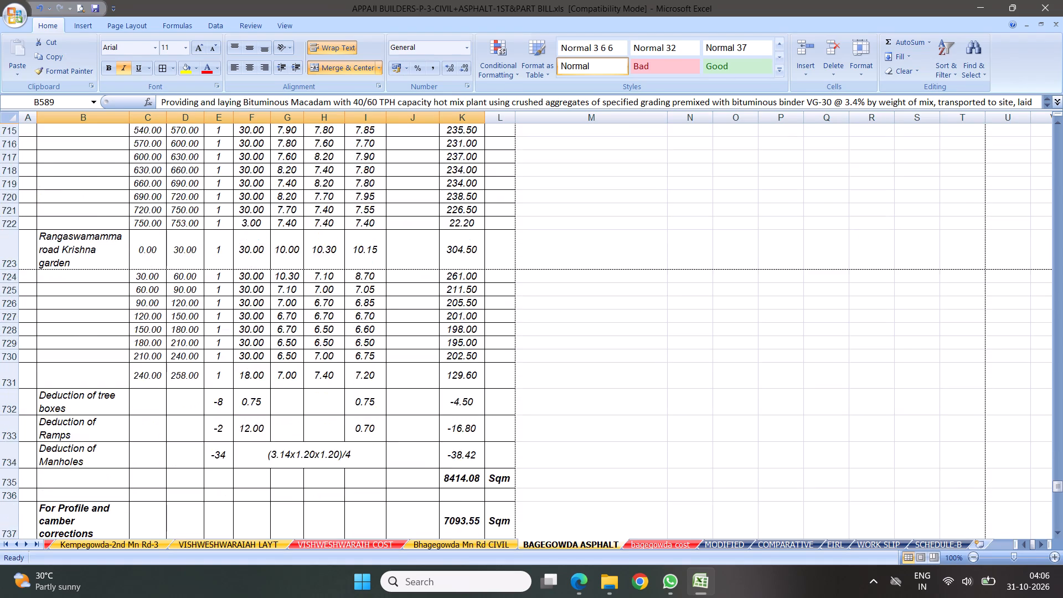
pyautogui.scroll(-4, 418, 347)
pyautogui.scroll(-11, 511, 315)
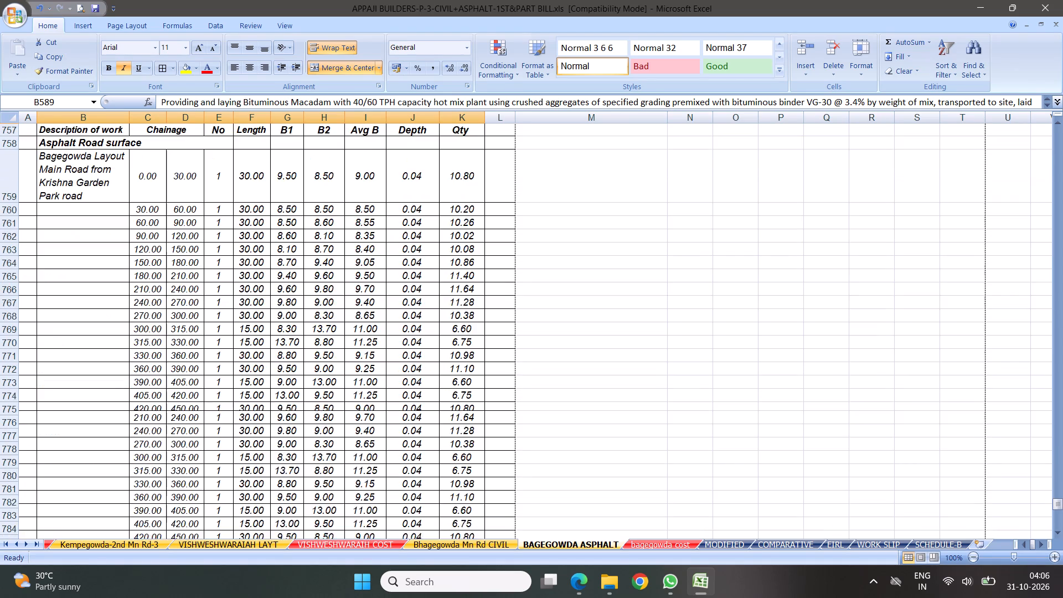
pyautogui.scroll(-12, 507, 350)
pyautogui.scroll(2, 534, 333)
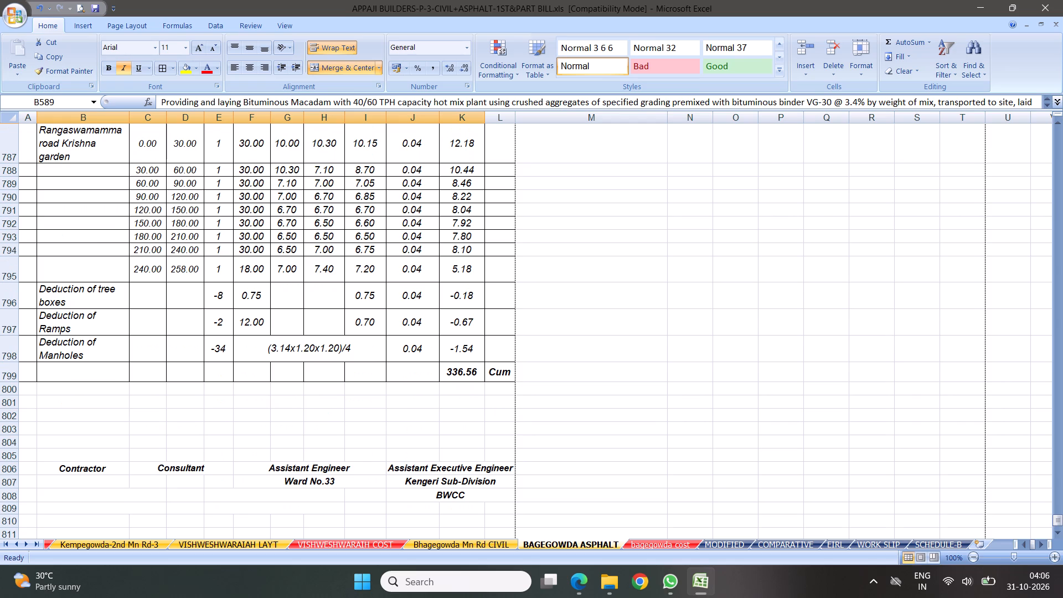
# Recheck item 17's road cuttings, profile and camber corrections, deductions and total rows.
pyautogui.scroll(7, 458, 302)
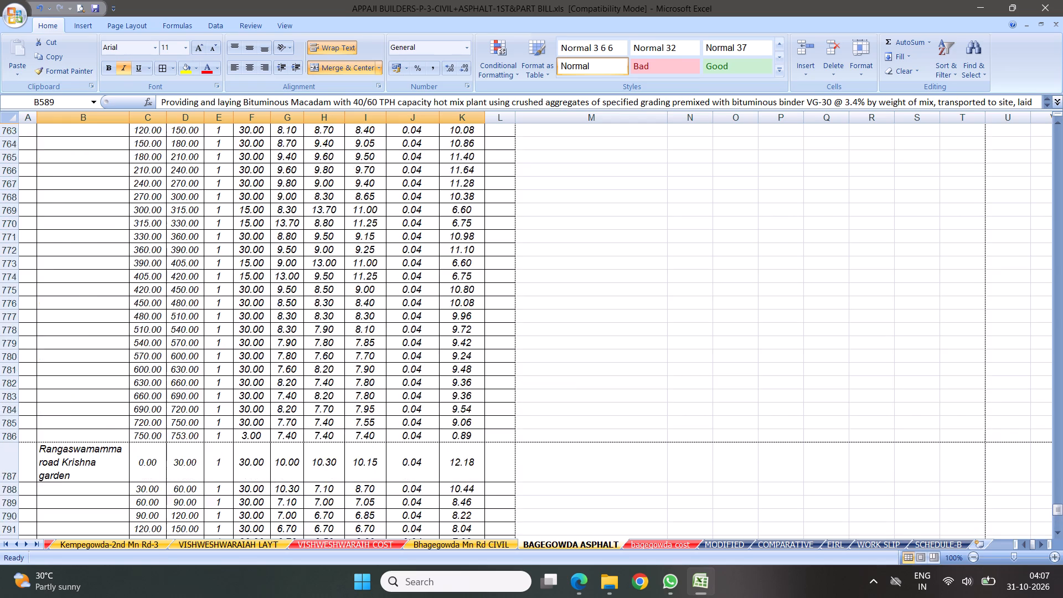
pyautogui.scroll(15, 456, 302)
pyautogui.scroll(14, 456, 302)
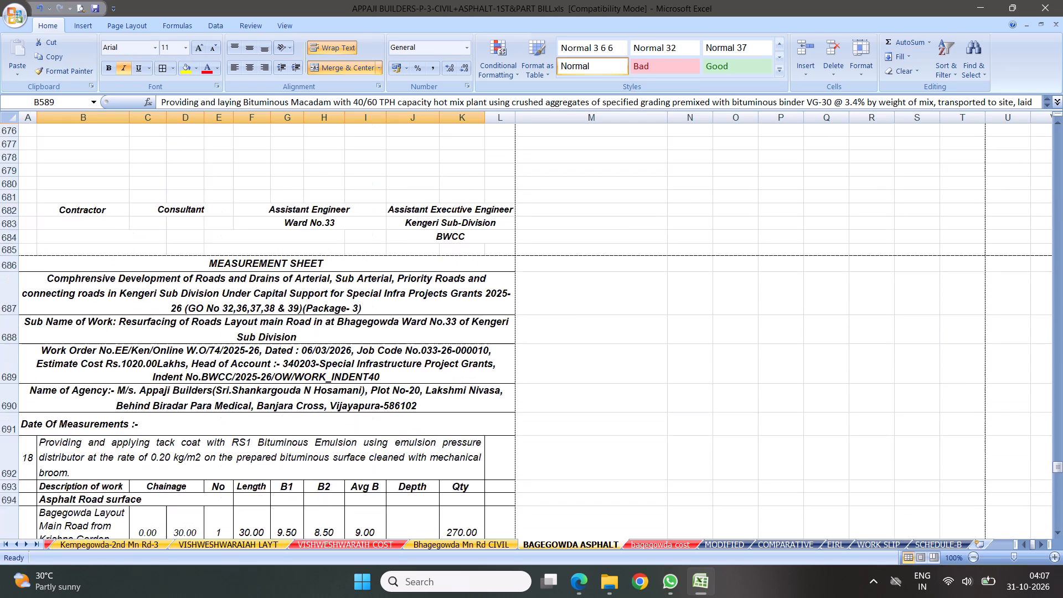
pyautogui.scroll(7, 456, 302)
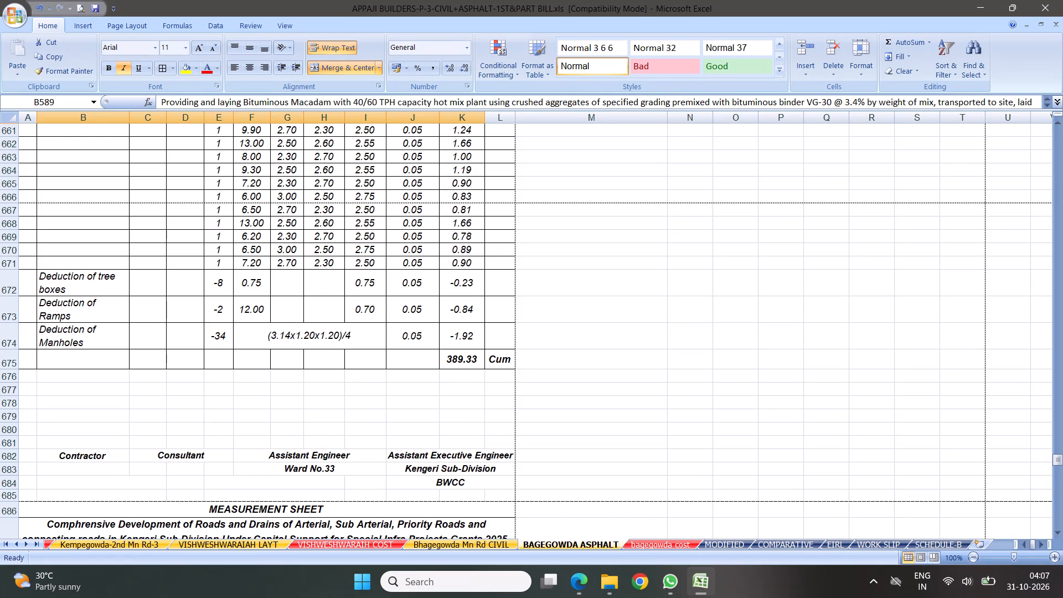
pyautogui.scroll(7, 399, 298)
pyautogui.scroll(4, 453, 276)
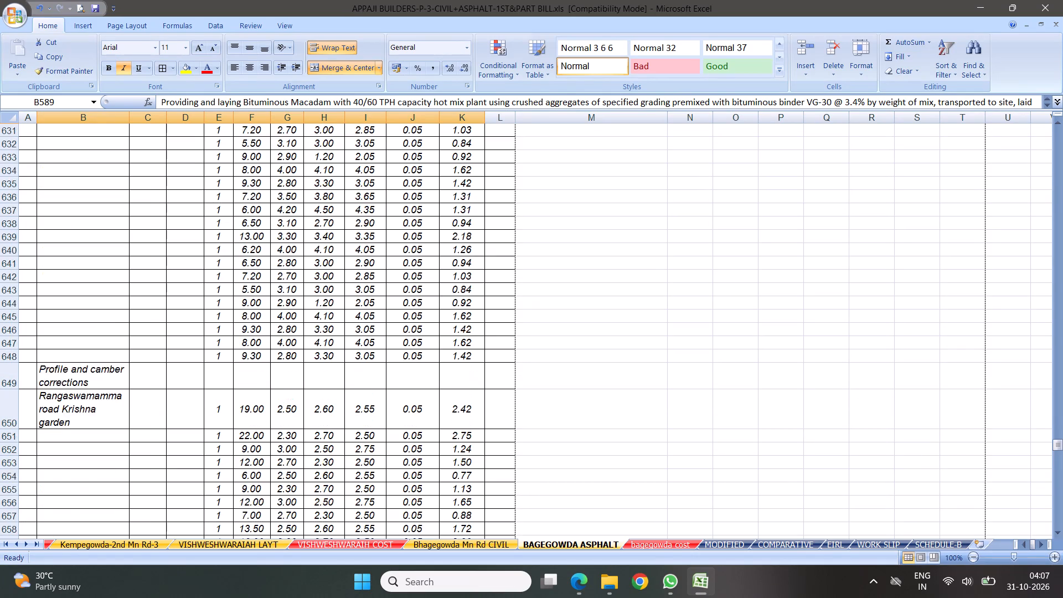
pyautogui.scroll(2, 420, 287)
pyautogui.scroll(-13, 425, 325)
pyautogui.scroll(2, 554, 279)
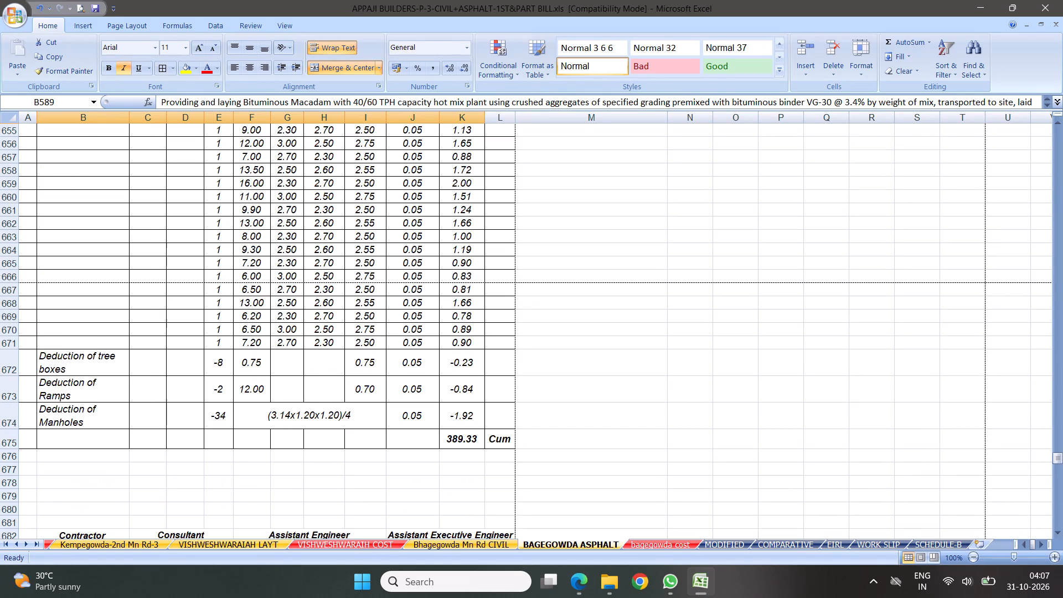
pyautogui.scroll(2, 554, 278)
pyautogui.scroll(-3, 545, 285)
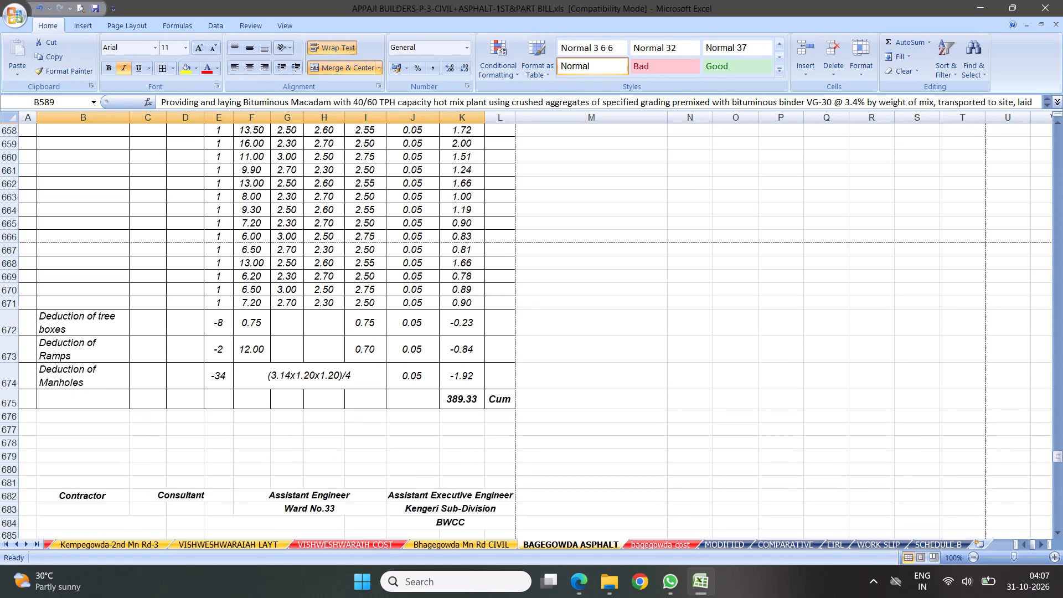
pyautogui.scroll(-5, 527, 296)
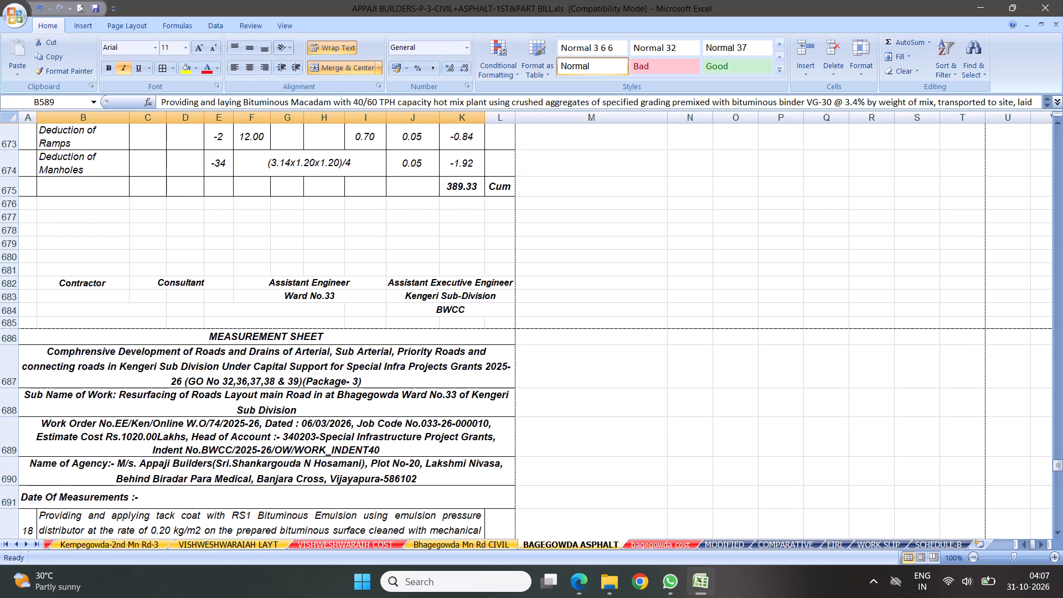
pyautogui.scroll(2, 488, 239)
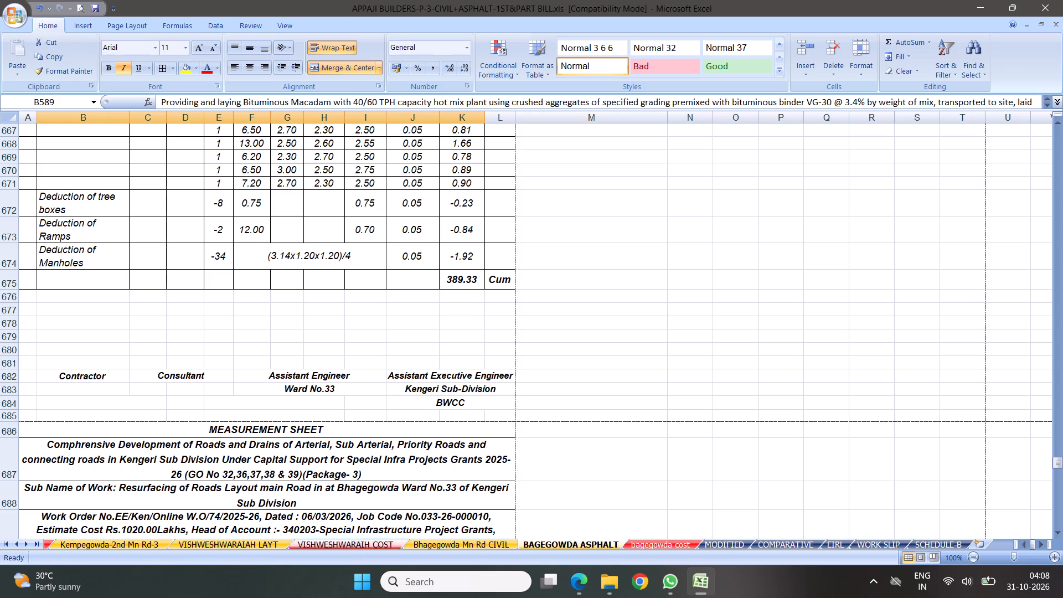
# Recheck the item 18 tack coat and item 19 bituminous concrete measurements, including the tack coat summary for profile corrections and BC surface.
pyautogui.click(294, 305)
pyautogui.scroll(-4, 361, 373)
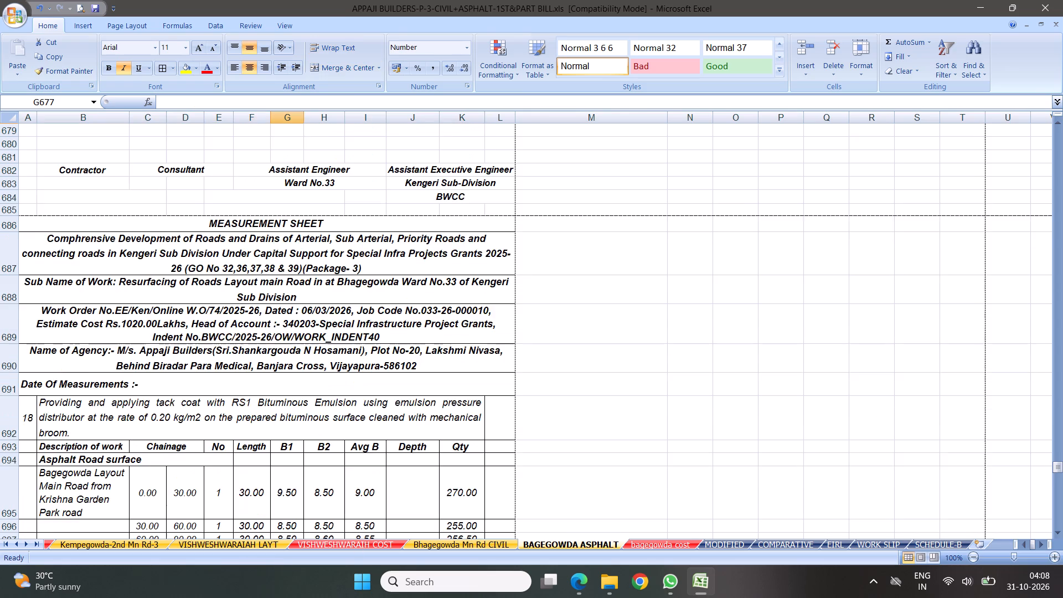
pyautogui.scroll(-4, 326, 350)
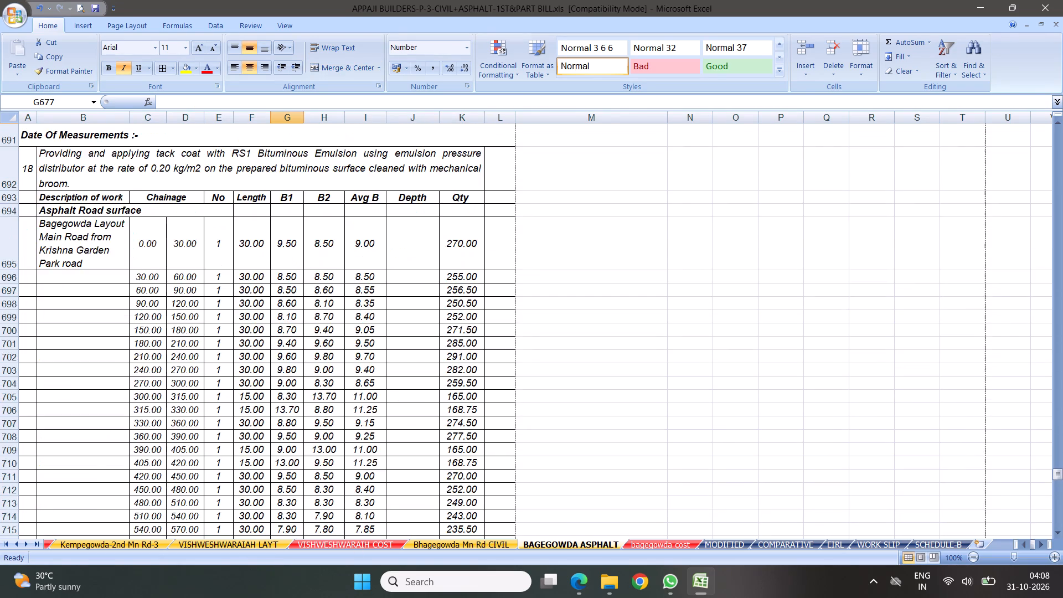
pyautogui.scroll(-11, 339, 384)
pyautogui.scroll(-5, 304, 343)
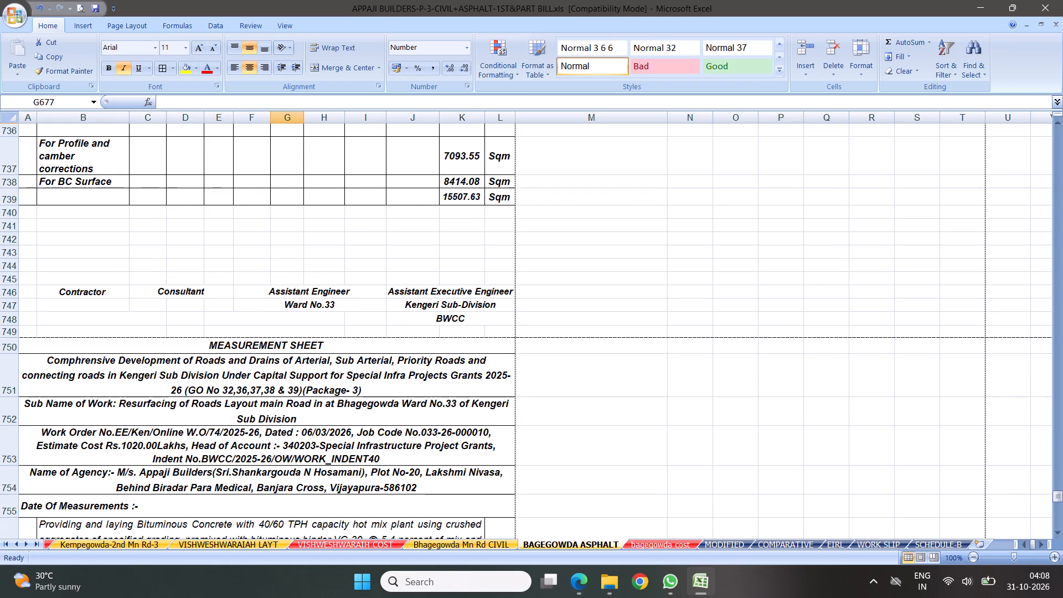
pyautogui.scroll(-5, 337, 353)
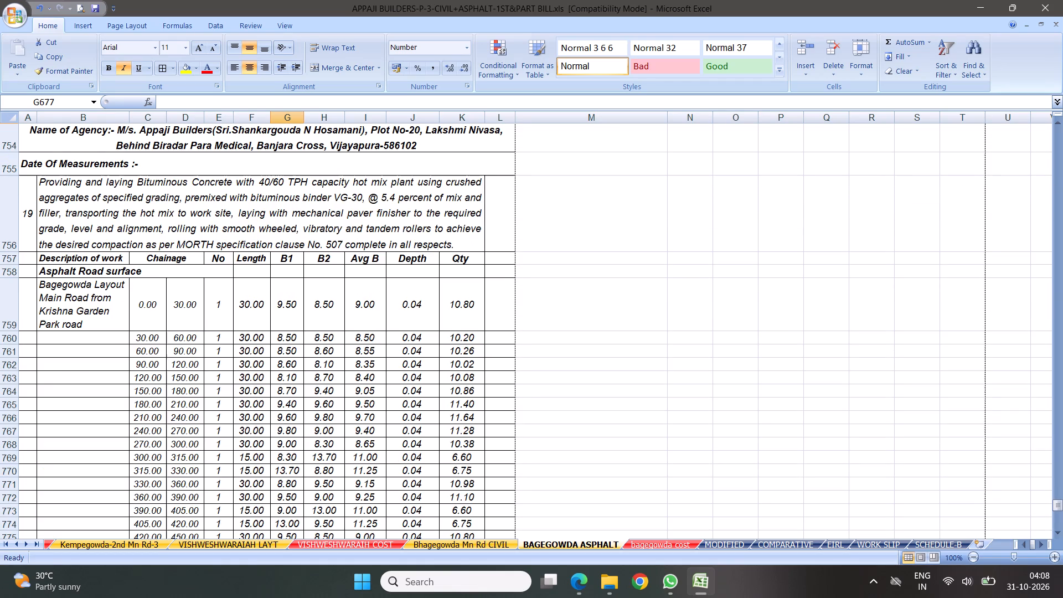
pyautogui.scroll(-1, 276, 369)
pyautogui.scroll(-4, 375, 349)
pyautogui.scroll(-9, 450, 364)
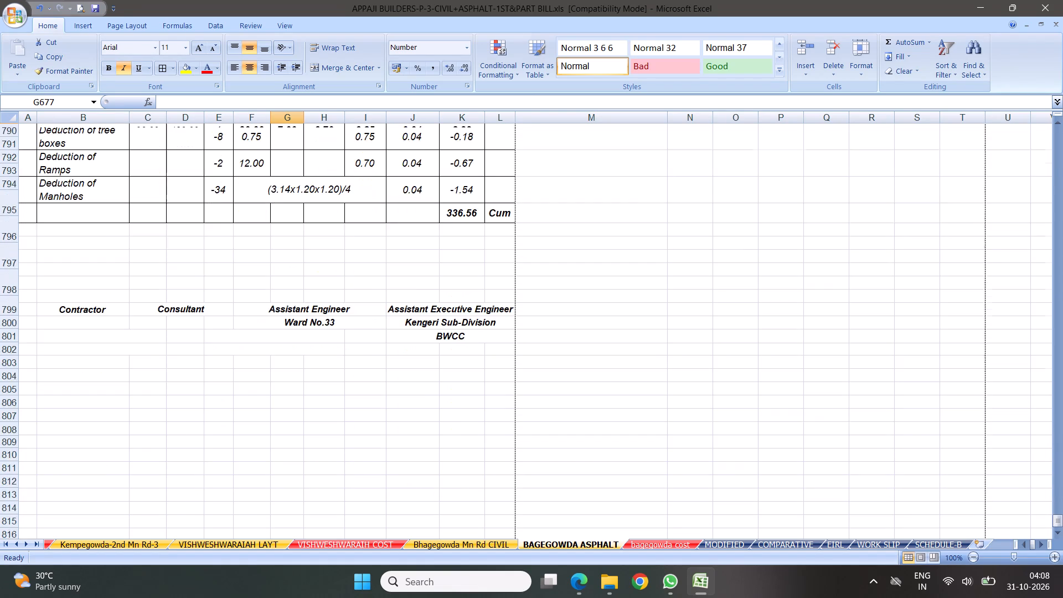
pyautogui.scroll(-2, 461, 336)
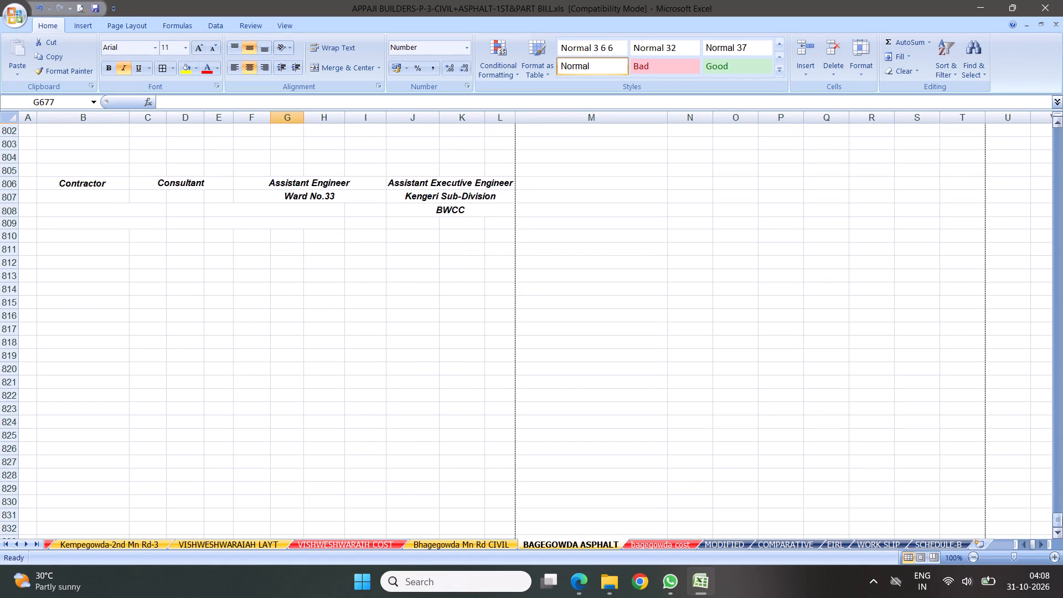
# Open the print preview of the BAGEGOWDA ASPHALT measurement sheet, skim its pages and return to the first page.
pyautogui.moveTo(1057, 517); pyautogui.dragTo(1054, 0)
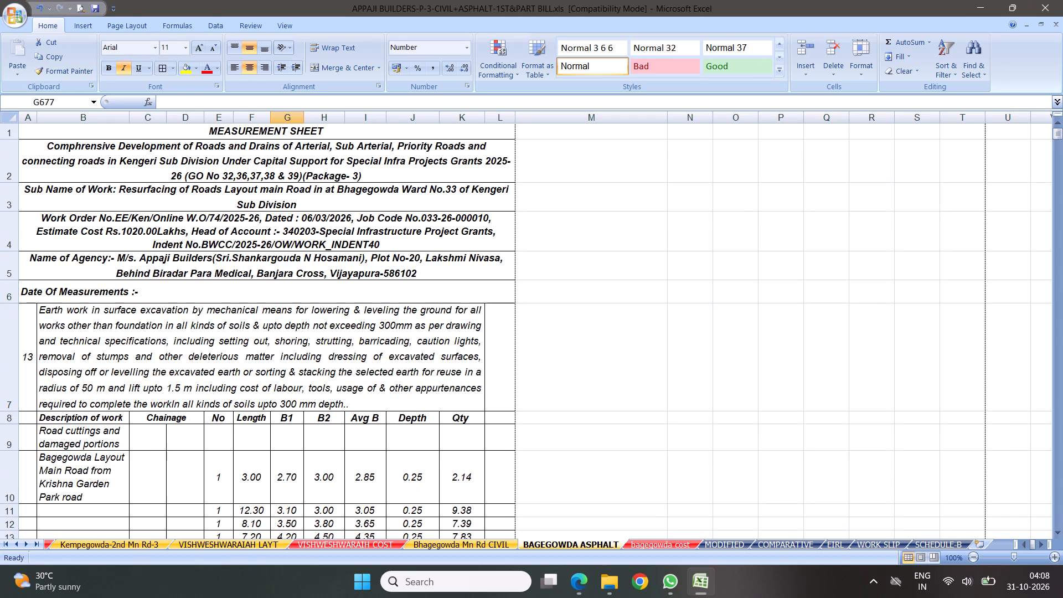
pyautogui.click(81, 7)
pyautogui.scroll(-10, 527, 309)
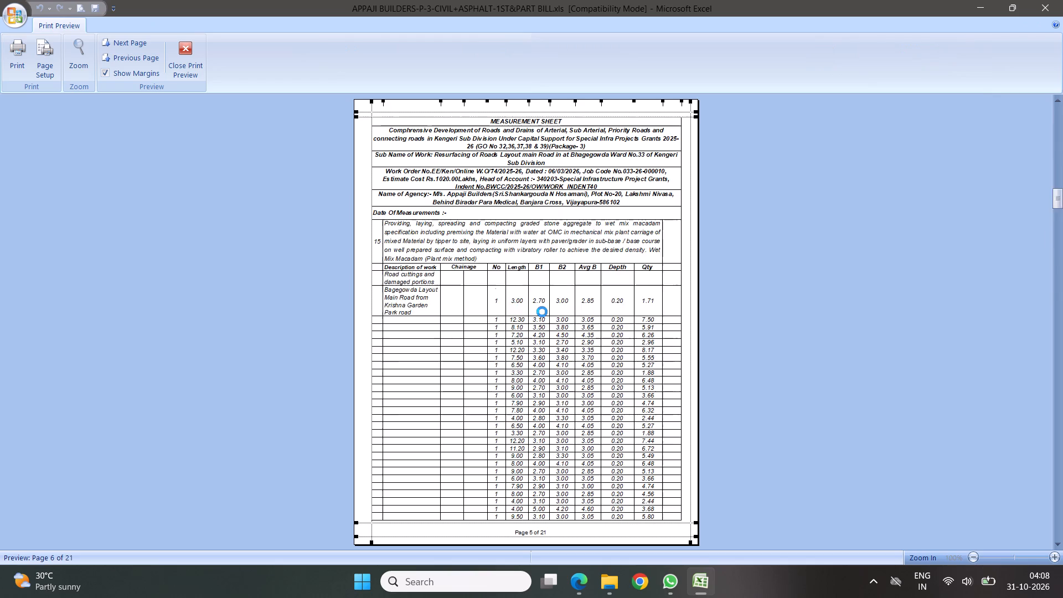
pyautogui.scroll(-16, 542, 312)
pyautogui.scroll(16, 533, 265)
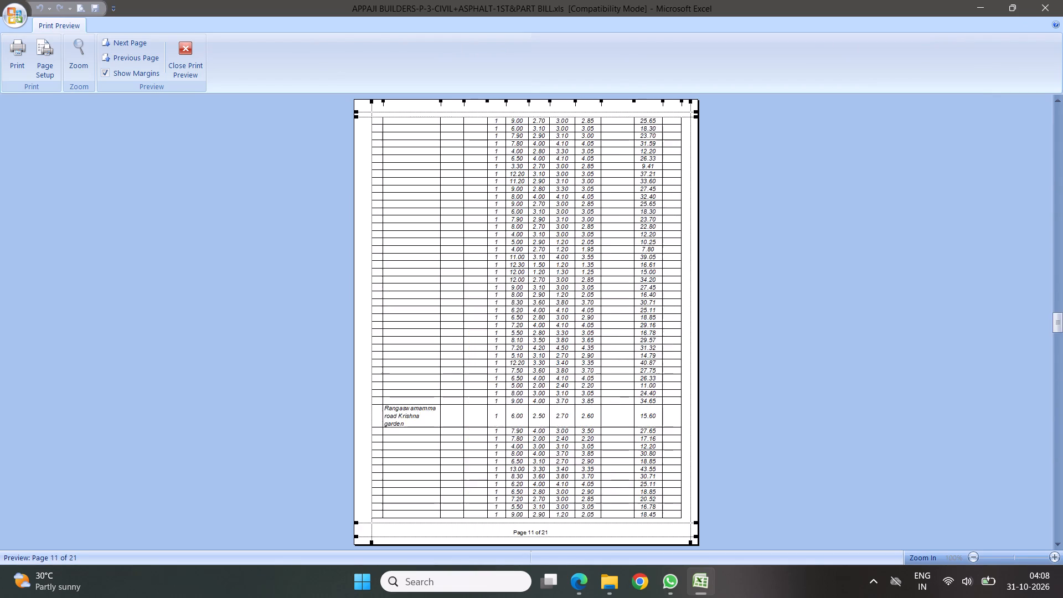
pyautogui.scroll(20, 533, 265)
pyautogui.scroll(2, 533, 265)
pyautogui.click(548, 369)
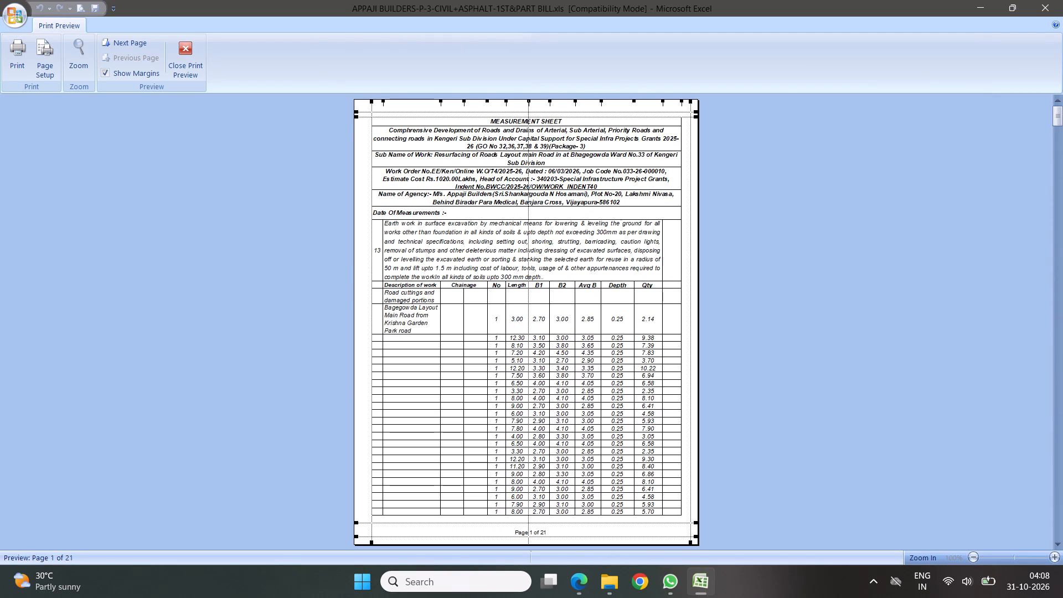
pyautogui.click(560, 373)
pyautogui.click(560, 373)
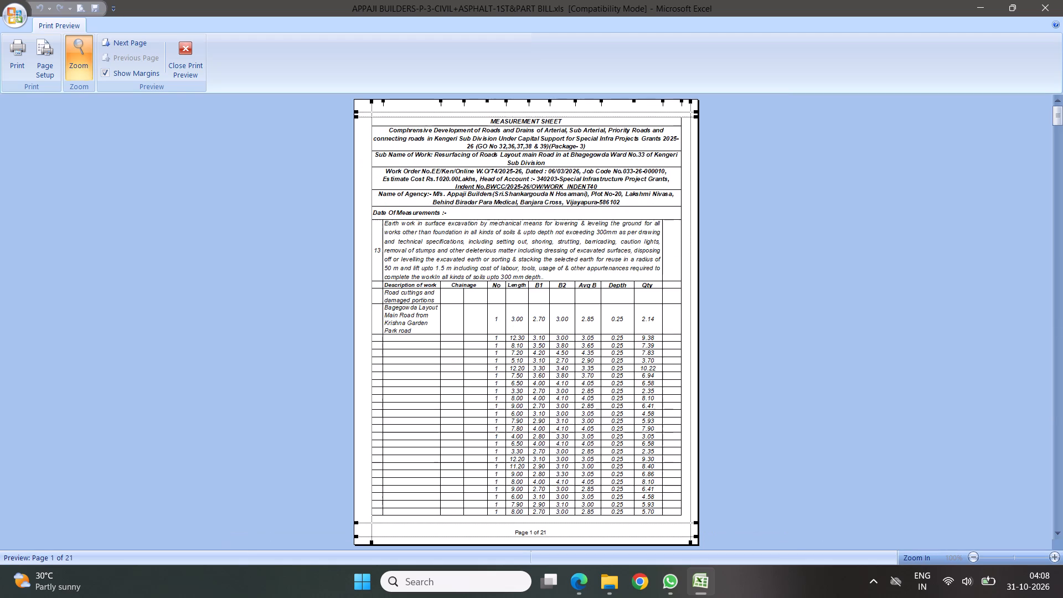
# Page through the BAGEGOWDA ASPHALT print preview from the first page to the final signature block, and close the preview.
pyautogui.press('Down')
pyautogui.press('Down')
pyautogui.press('Down')
pyautogui.press('Down')
pyautogui.press('Down')
pyautogui.press('Down')
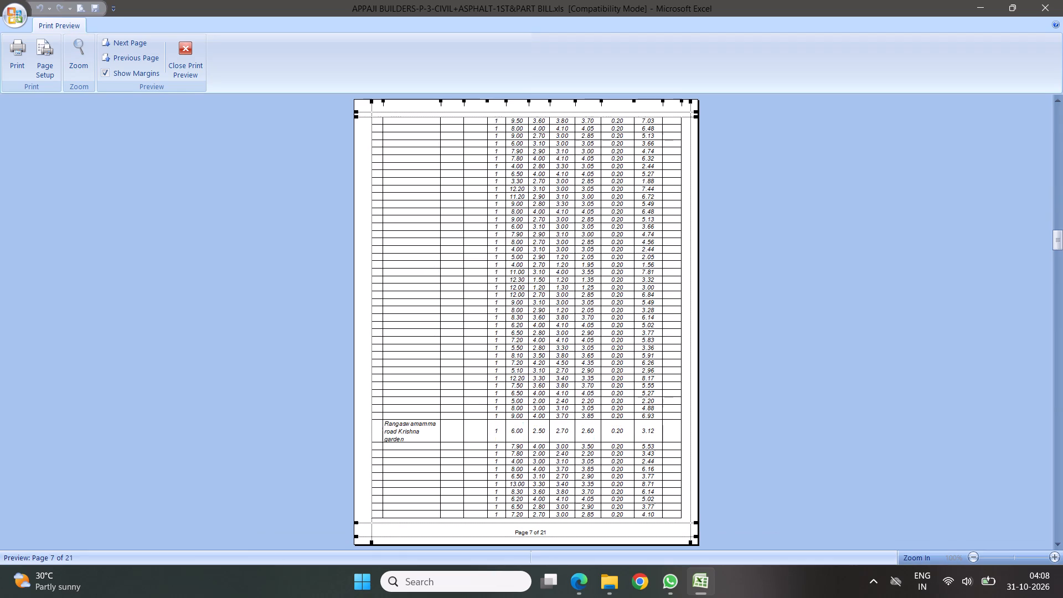
pyautogui.press('Down')
pyautogui.press('Down')
pyautogui.press('Down')
pyautogui.press('Down')
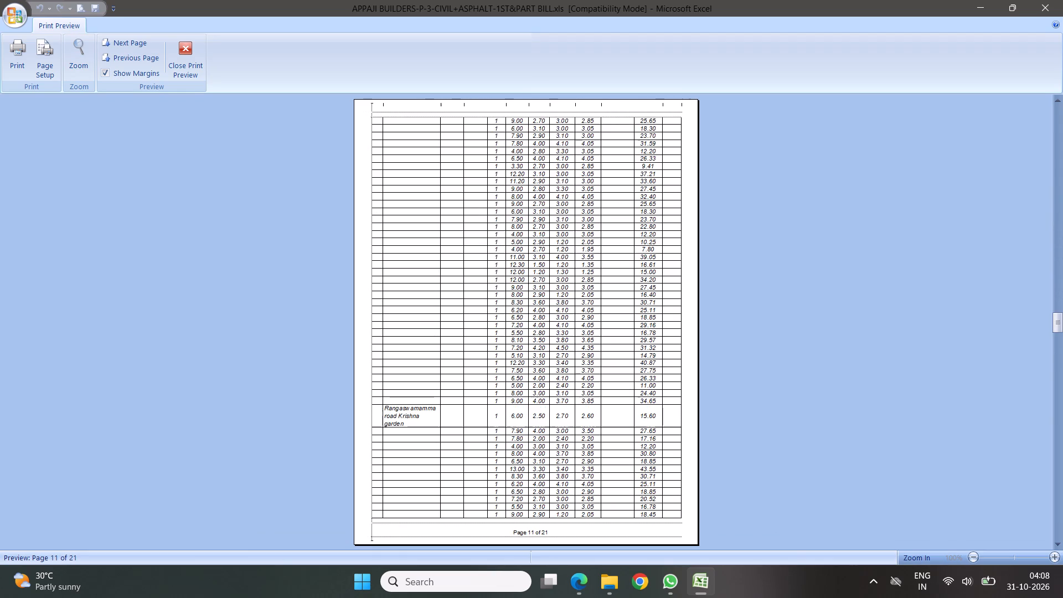
pyautogui.press('Down')
pyautogui.press('Down')
pyautogui.press('Down')
pyautogui.press('Down')
pyautogui.press('Down')
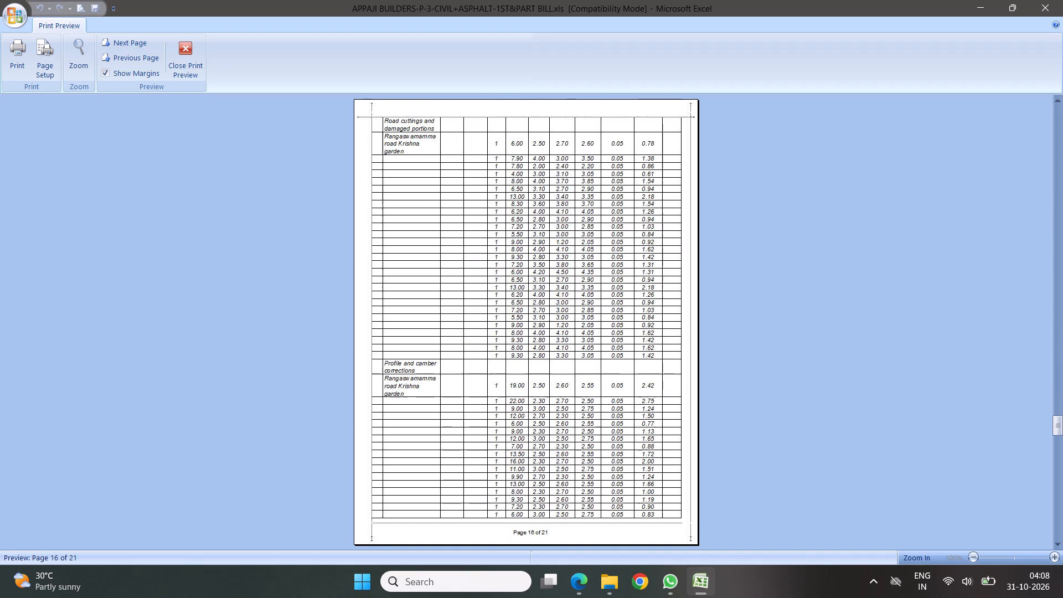
pyautogui.press('Down')
pyautogui.press('Down')
pyautogui.press('Down')
pyautogui.press('Down')
pyautogui.press('Down')
pyautogui.press('Down')
pyautogui.press('Down')
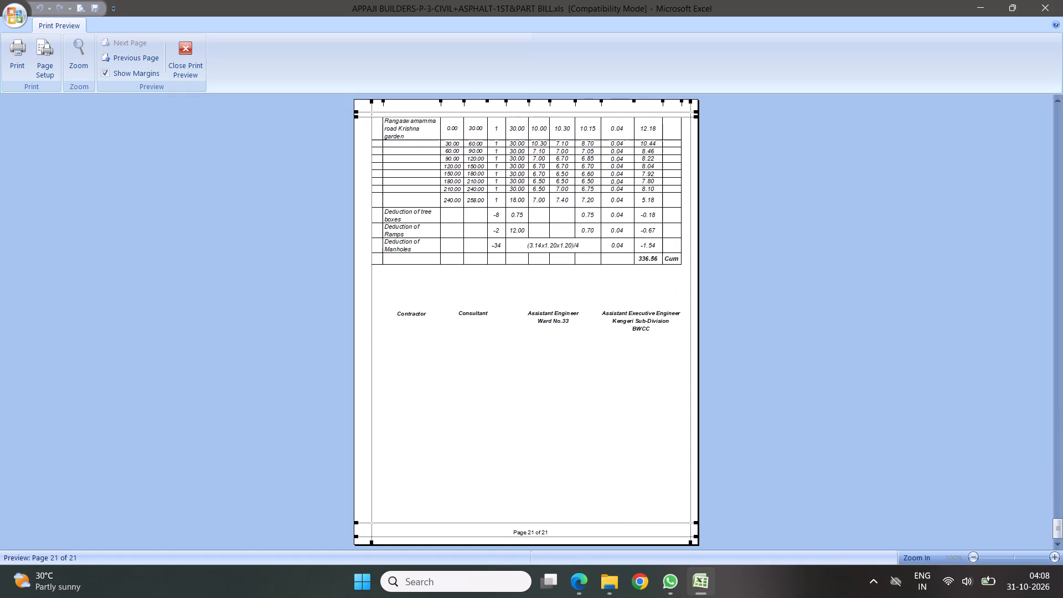
pyautogui.press('Down')
pyautogui.press('Escape')
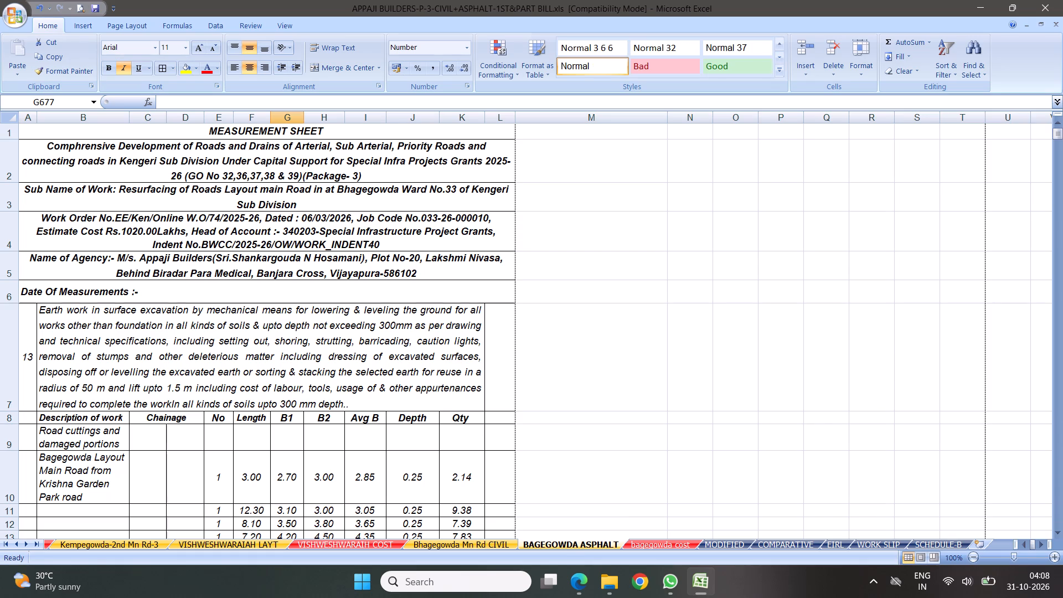
# Review the bagegowda cost abstract, including its item quantities and the sub total, GST and total amount rows.
pyautogui.click(654, 544)
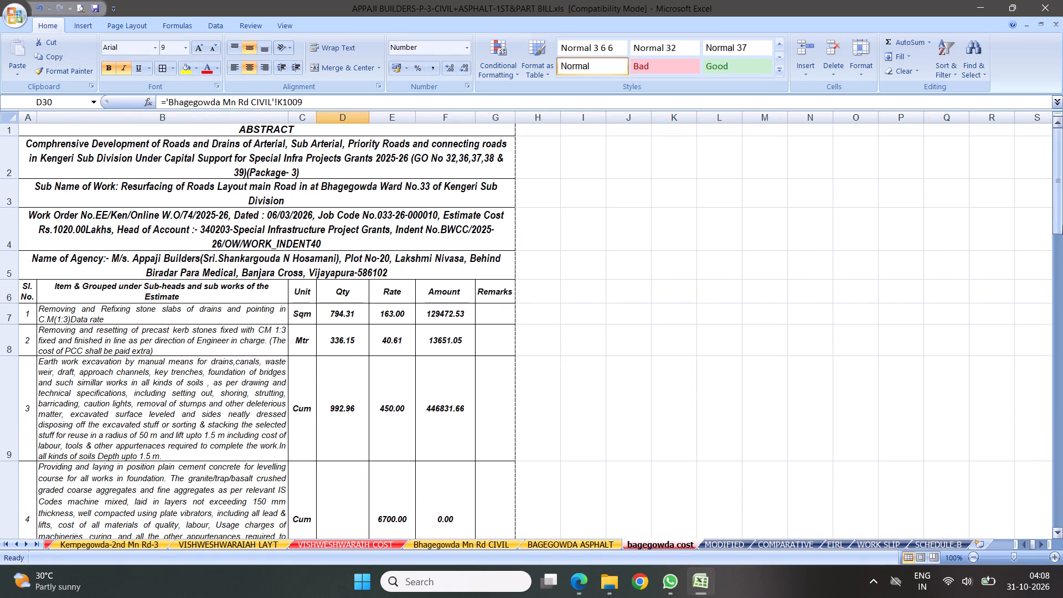
pyautogui.moveTo(1057, 213); pyautogui.dragTo(1053, 575)
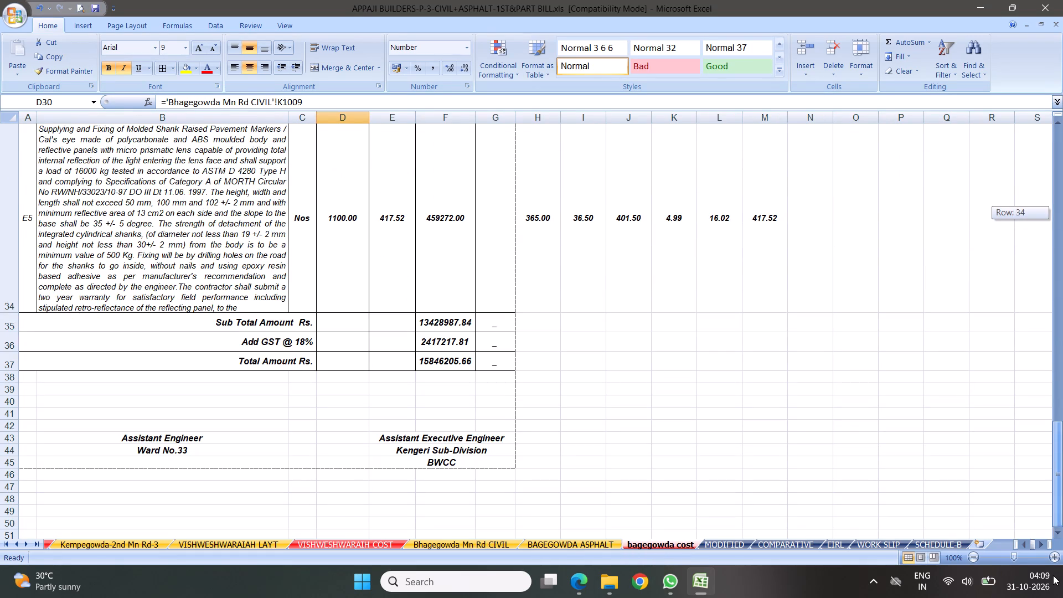
pyautogui.moveTo(1053, 575); pyautogui.dragTo(1034, 0)
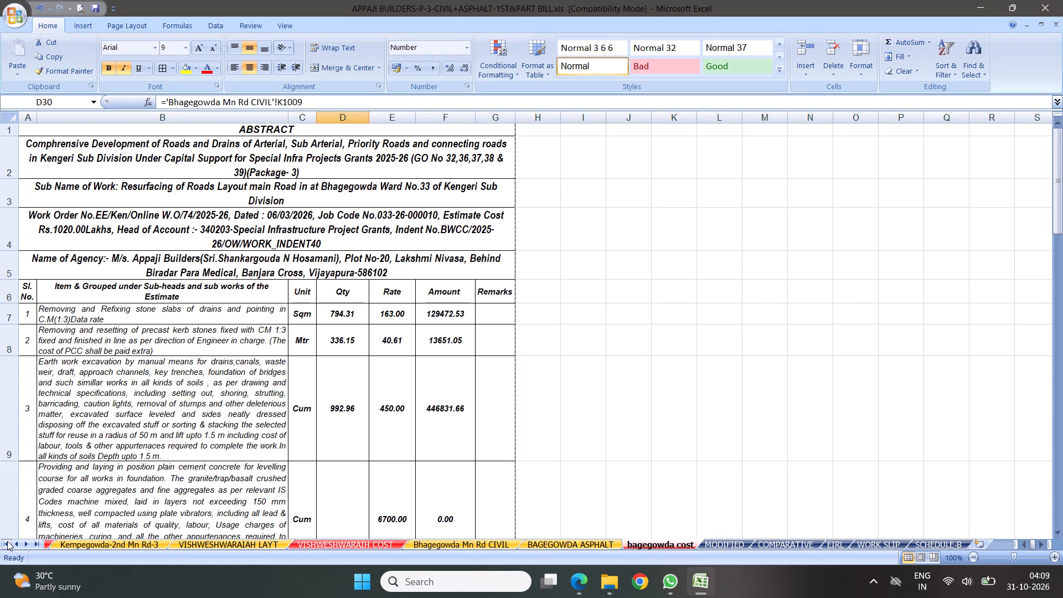
pyautogui.scroll(-4, 563, 461)
pyautogui.scroll(-4, 435, 452)
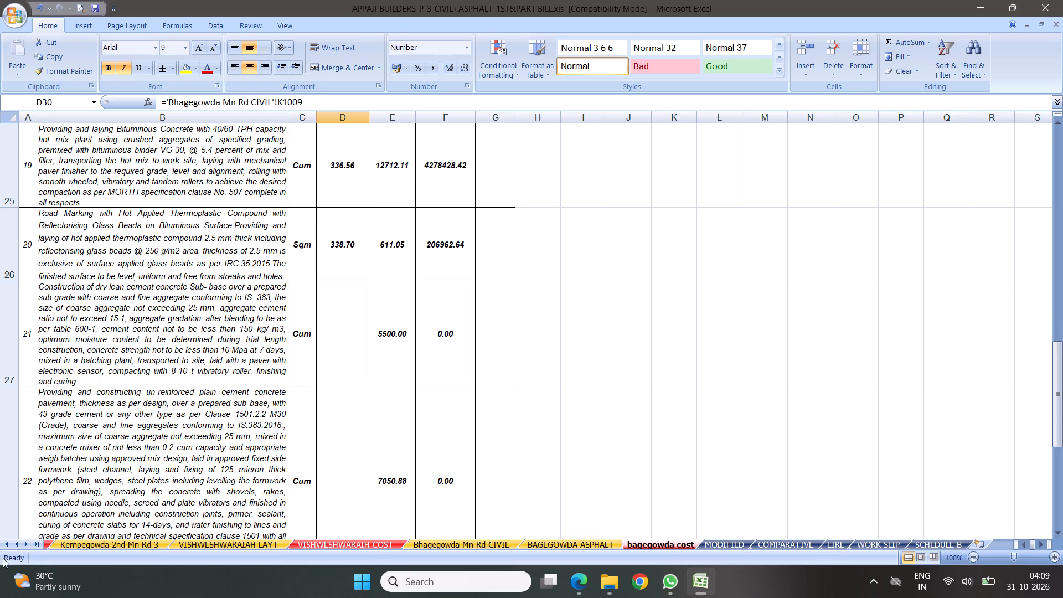
# Review the COMBINED QTY sheet's item quantities and costs down to the totals, and inspect the Sub Total Amount formula.
pyautogui.click(4, 540)
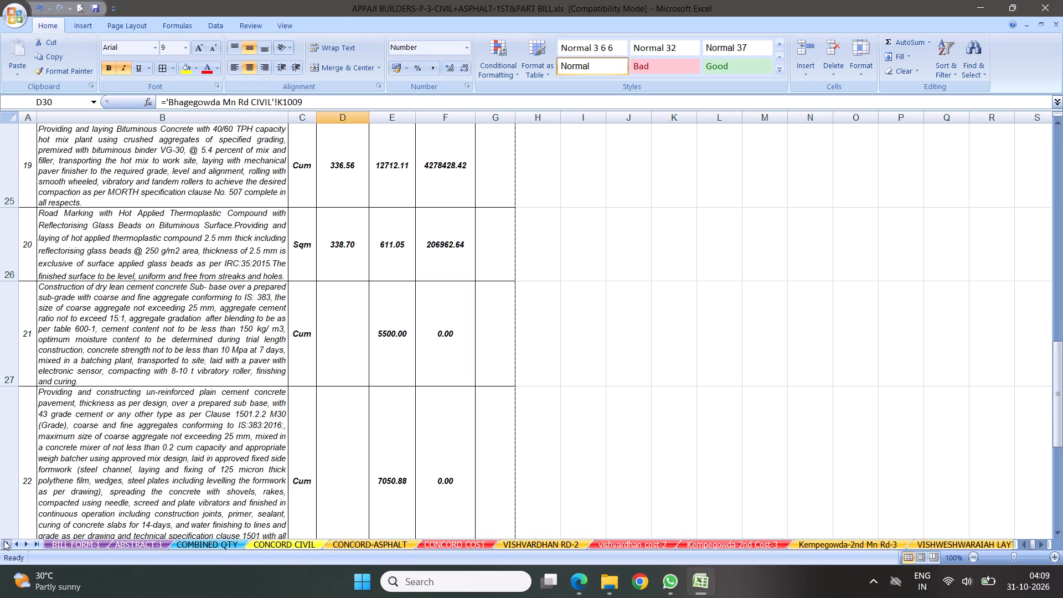
pyautogui.click(4, 540)
pyautogui.click(221, 543)
pyautogui.scroll(-9, 819, 409)
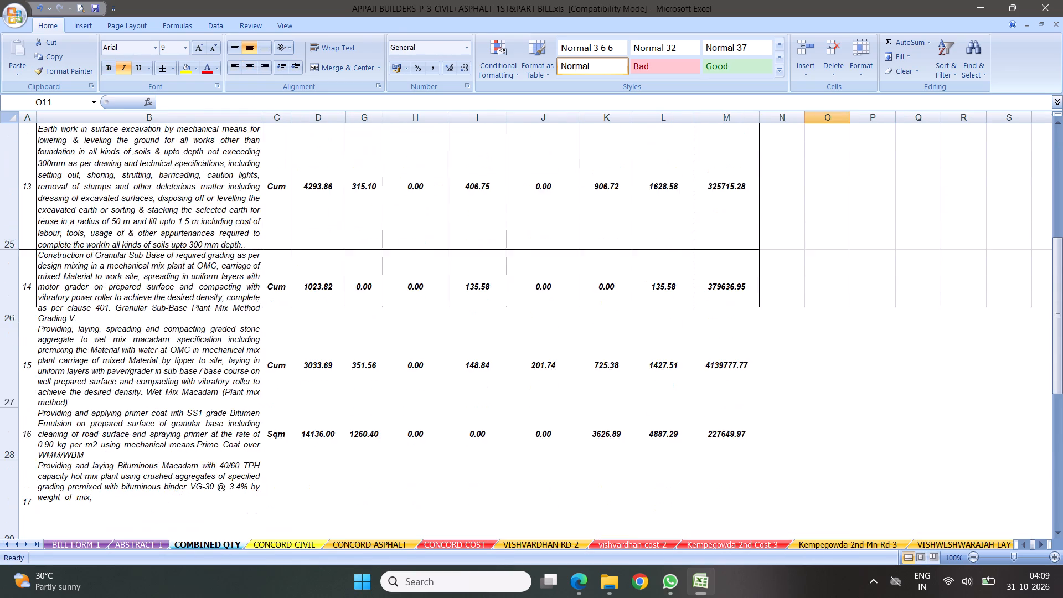
pyautogui.scroll(-8, 813, 401)
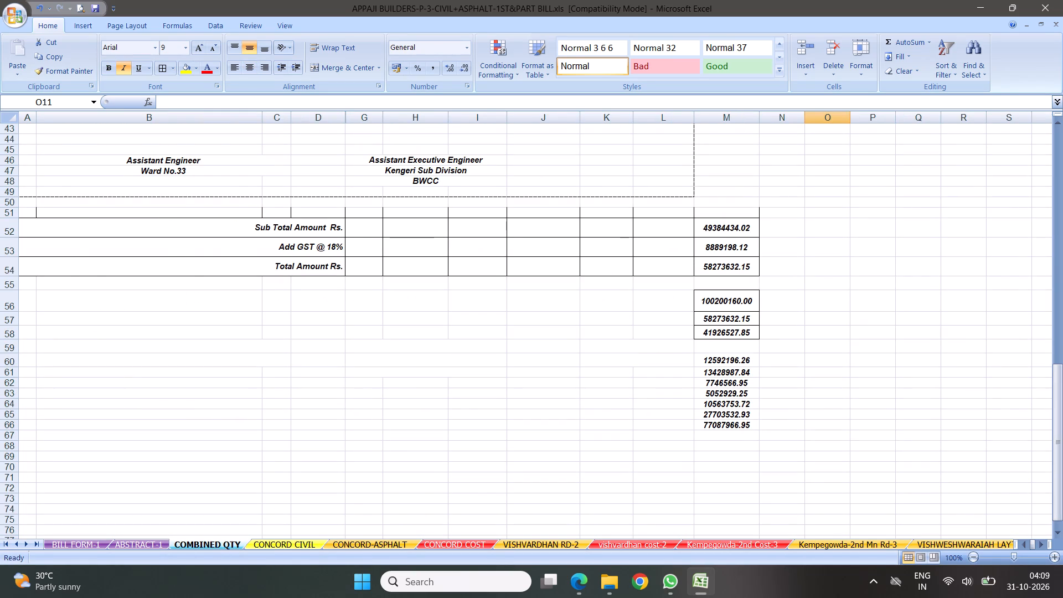
pyautogui.scroll(3, 705, 294)
pyautogui.scroll(-1, 765, 324)
pyautogui.scroll(15, 668, 277)
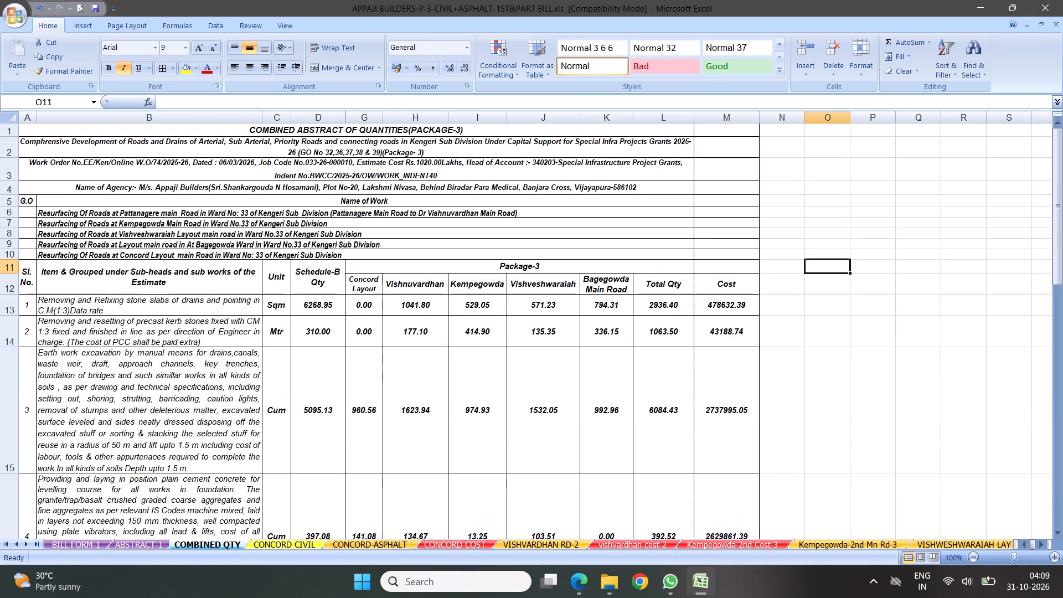
pyautogui.scroll(6, 659, 275)
pyautogui.scroll(-5, 686, 347)
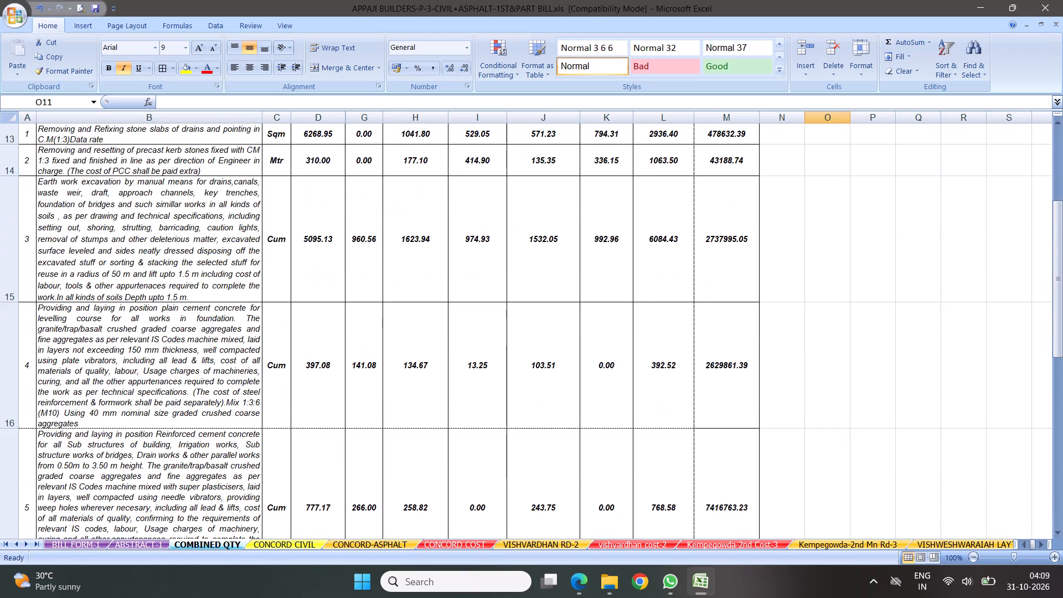
pyautogui.scroll(-10, 727, 313)
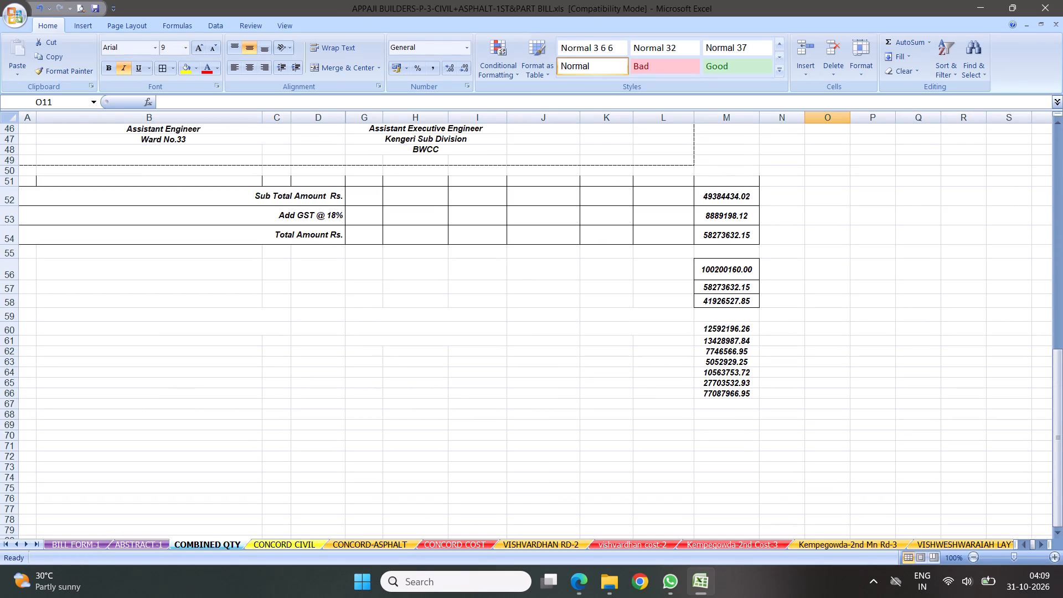
pyautogui.click(714, 197)
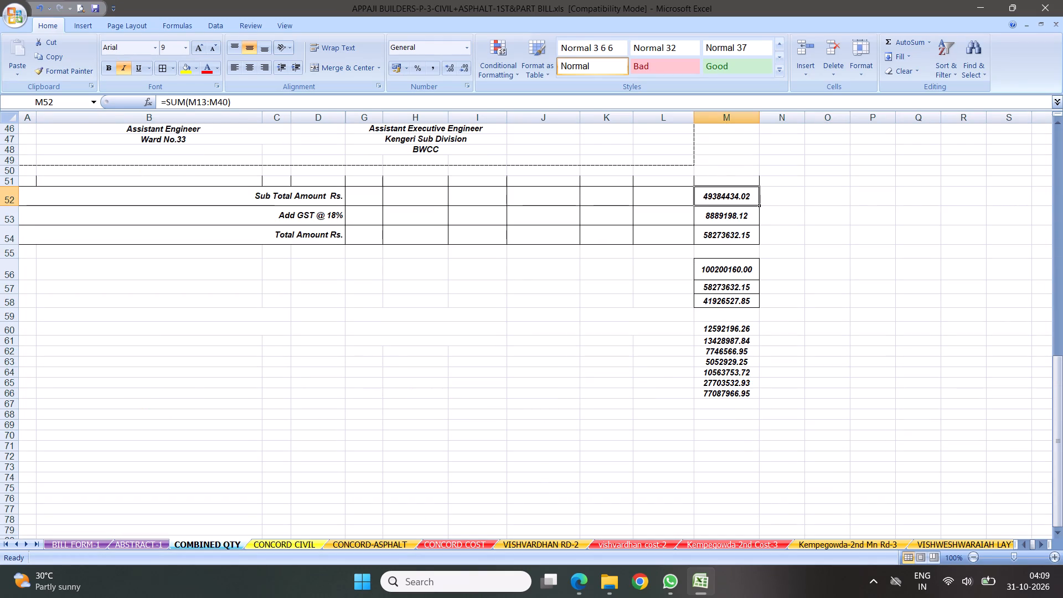
# Clear the RESIDUE COST reference in cell M65 from the list of road costs below the COMBINED QTY totals.
pyautogui.click(715, 383)
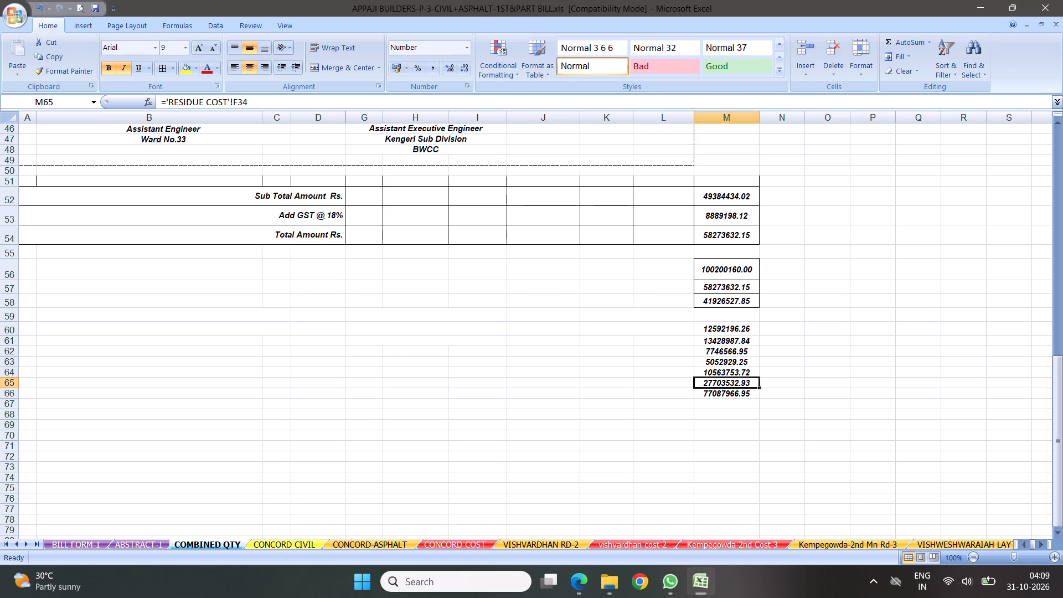
pyautogui.press('Delete')
pyautogui.scroll(2, 531, 337)
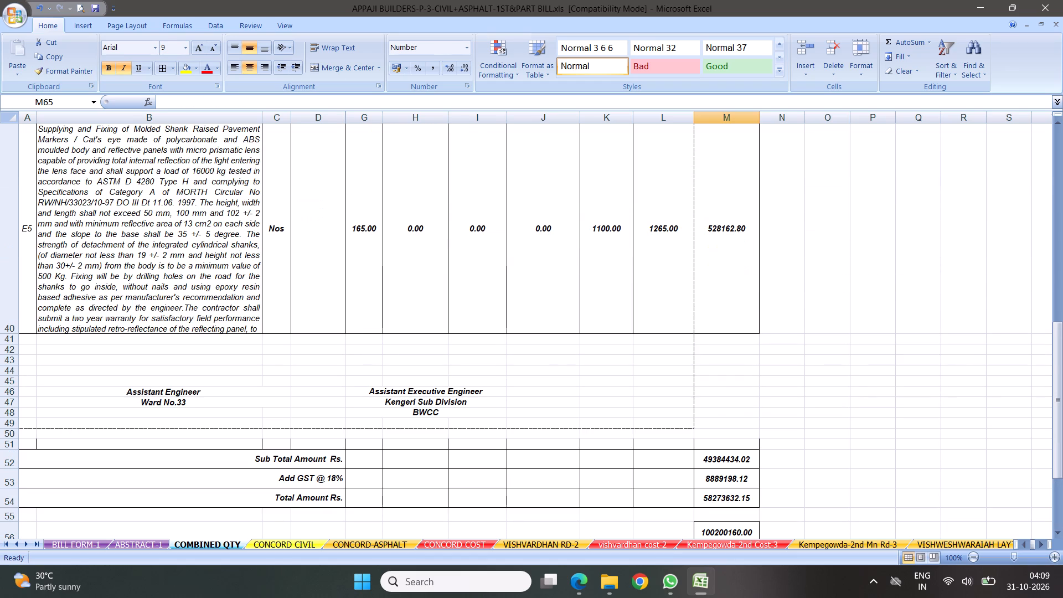
pyautogui.scroll(-2, 512, 368)
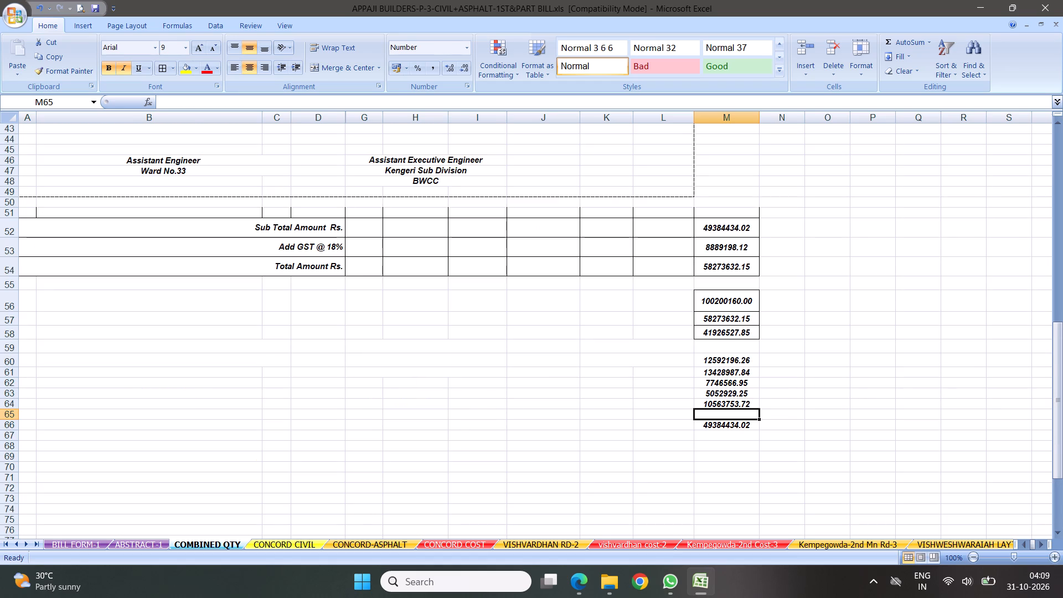
# Check the ABSTRACT-1 totals, the VG 30 bitumen difference tables and the formulas in the amount column from row 35 to 41.
pyautogui.click(147, 544)
pyautogui.scroll(-8, 460, 393)
pyautogui.scroll(-6, 491, 331)
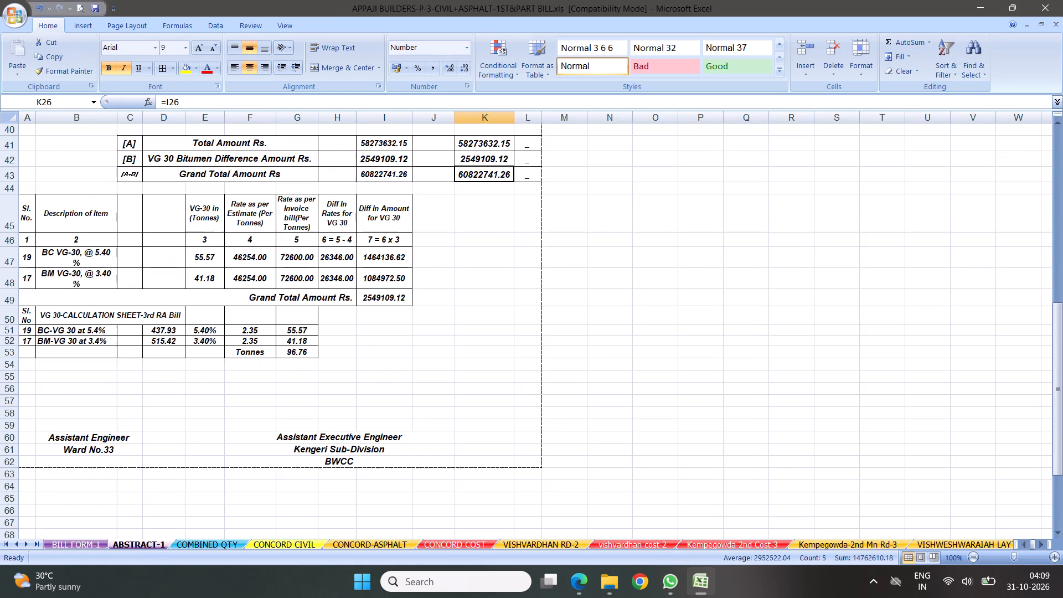
pyautogui.scroll(2, 495, 245)
pyautogui.scroll(-2, 505, 335)
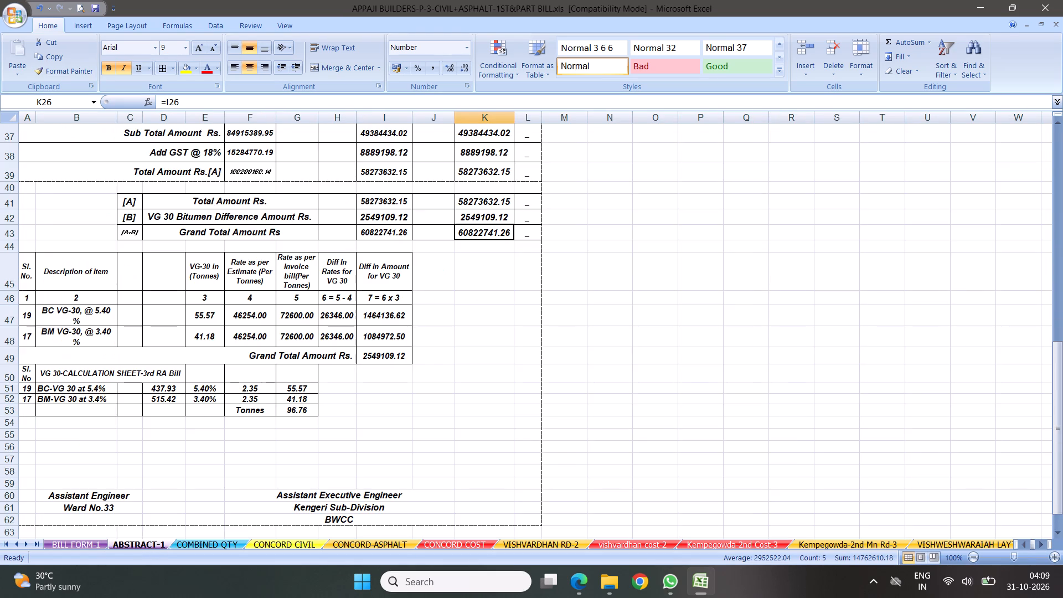
pyautogui.click(373, 144)
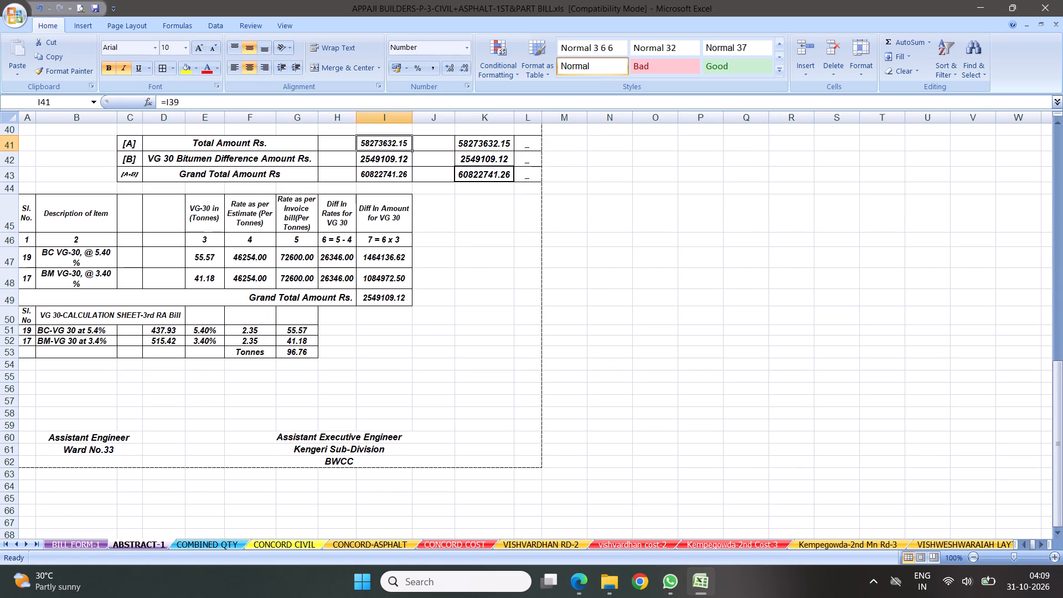
pyautogui.press('Up')
pyautogui.press('Up')
pyautogui.press('Up')
pyautogui.press('Up')
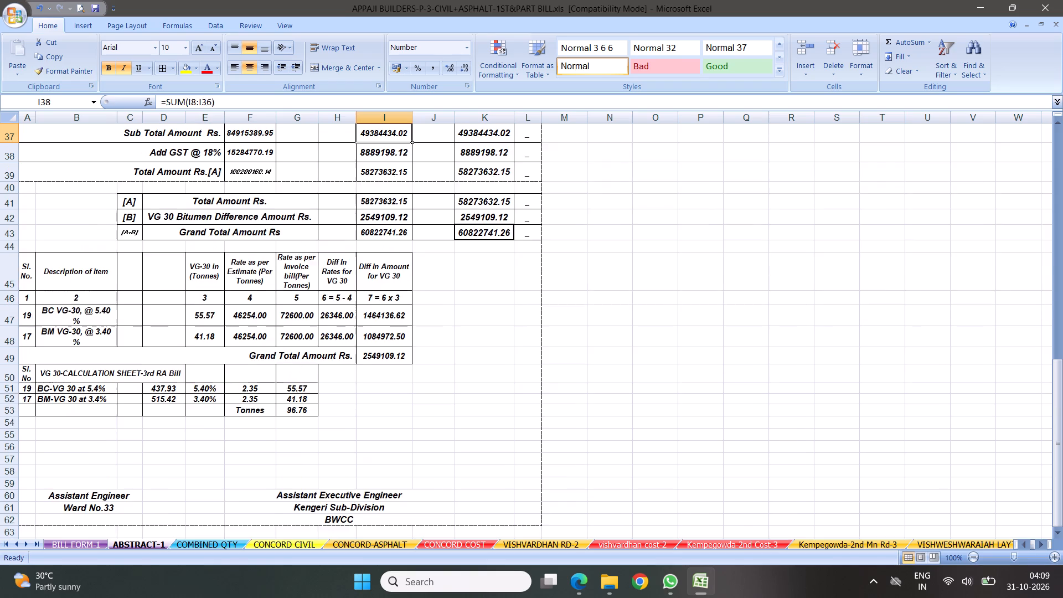
pyautogui.press('Up')
pyautogui.press('Up')
pyautogui.press('Down')
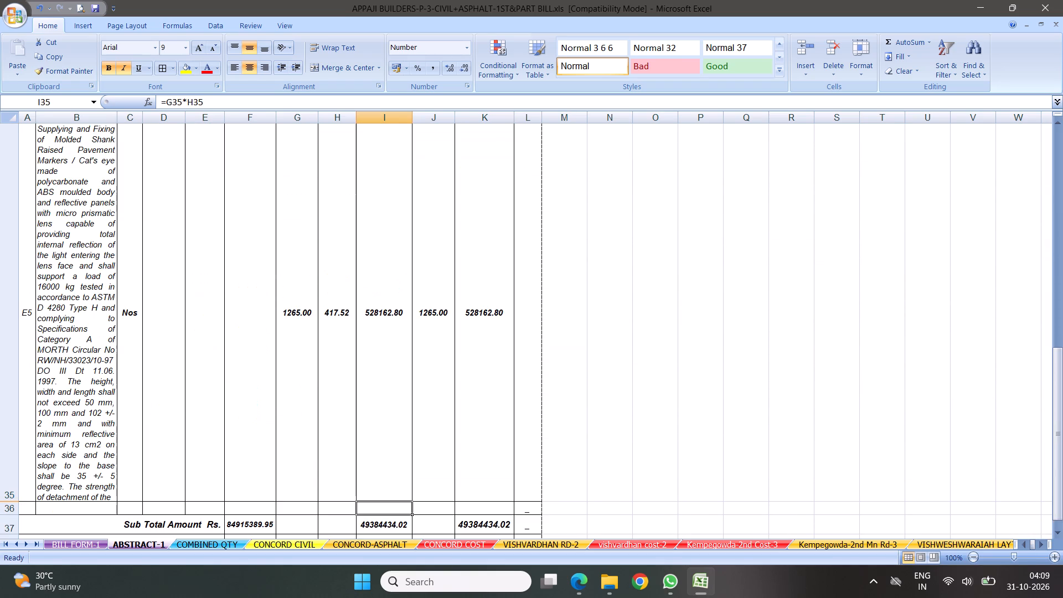
pyautogui.press('Down')
pyautogui.press('Down')
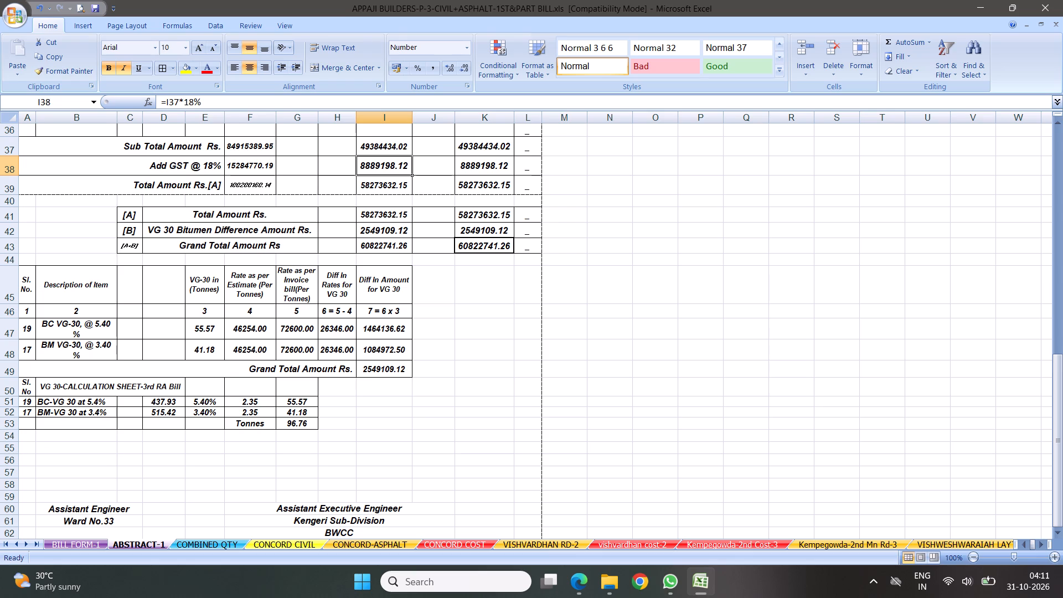
# Switch to the File Explorer folder holding the Appaji Builders Package-3 1st & part bill files.
pyautogui.click(609, 581)
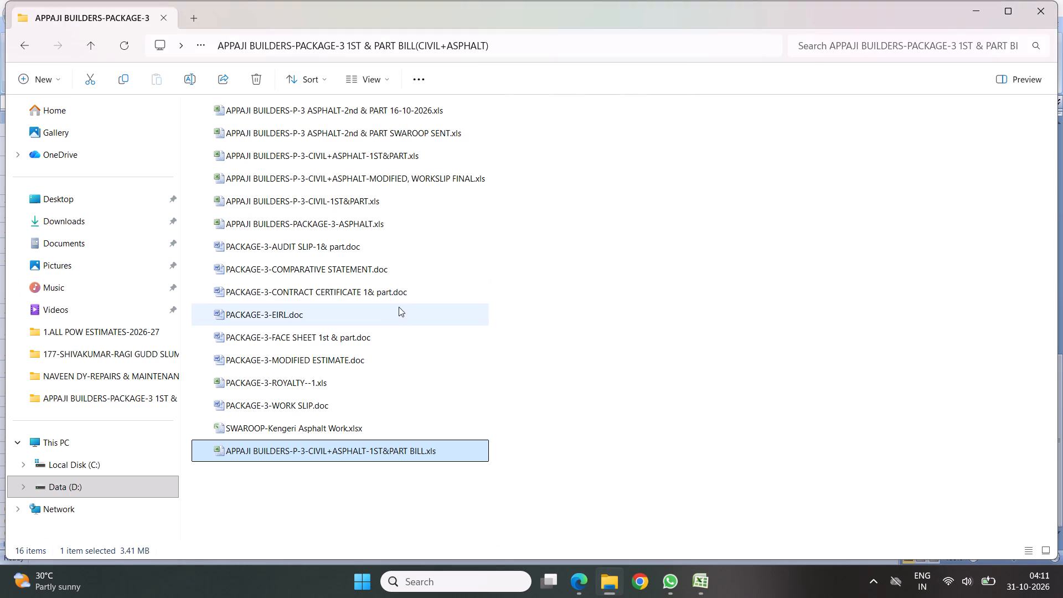
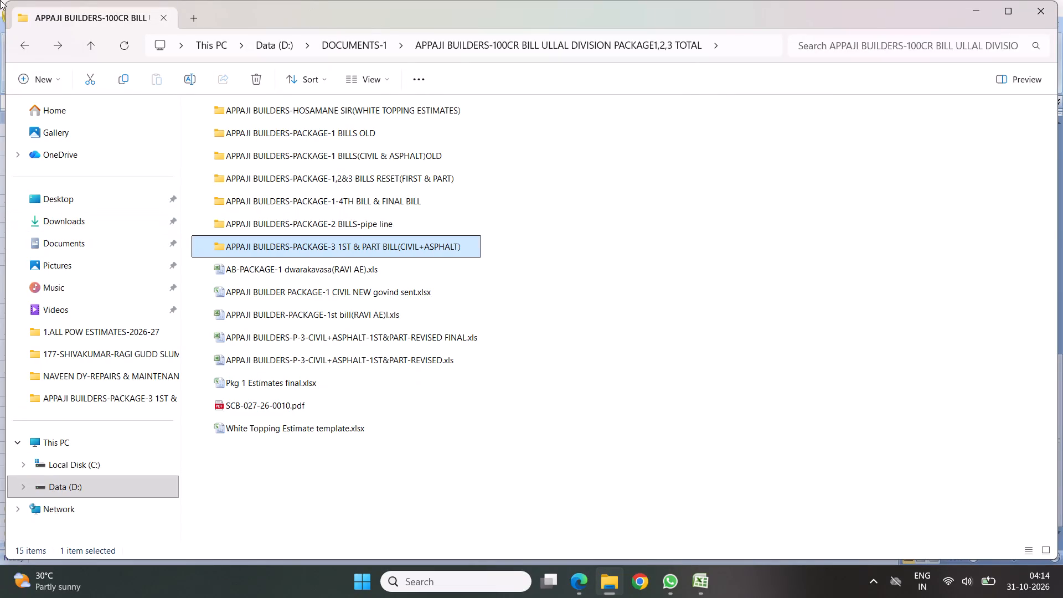
# Go back from the Appaji Builders 100CR bill folder through DOCUMENTS-1 to the Data (D:) drive and open another folder.
pyautogui.click(22, 46)
pyautogui.click(22, 46)
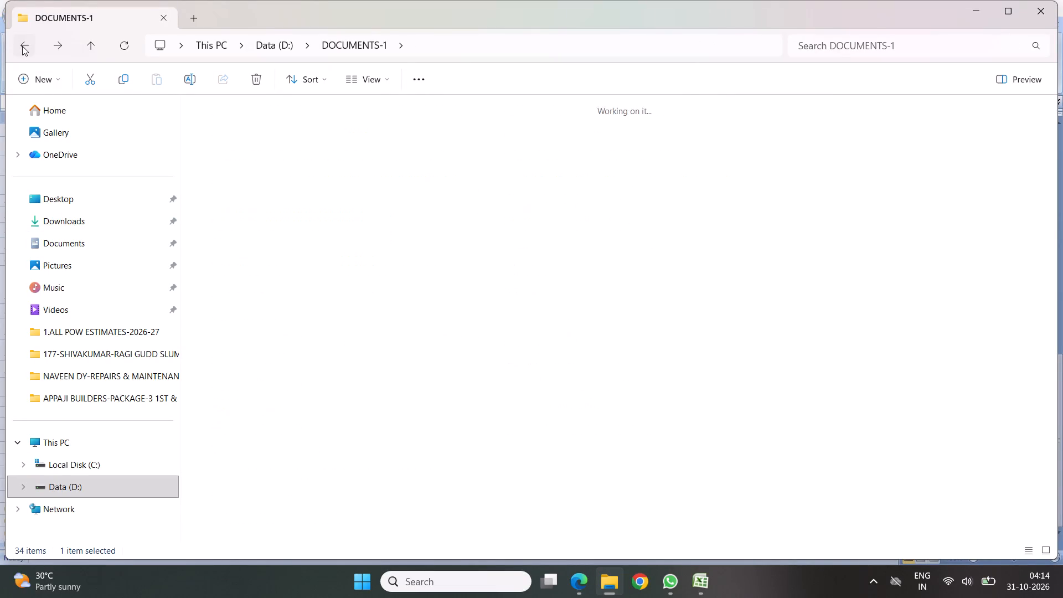
pyautogui.doubleClick(279, 183)
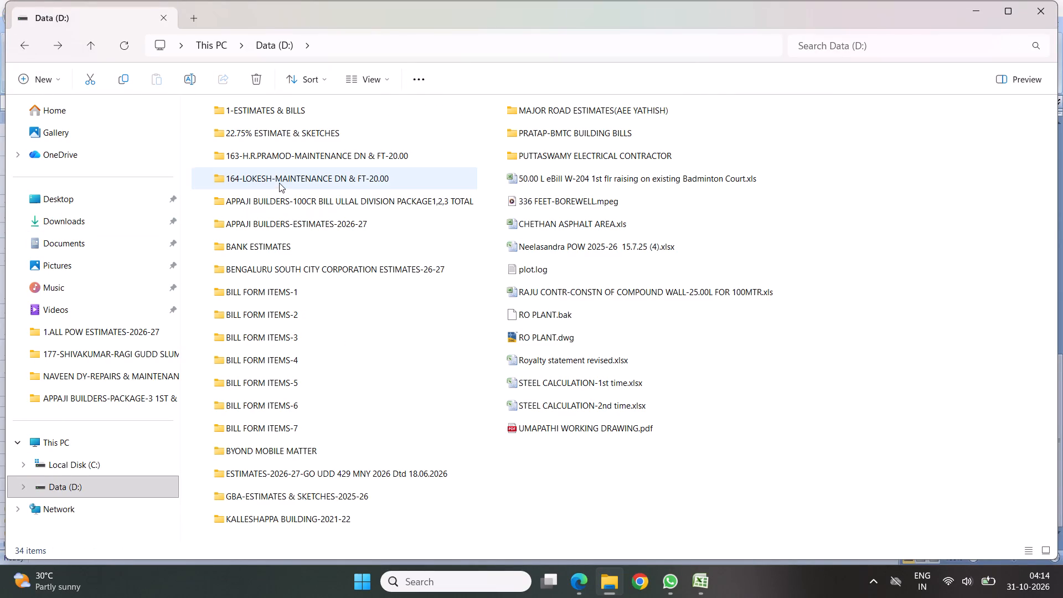
# Open the FURNITURE RATES-Wood work & Chair PDF from DATA RATES.APPROVED RATES in the 11-BBMP ESTIMATES FOR WARDS SR OF 2023-24 folder of 1-ESTIMATES & BILLS.
pyautogui.doubleClick(277, 112)
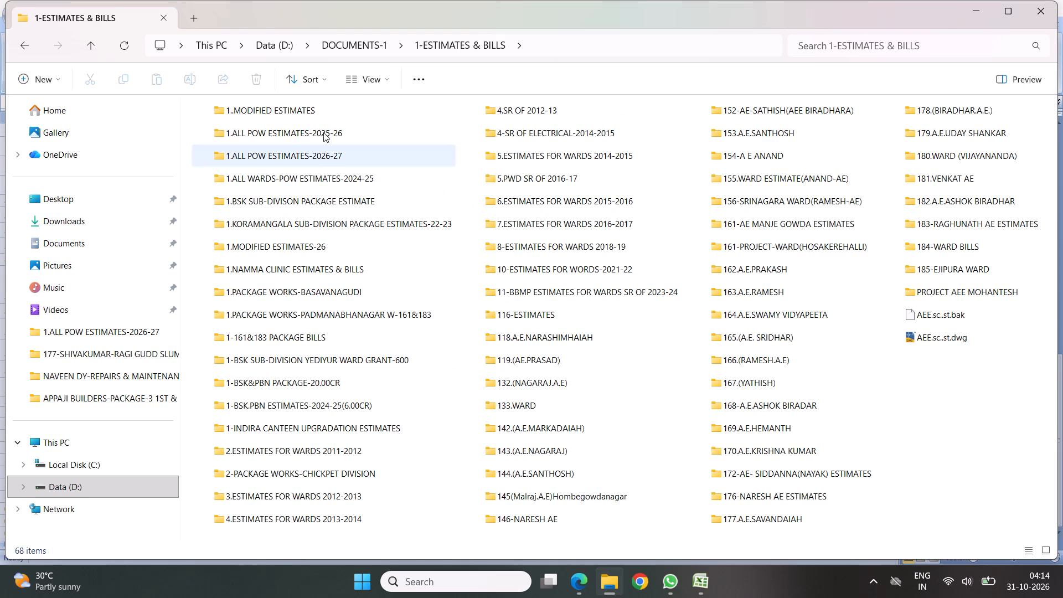
pyautogui.doubleClick(580, 289)
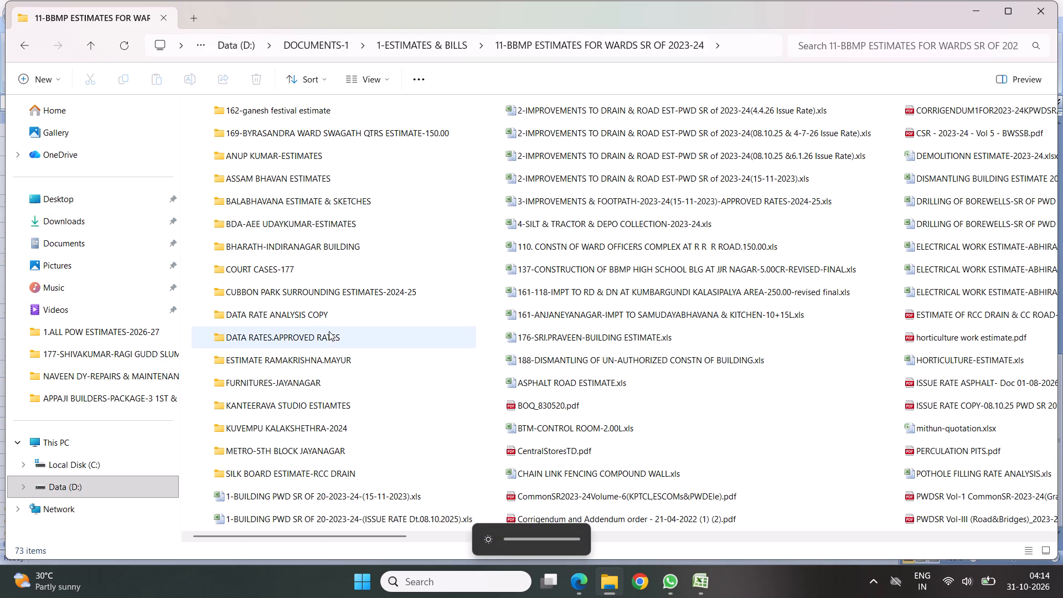
pyautogui.doubleClick(278, 338)
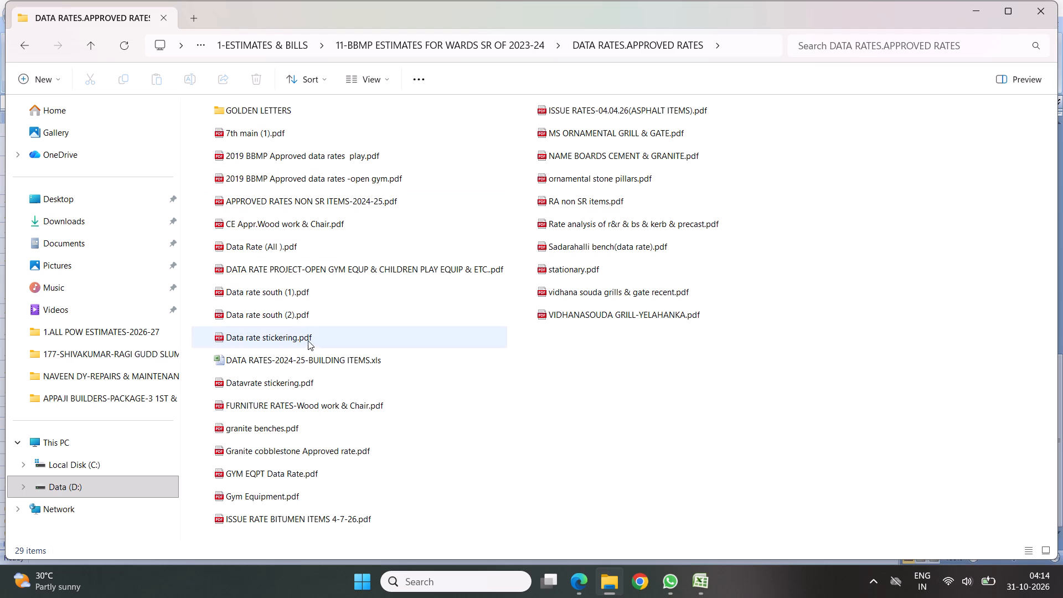
pyautogui.doubleClick(288, 403)
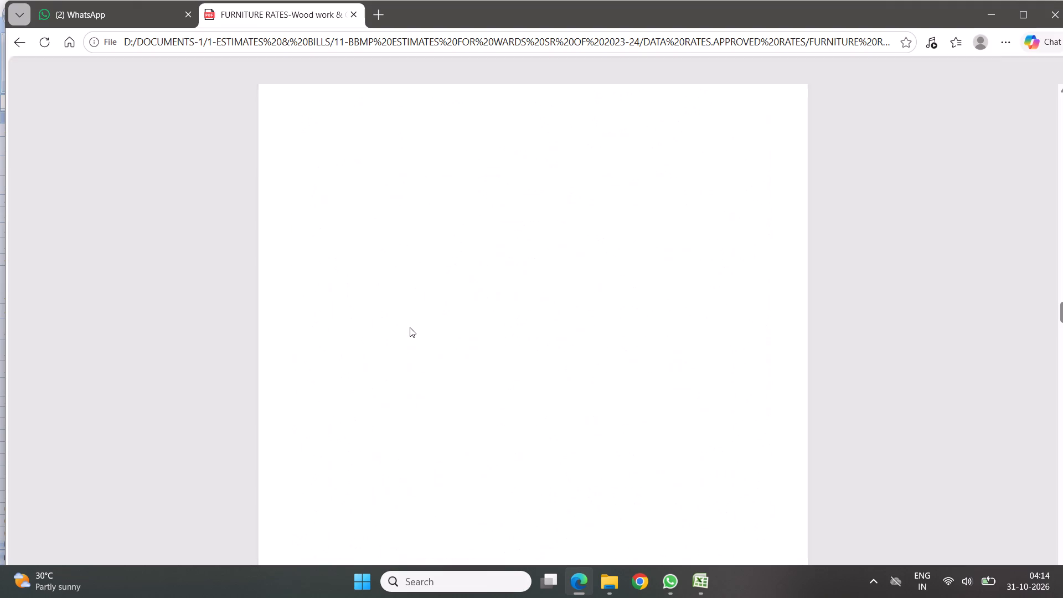
# Look through the scanned furniture rates document from page 8 for the item descriptions and the suppliers' quoted rates.
pyautogui.scroll(-6, 531, 318)
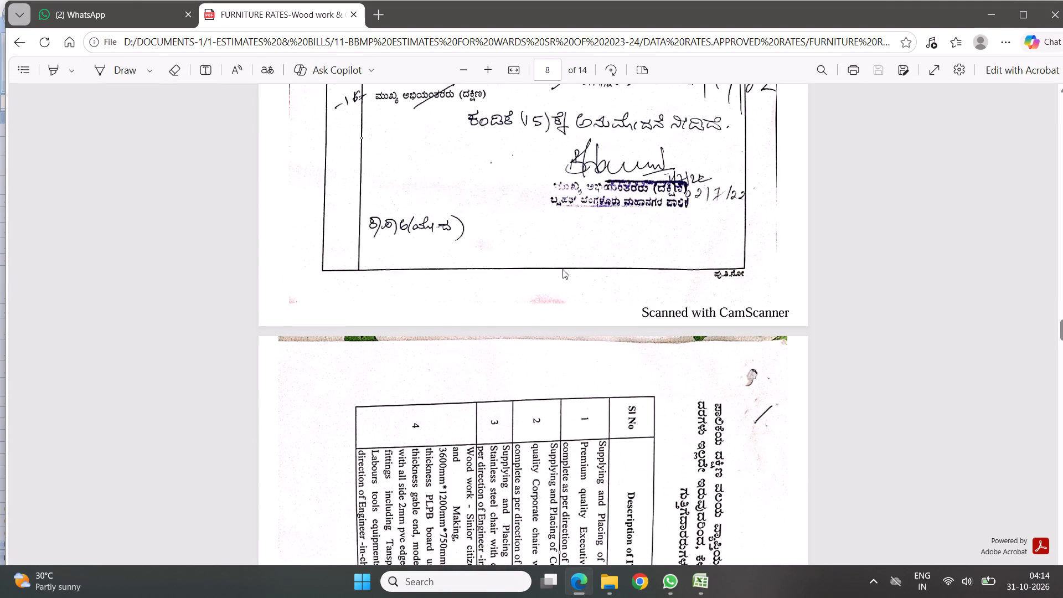
pyautogui.scroll(-10, 562, 270)
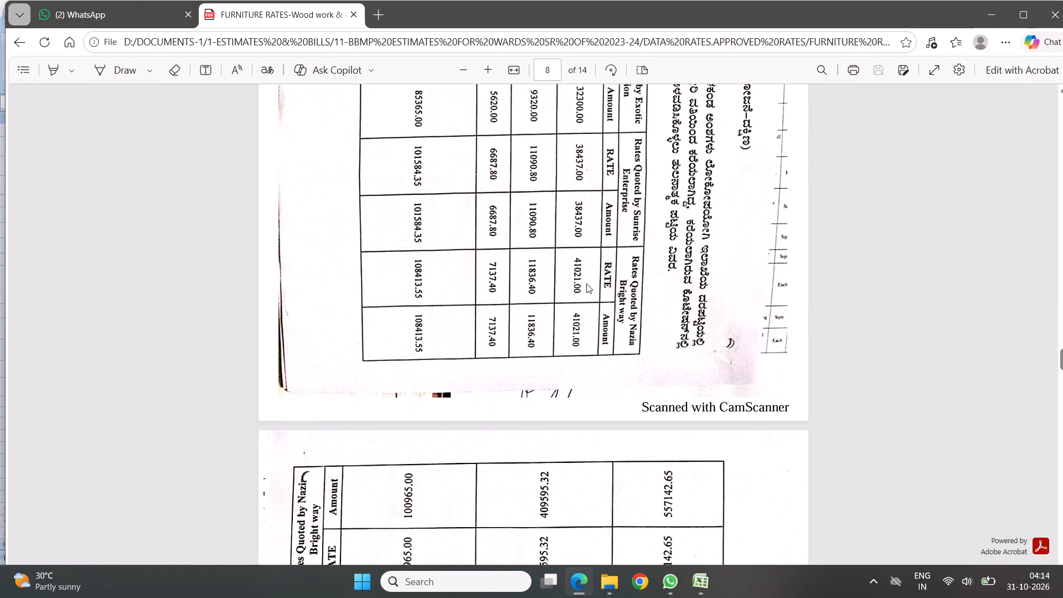
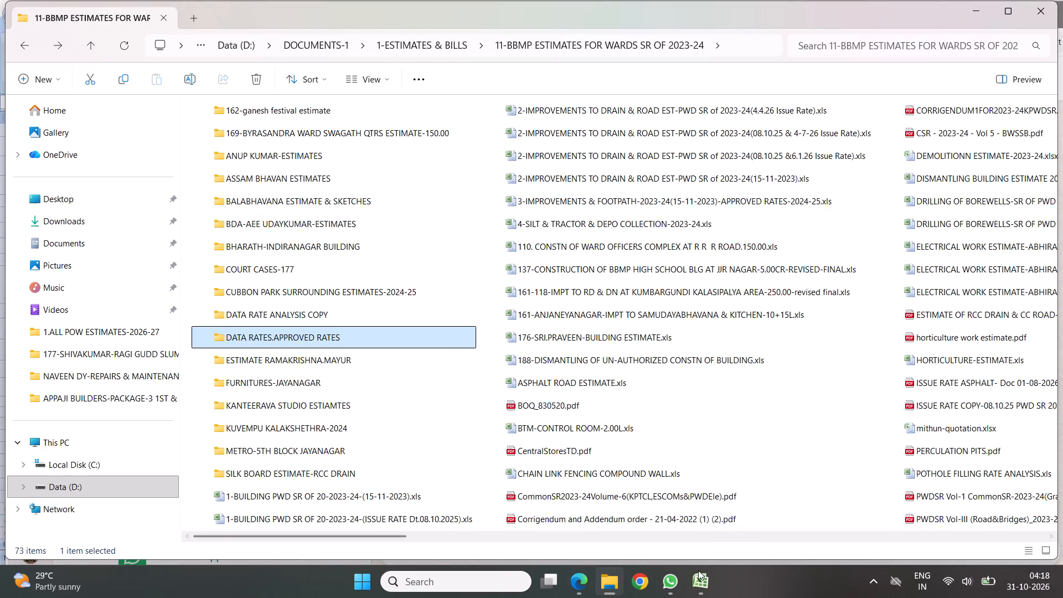
# Go back out of 1-ESTIMATES & BILLS and open the Appaji Builders 100CR bill folder for Ullal Division in DOCUMENTS-1.
pyautogui.click(27, 40)
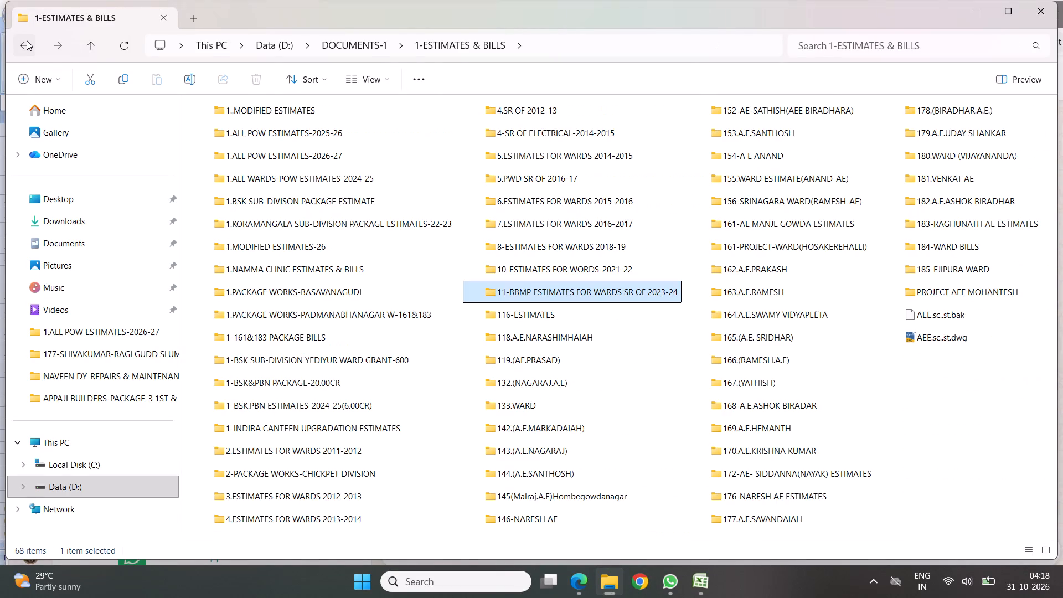
pyautogui.click(27, 40)
pyautogui.click(20, 43)
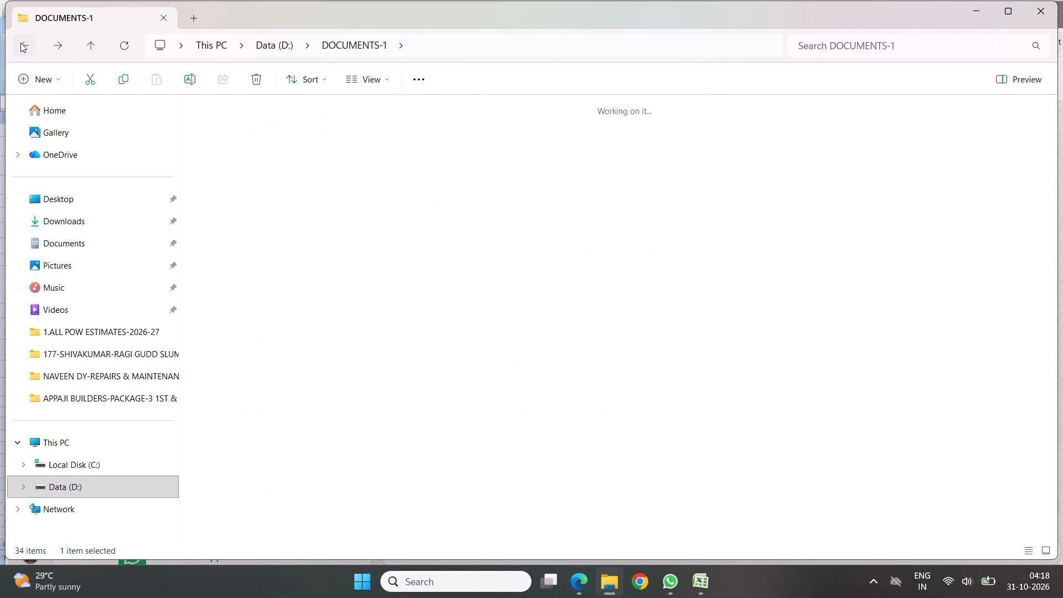
pyautogui.doubleClick(274, 181)
pyautogui.doubleClick(357, 201)
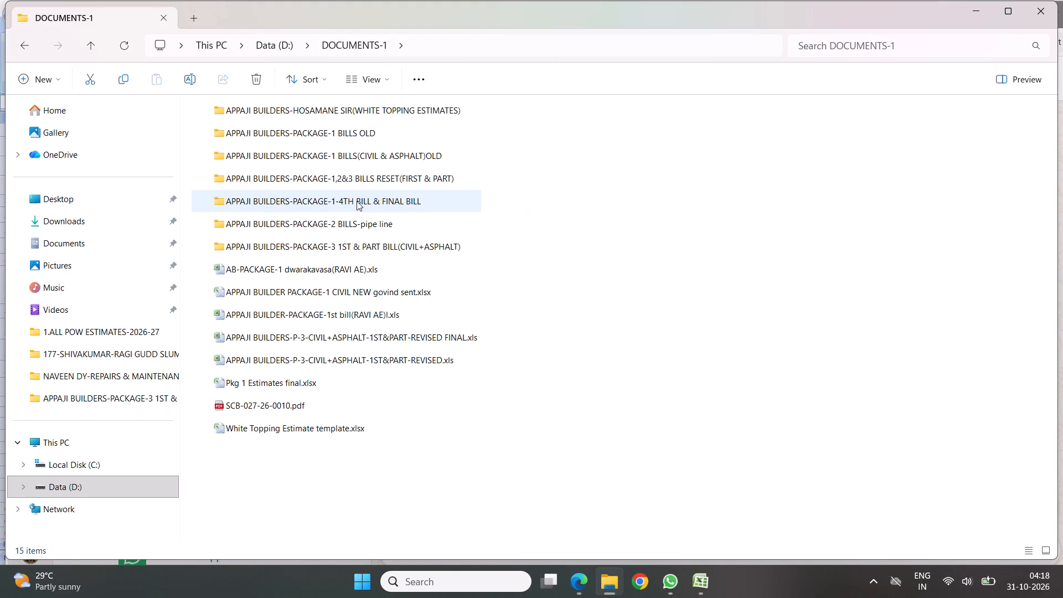
# Switch to the Package-3 first and part bill workbook in Excel and review ABSTRACT-1 and BILL FORM-1, including totals and certificates.
pyautogui.click(699, 582)
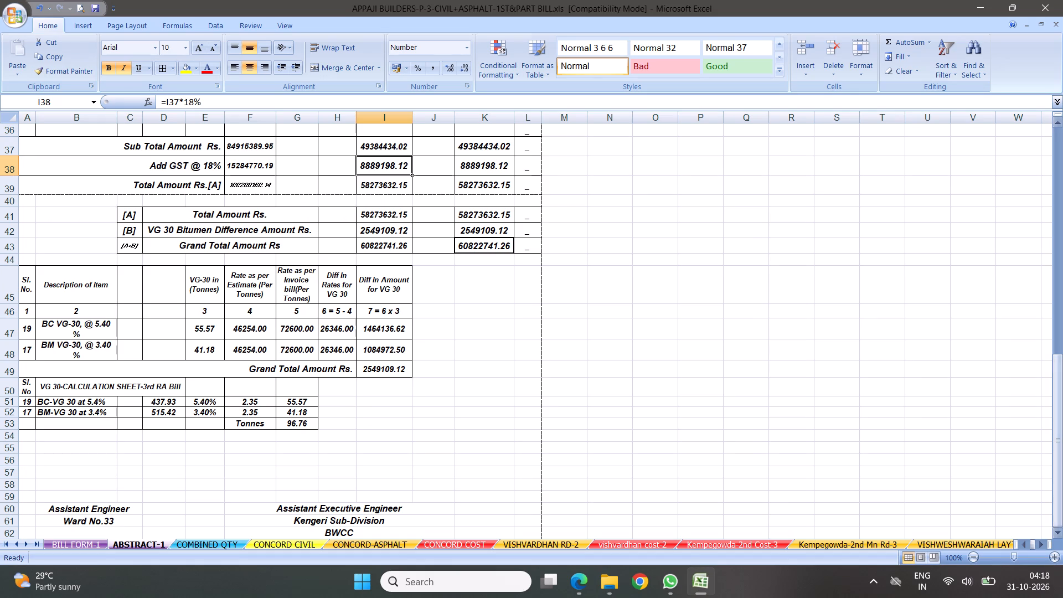
pyautogui.moveTo(1059, 398); pyautogui.dragTo(1061, 70)
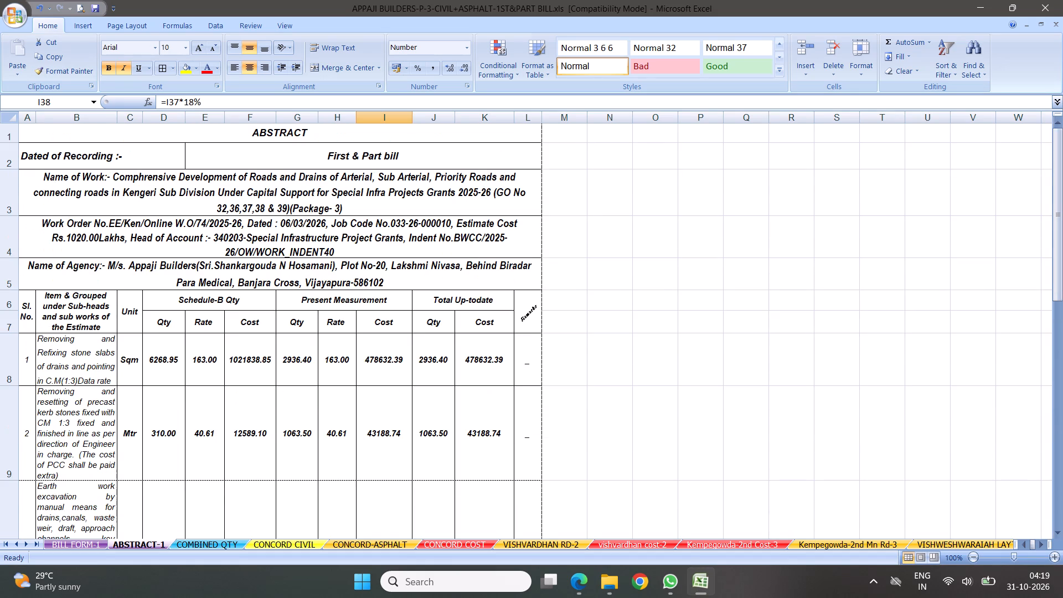
pyautogui.click(75, 543)
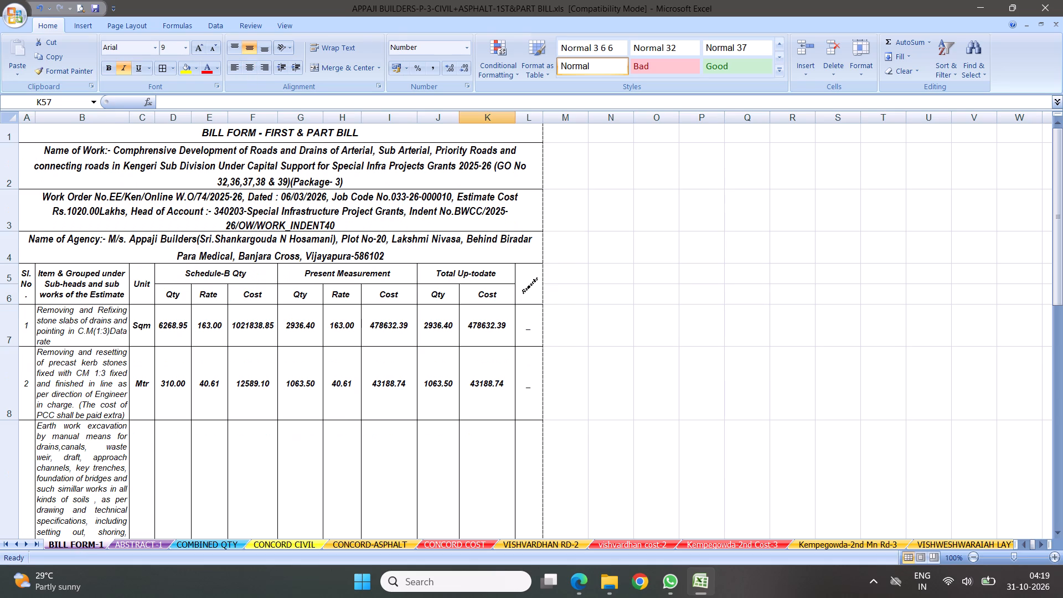
pyautogui.moveTo(1055, 219); pyautogui.dragTo(1062, 371)
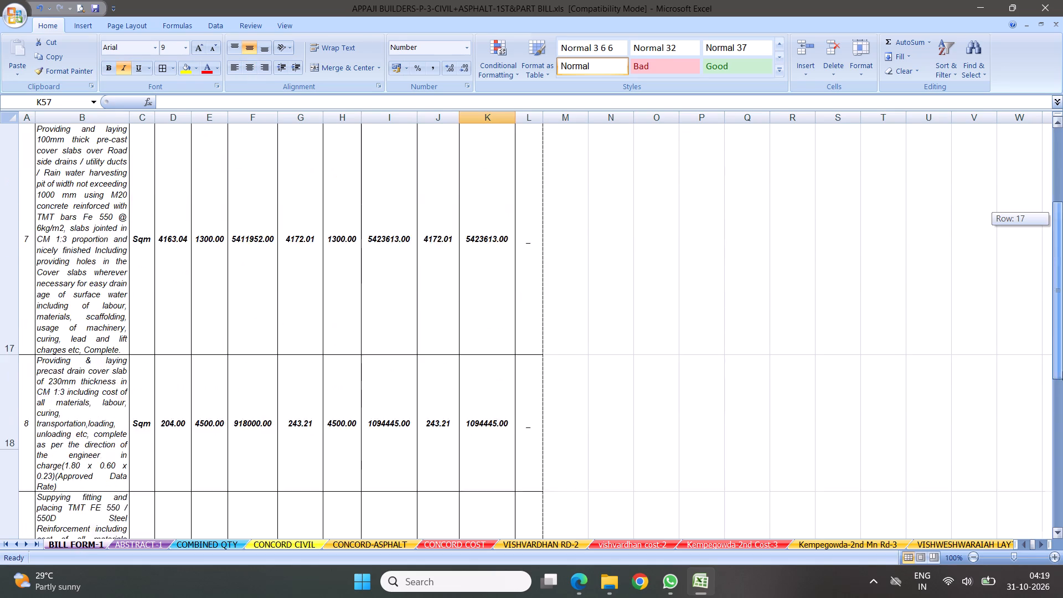
pyautogui.moveTo(1062, 371); pyautogui.dragTo(1062, 575)
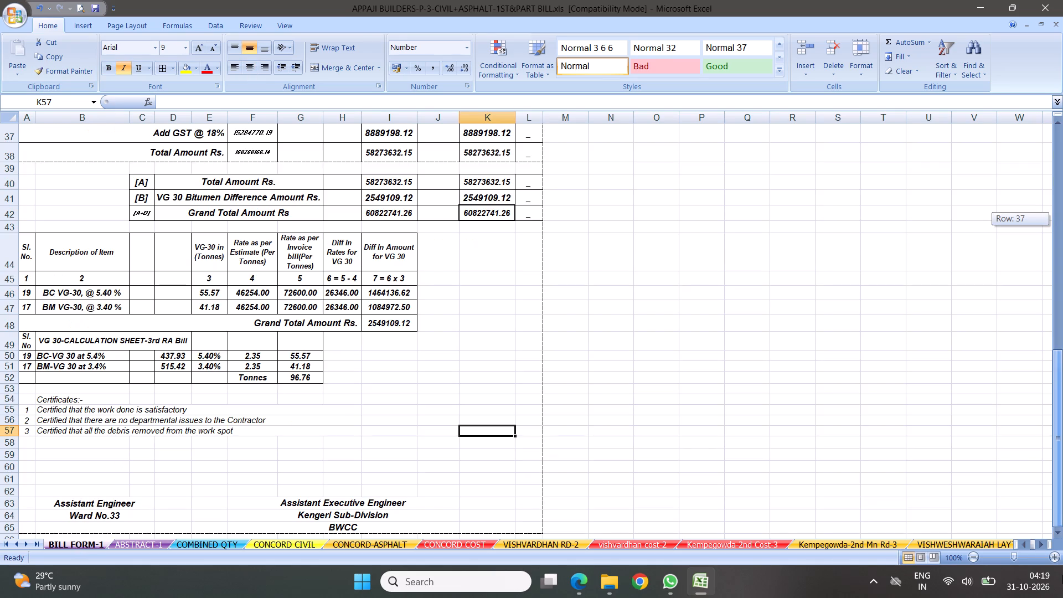
pyautogui.moveTo(1062, 575); pyautogui.dragTo(1062, 59)
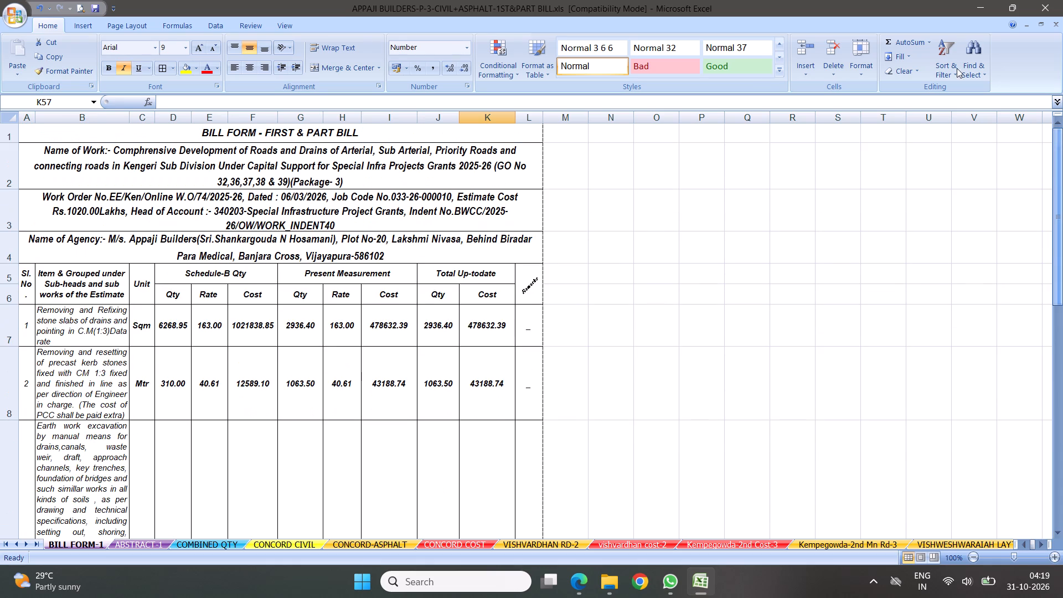
# Check the BILL FORM-1 page layout in Print Preview from first page to last, and return to the sheet.
pyautogui.click(79, 8)
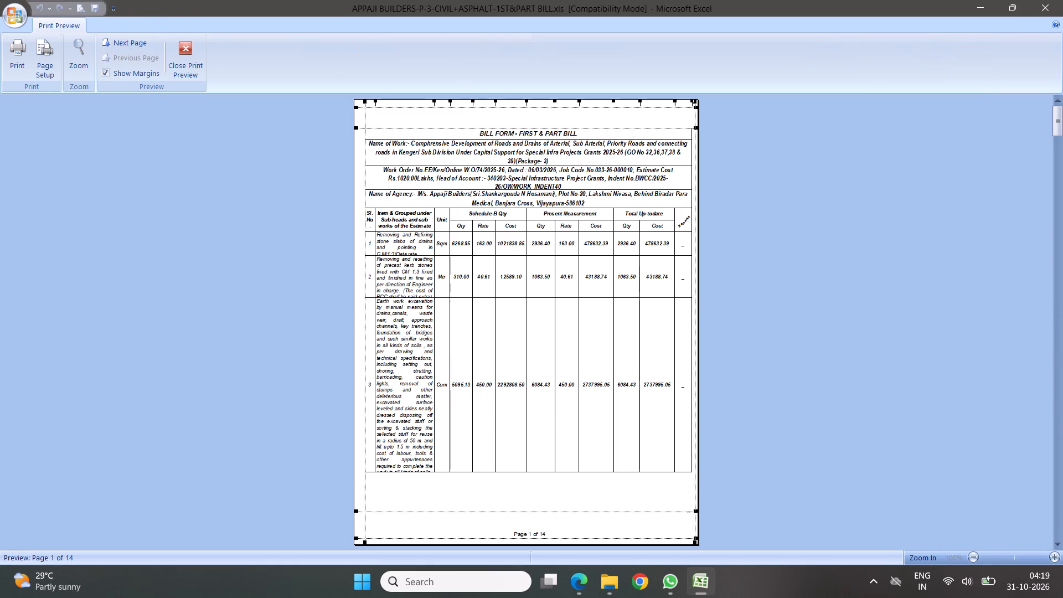
pyautogui.scroll(-13, 538, 292)
pyautogui.scroll(-16, 540, 280)
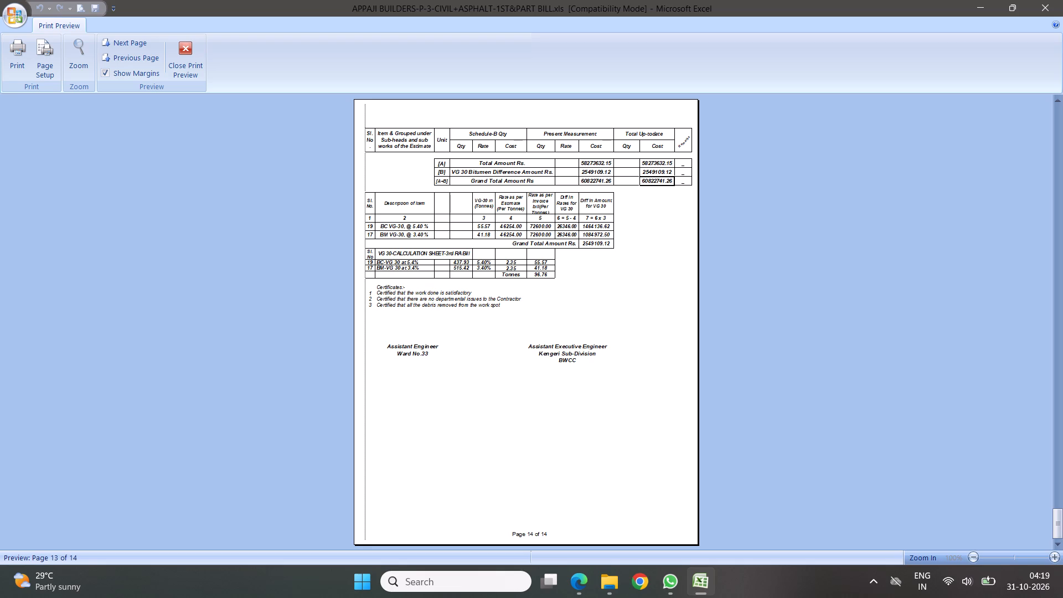
pyautogui.scroll(-11, 530, 271)
pyautogui.scroll(11, 513, 305)
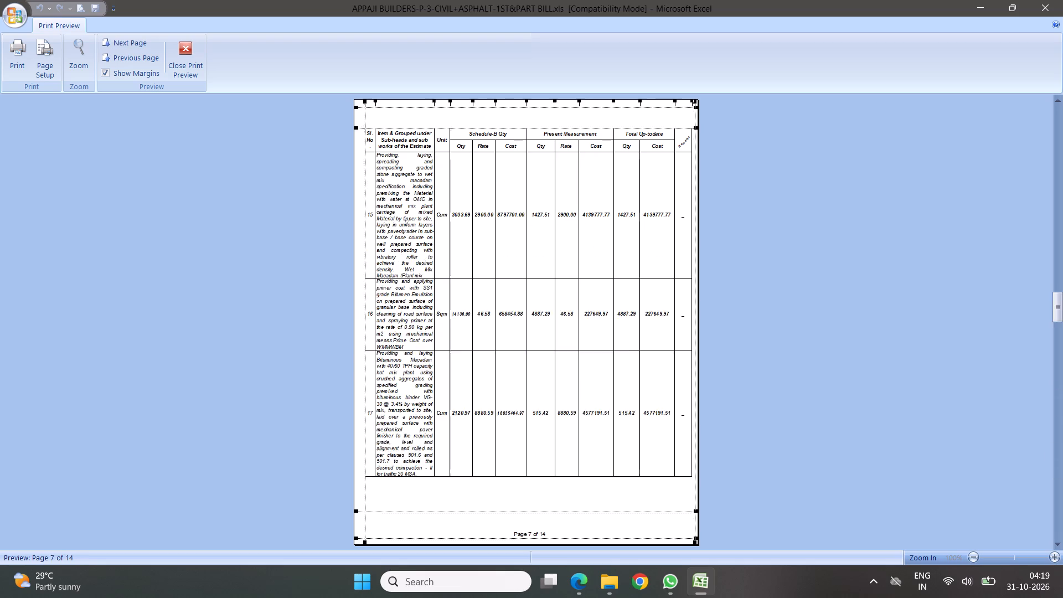
pyautogui.scroll(20, 513, 305)
pyautogui.scroll(17, 513, 305)
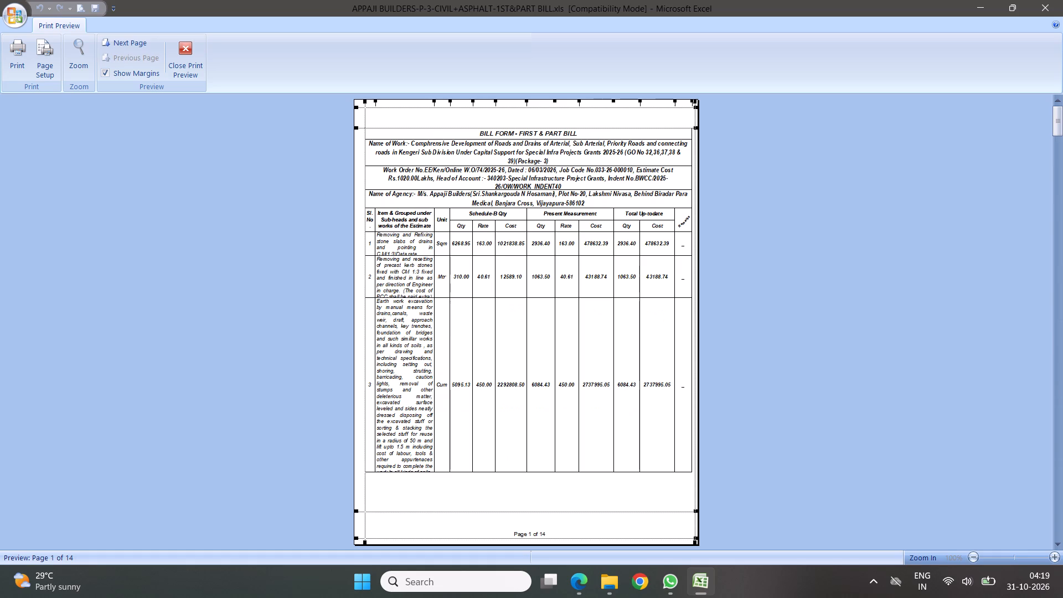
pyautogui.scroll(3, 513, 305)
pyautogui.press('Escape')
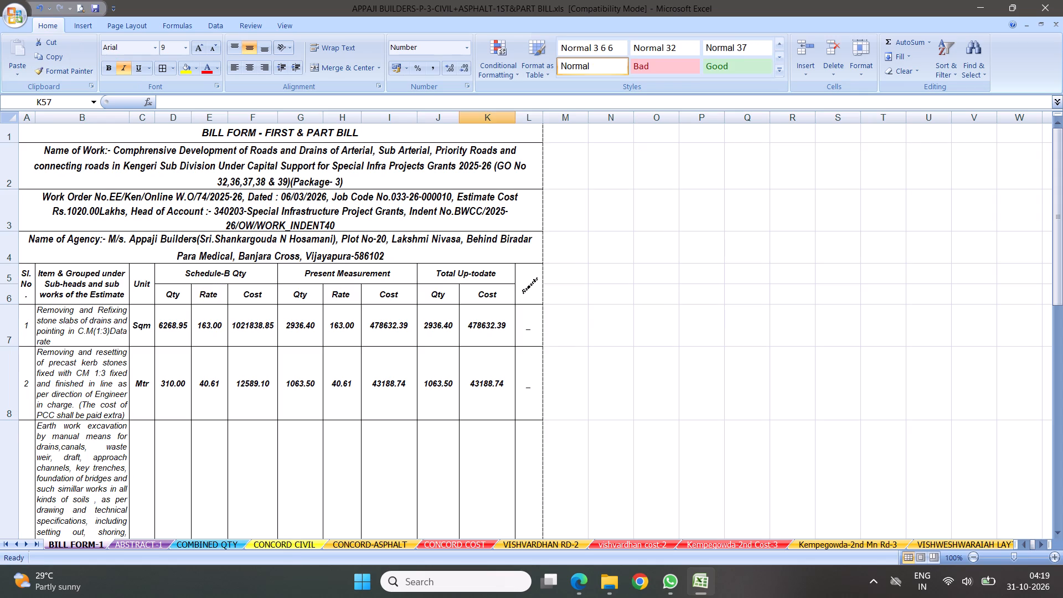
# Examine the Total Up-to-date costs in column K of BILL FORM-1 from item 10 to the EIRL items, selecting costs from K19 downward.
pyautogui.scroll(-5, 414, 391)
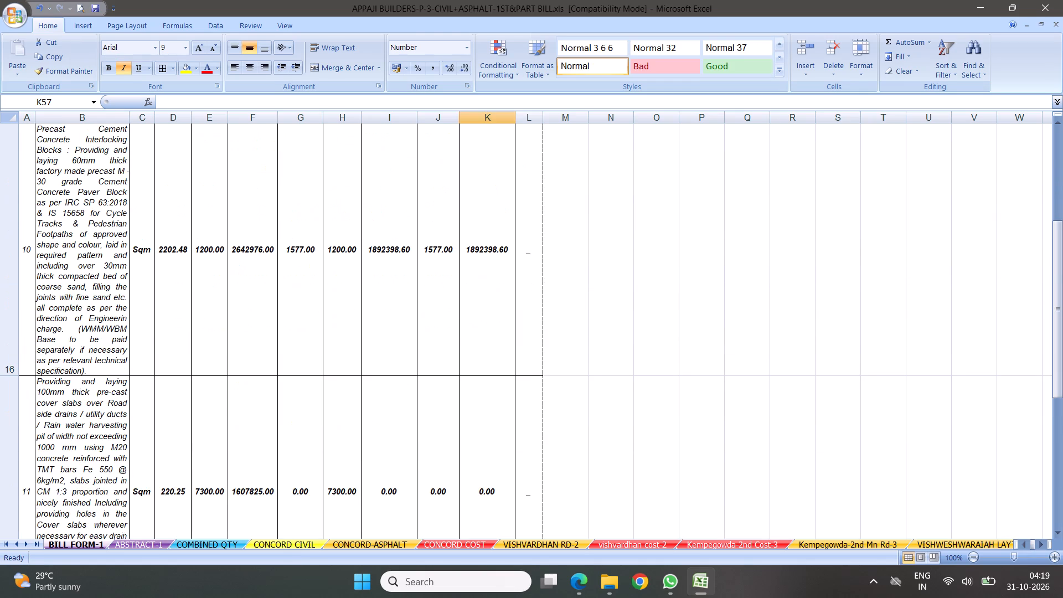
pyautogui.click(484, 249)
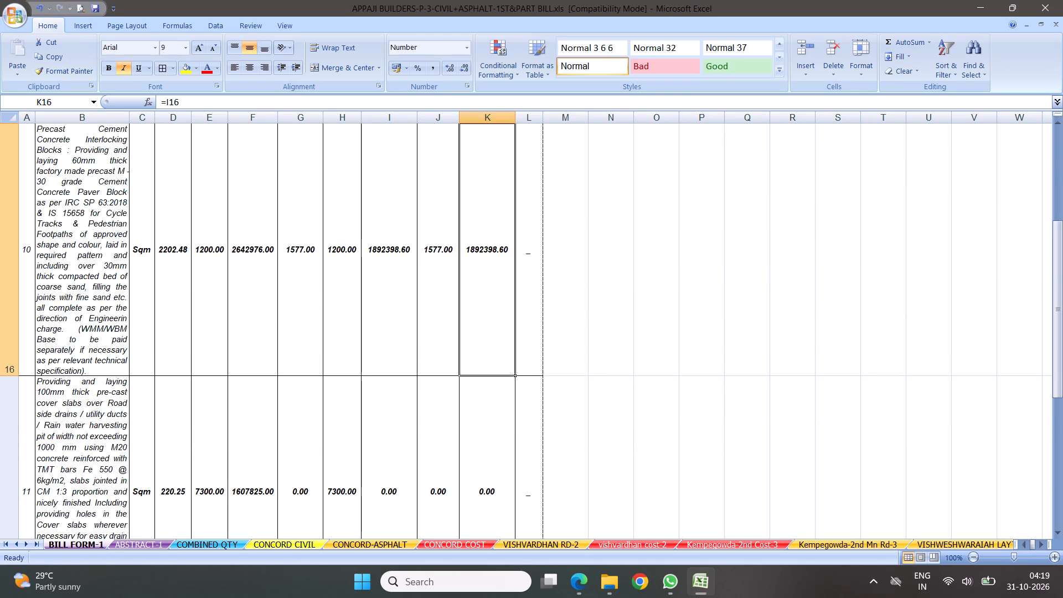
pyautogui.press('Down')
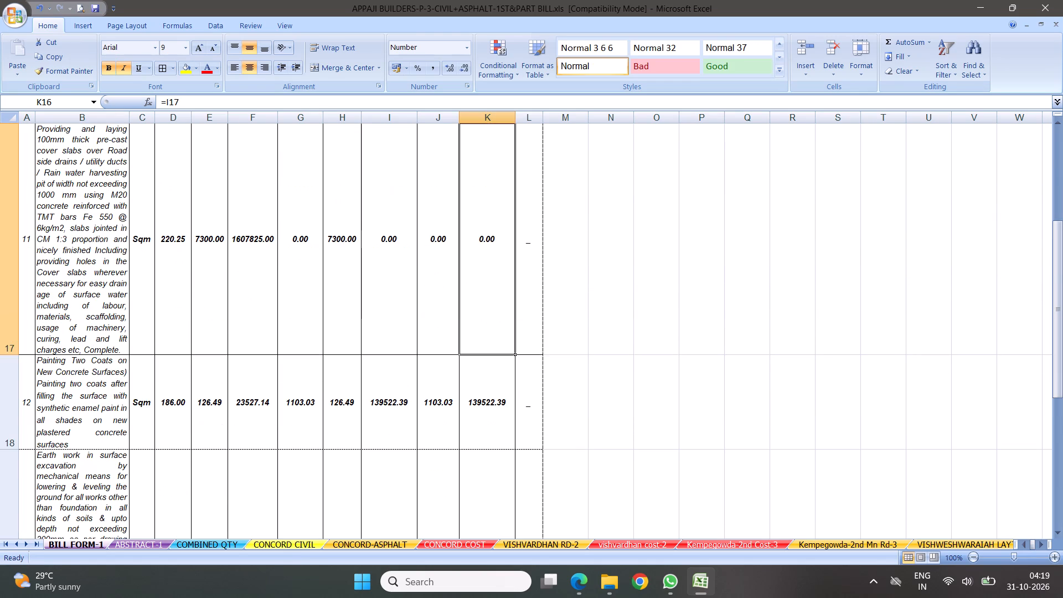
pyautogui.press('Down')
pyautogui.press('Down')
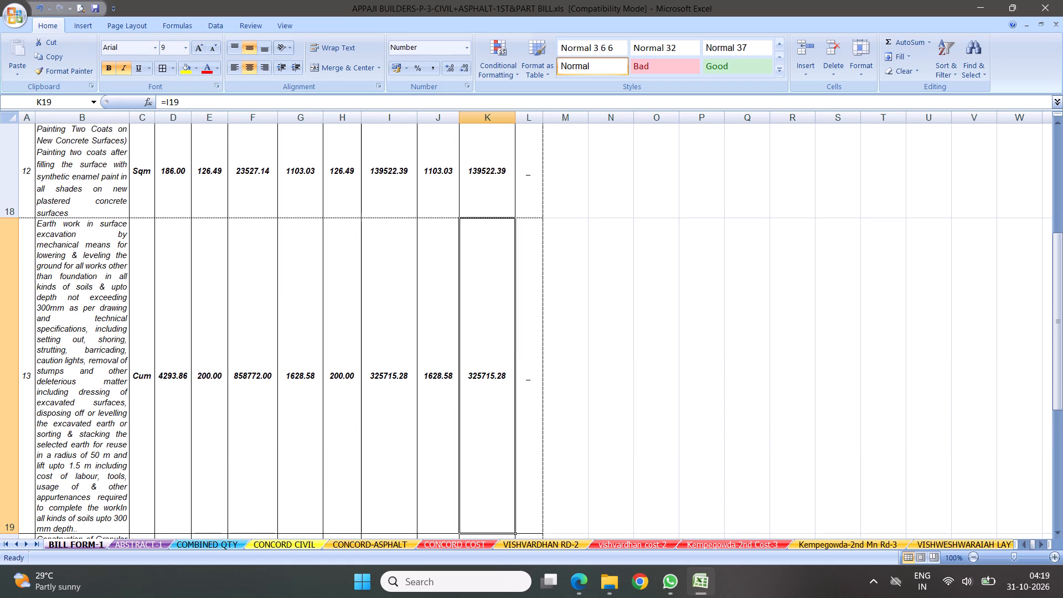
pyautogui.moveTo(487, 364); pyautogui.dragTo(485, 426)
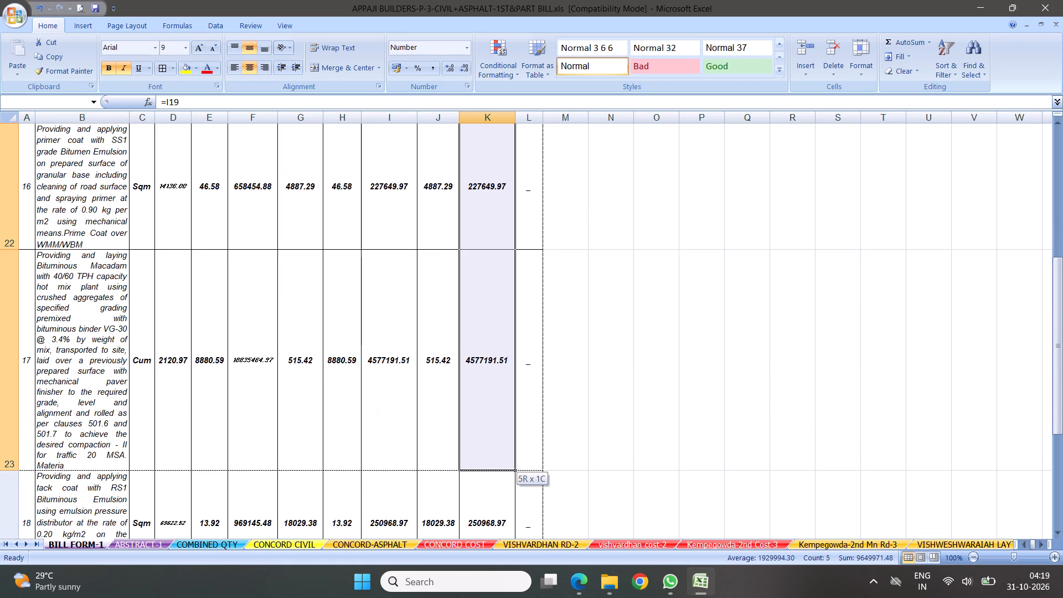
pyautogui.moveTo(485, 426); pyautogui.dragTo(500, 177)
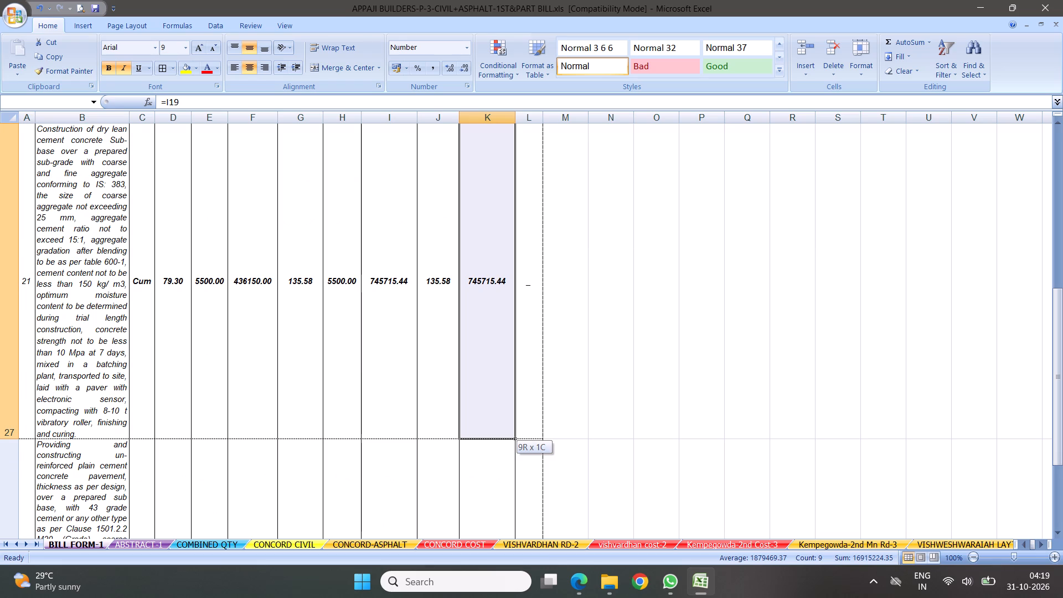
pyautogui.moveTo(500, 177); pyautogui.dragTo(475, 440)
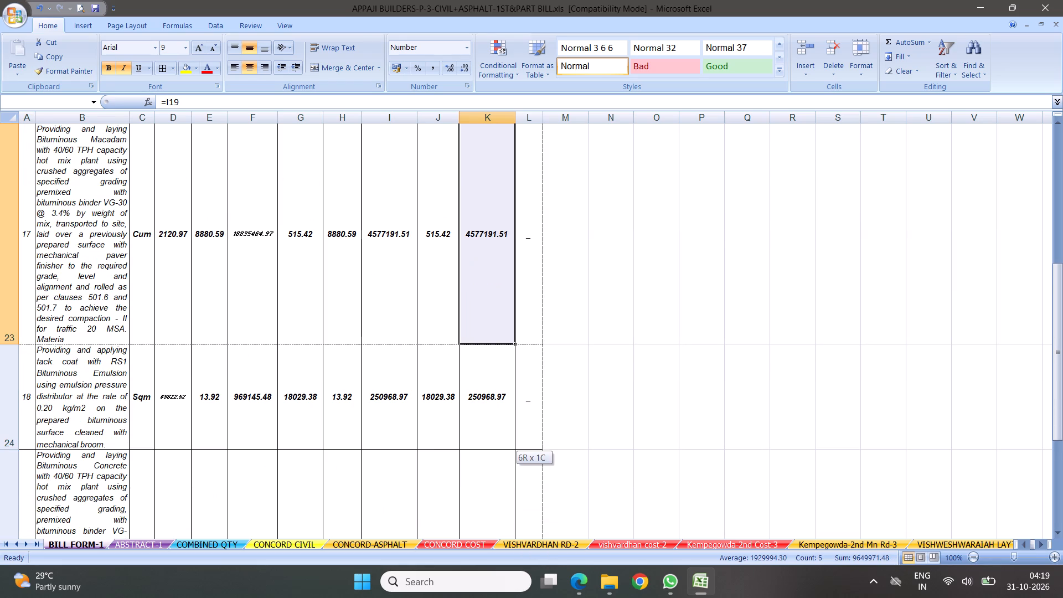
pyautogui.moveTo(475, 440); pyautogui.dragTo(481, 517)
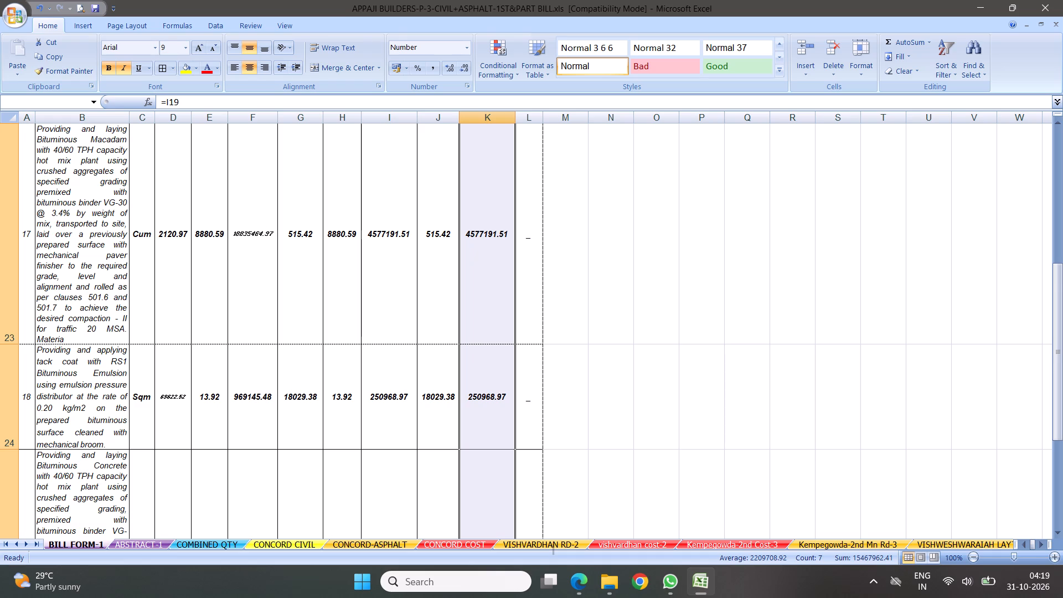
pyautogui.scroll(-2, 407, 340)
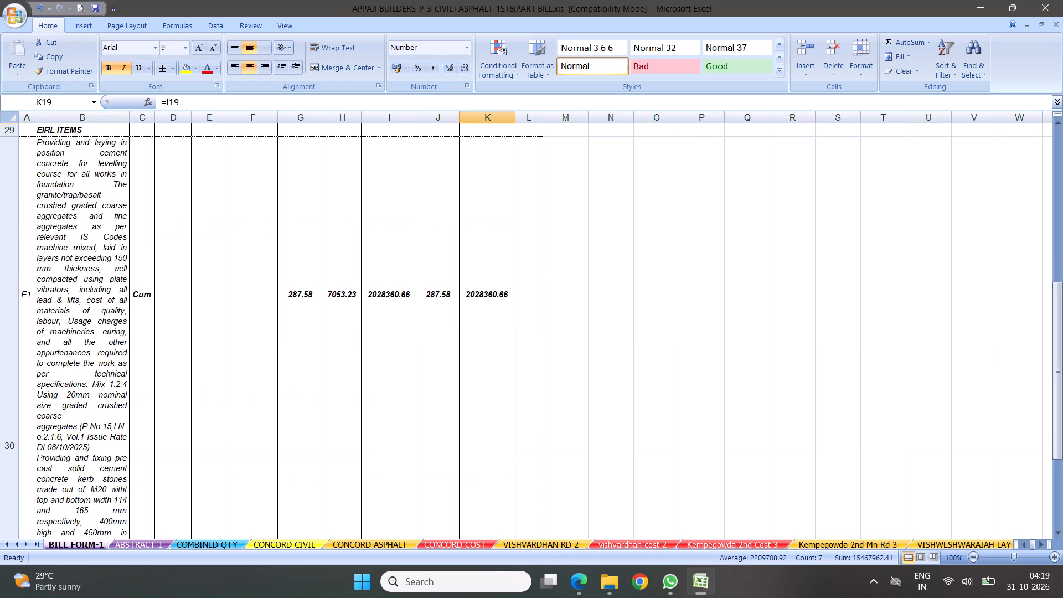
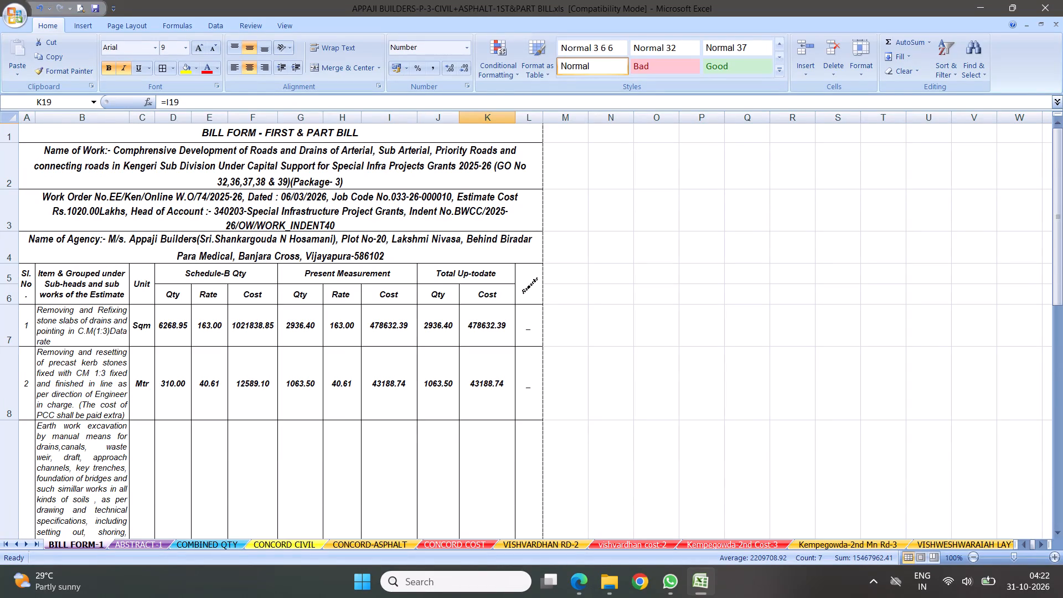
# Switch to the ABSTRACT-1 sheet and review its first work items down to item 3, the earth work excavation.
pyautogui.click(149, 546)
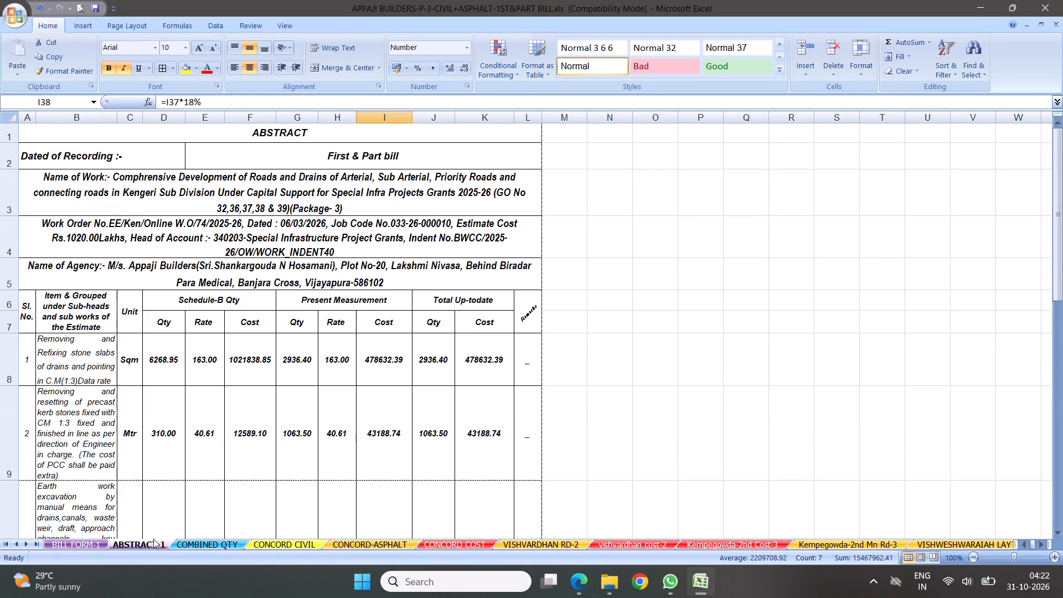
pyautogui.scroll(-3, 590, 354)
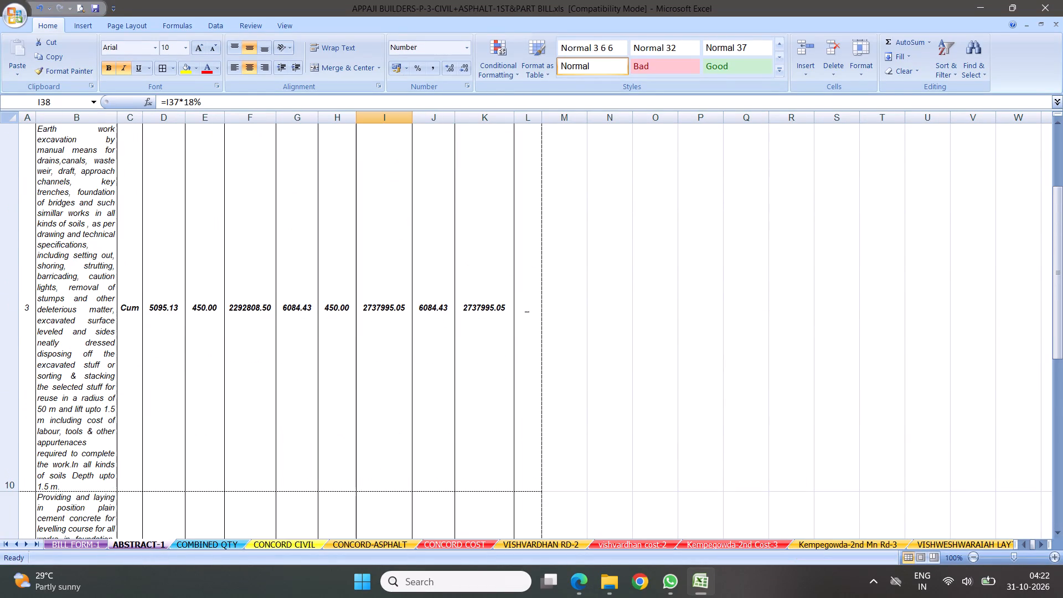